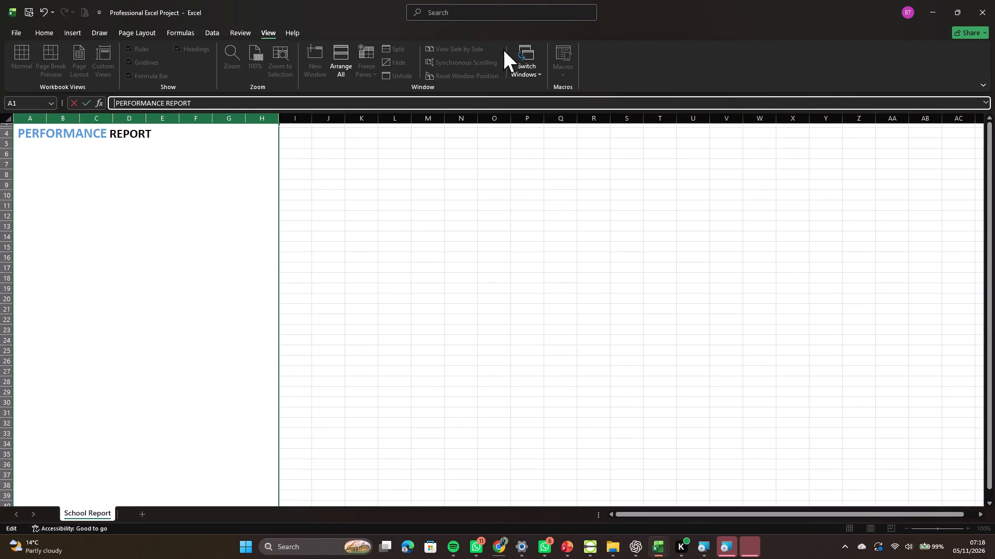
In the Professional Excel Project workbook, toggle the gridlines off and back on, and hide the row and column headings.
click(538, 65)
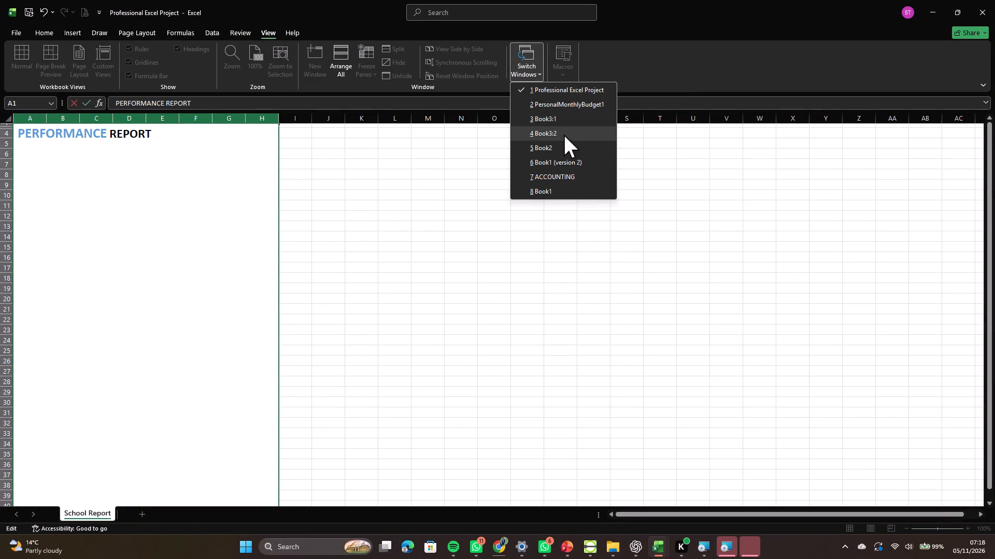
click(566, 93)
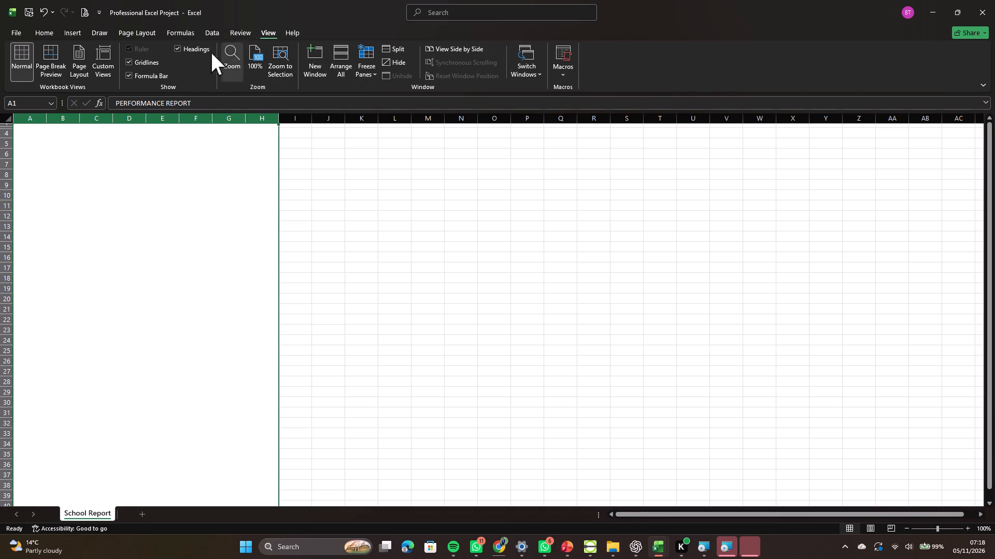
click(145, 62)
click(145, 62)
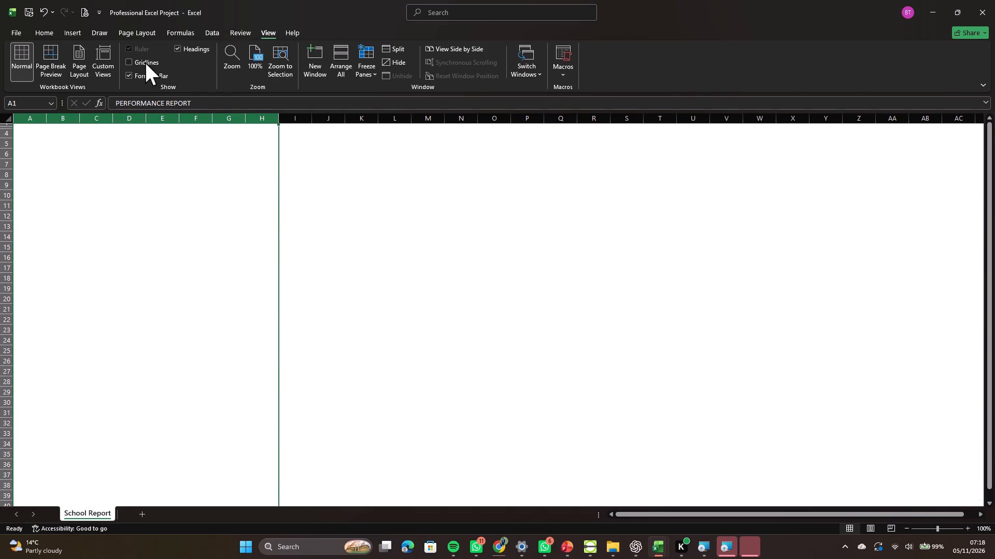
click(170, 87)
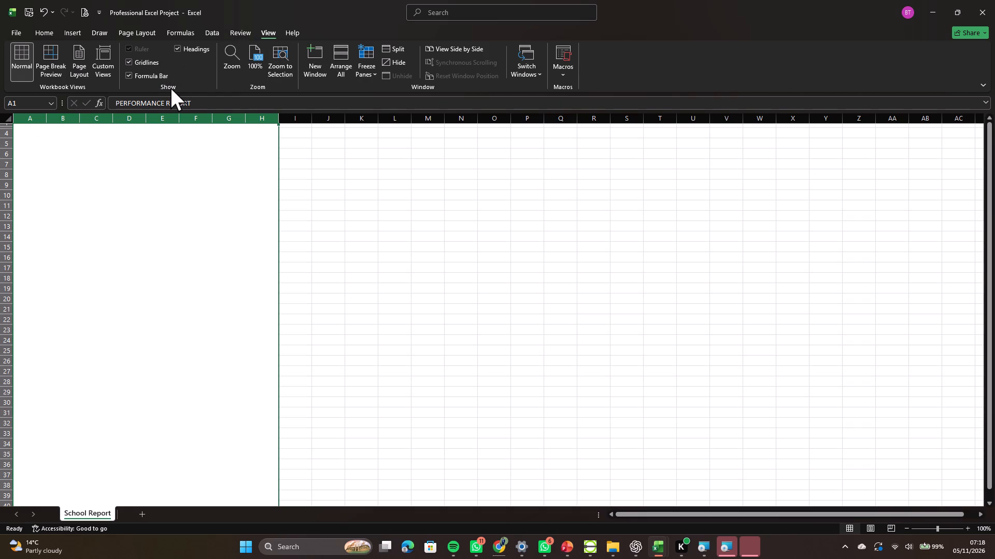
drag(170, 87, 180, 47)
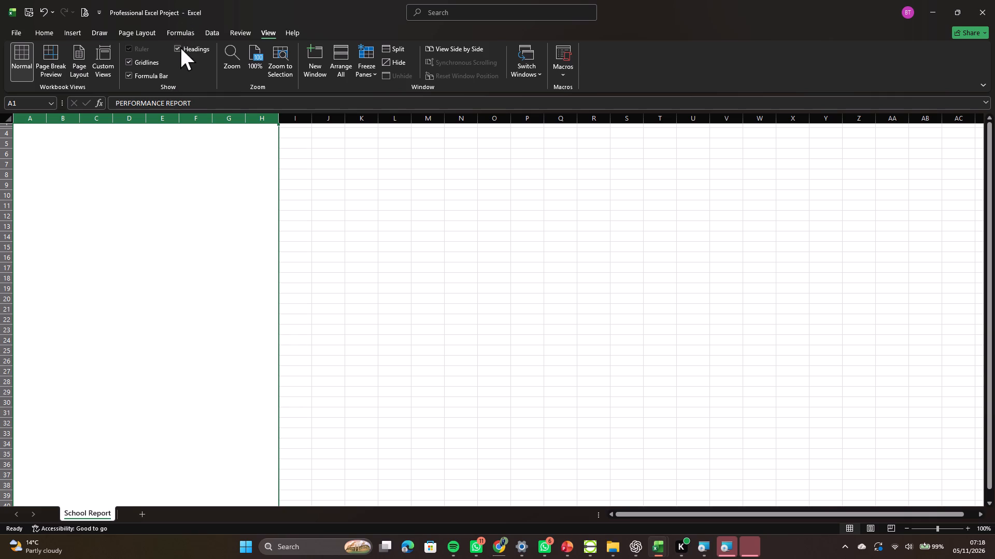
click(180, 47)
Look over the School Report sheet from its top down through the lower rows.
scroll(190, 140, up, 2)
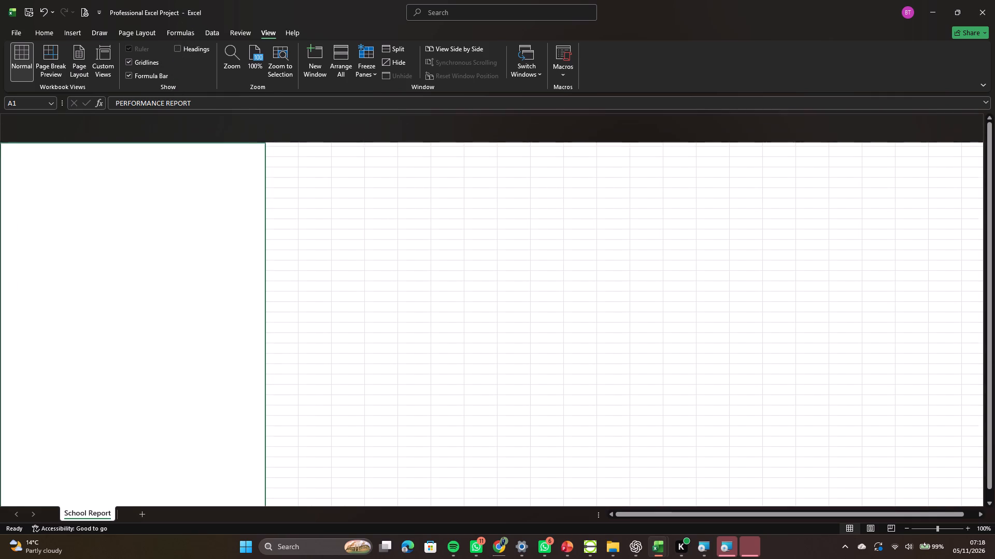
scroll(190, 140, up, 5)
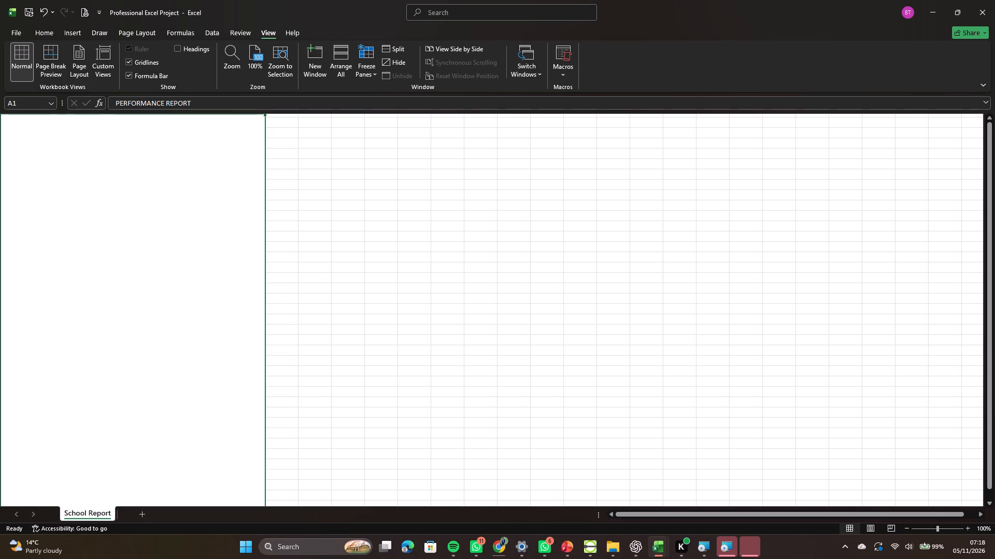
scroll(190, 140, up, 4)
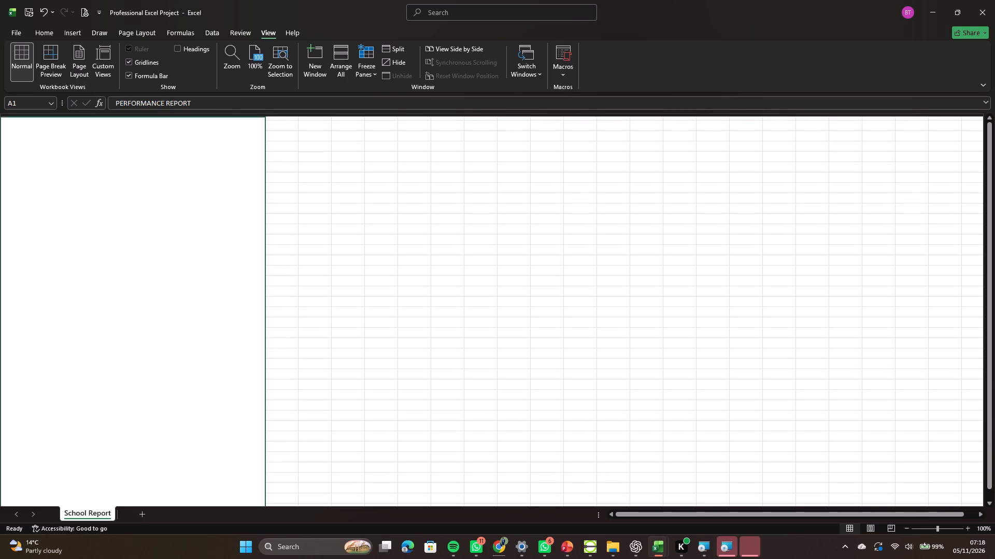
right_click(382, 225)
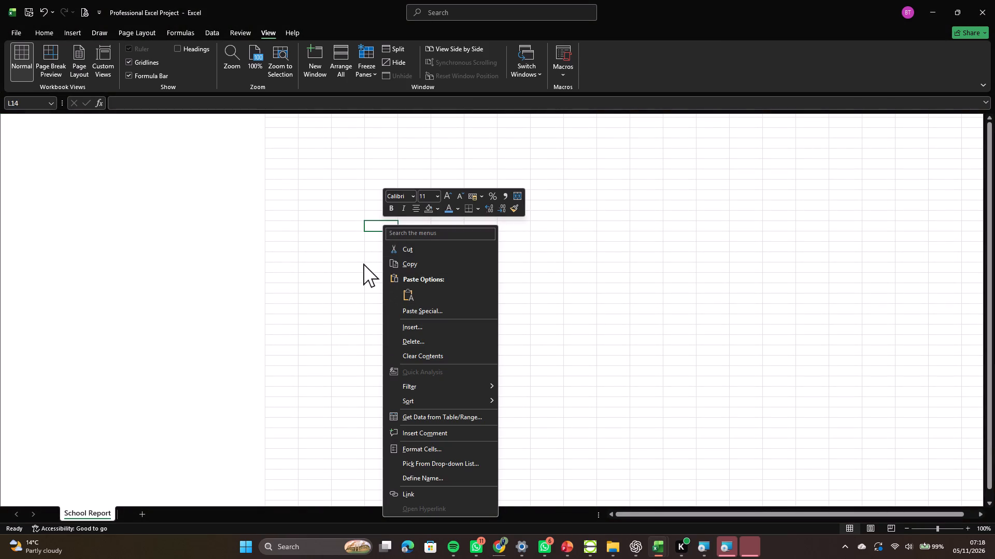
click(269, 302)
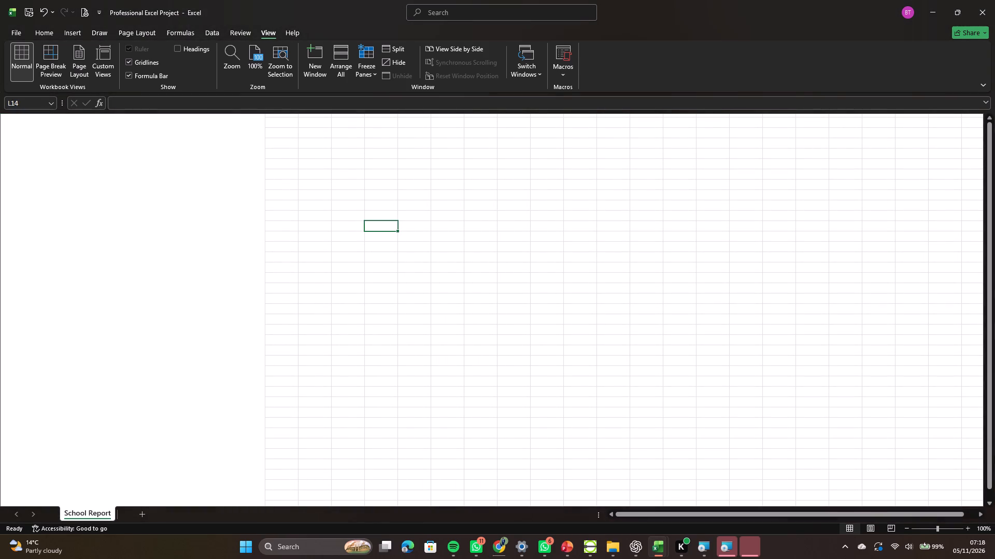
scroll(269, 302, right, 1)
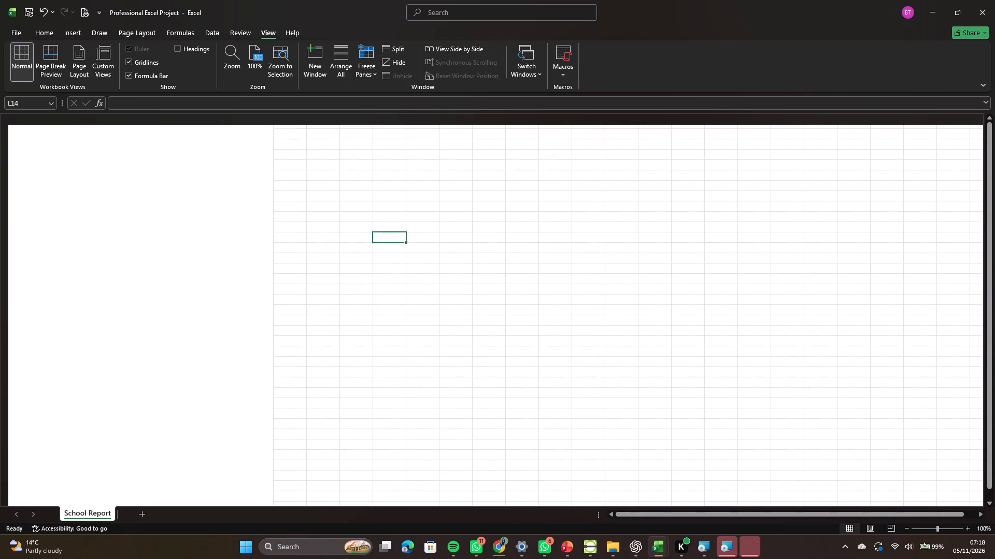
scroll(269, 302, right, 1)
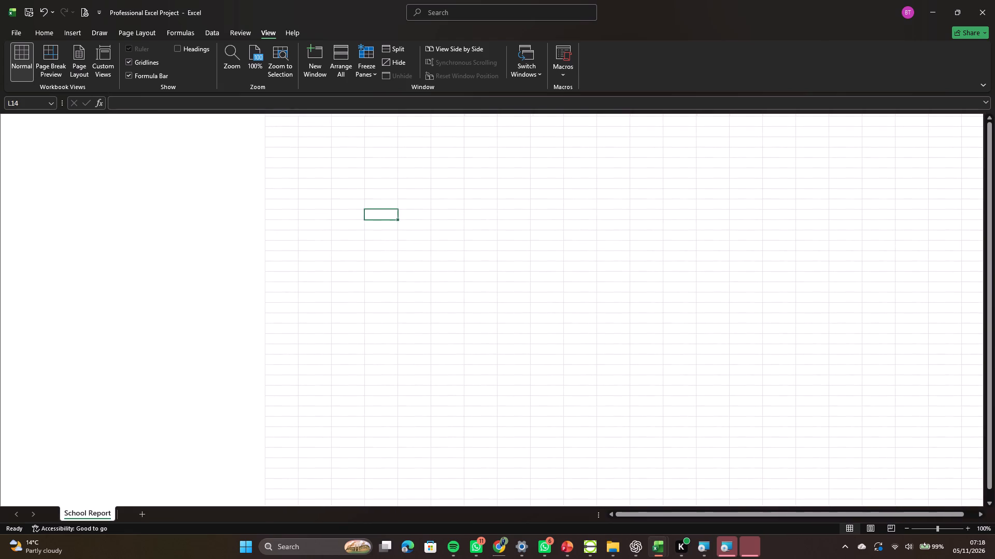
scroll(269, 302, right, 2)
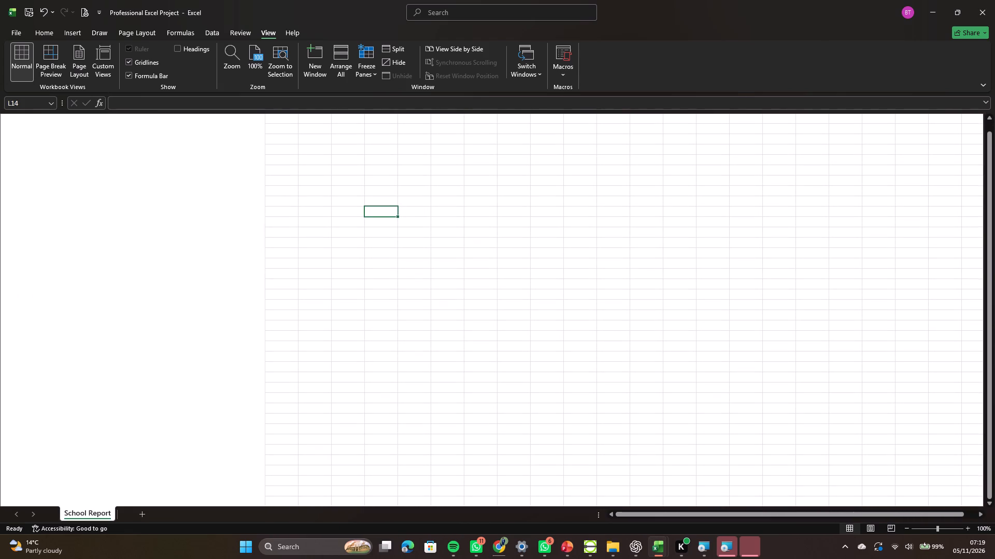
scroll(269, 302, down, 2)
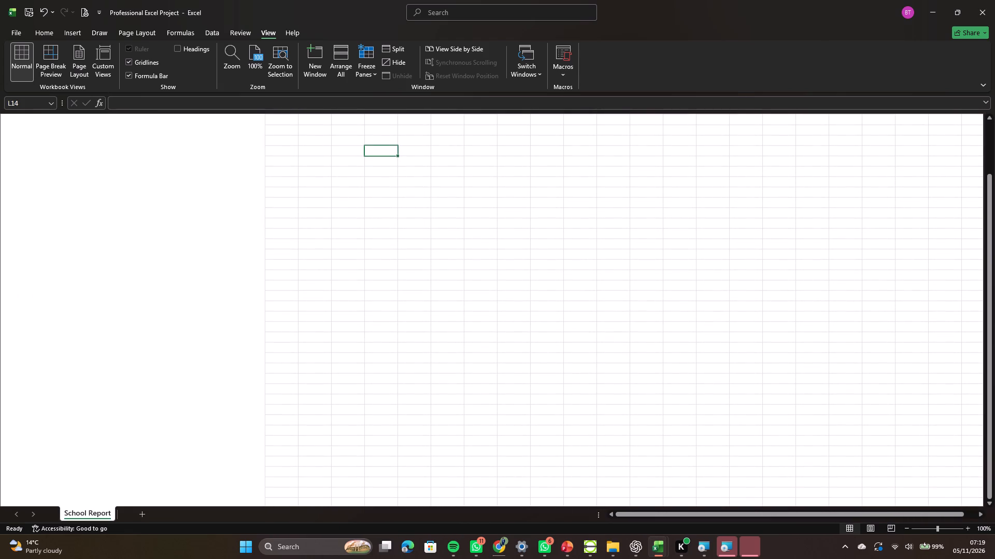
scroll(269, 302, down, 1)
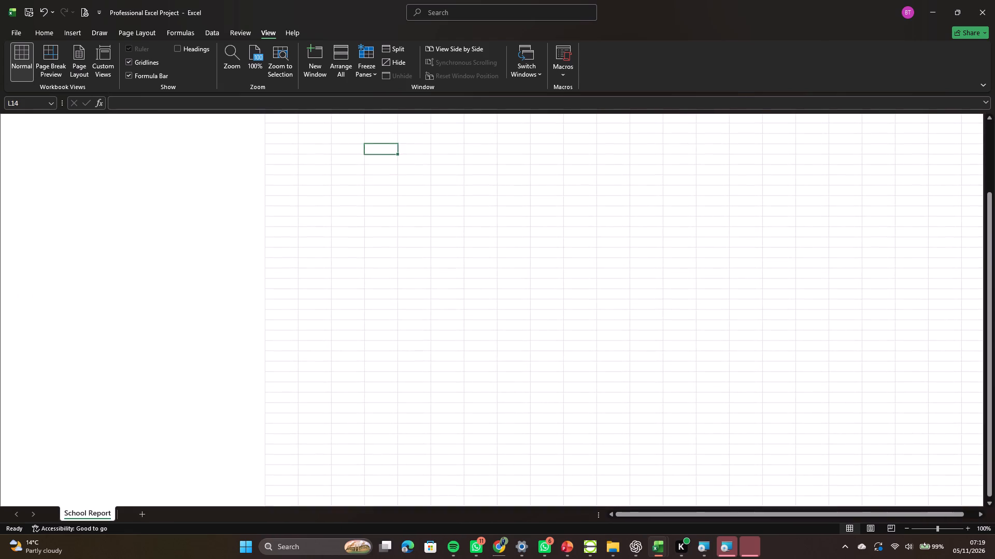
scroll(269, 302, down, 8)
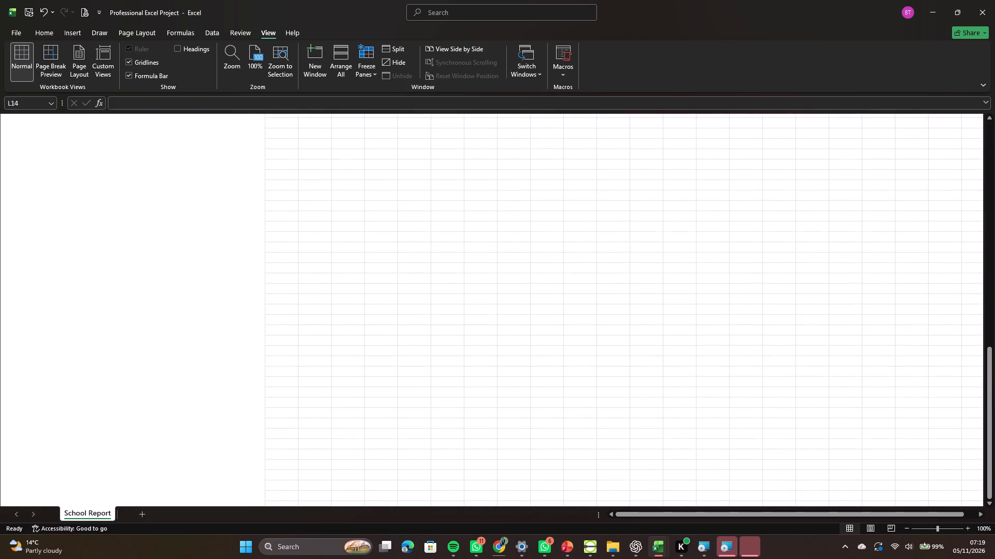
Close the Professional Excel Project workbook without saving its changes.
click(8, 23)
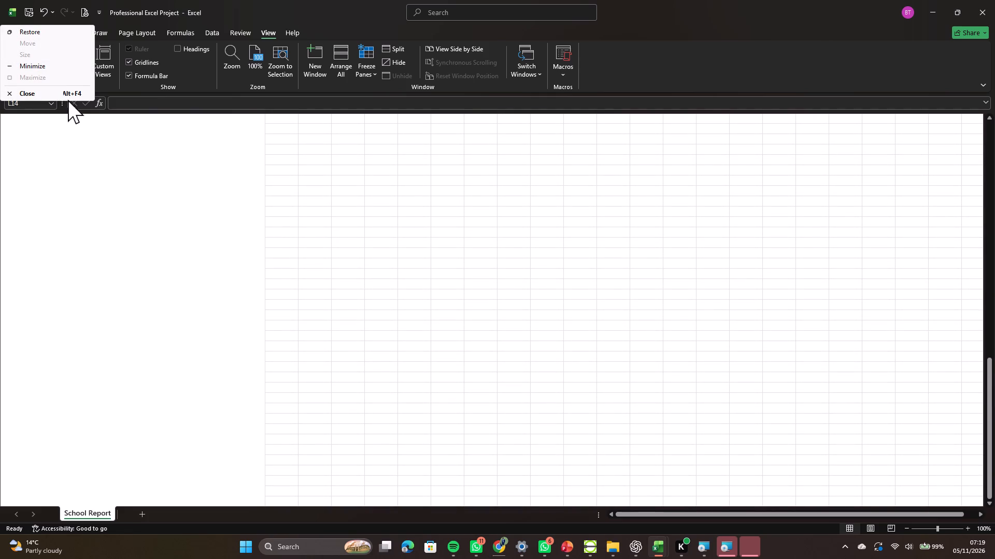
click(39, 35)
scroll(223, 182, right, 11)
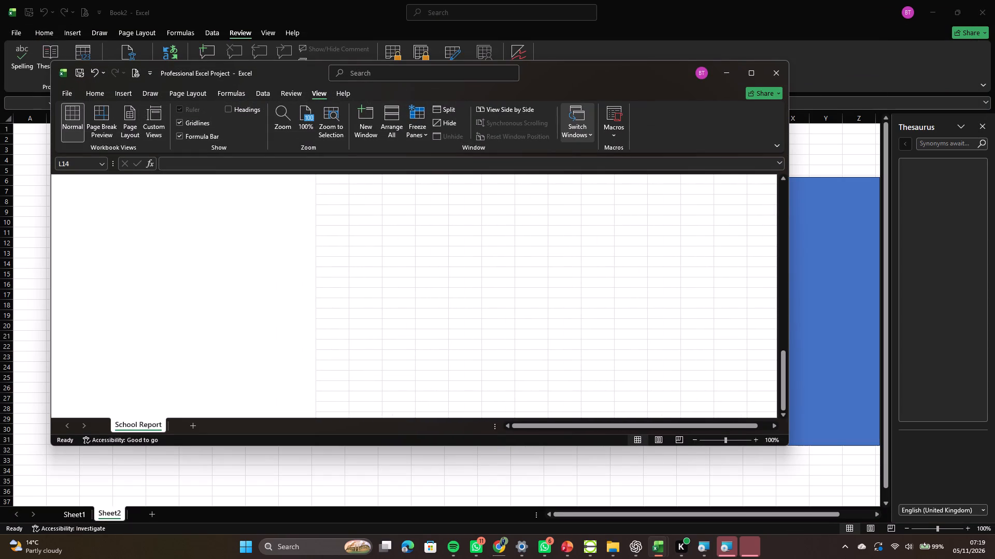
click(775, 69)
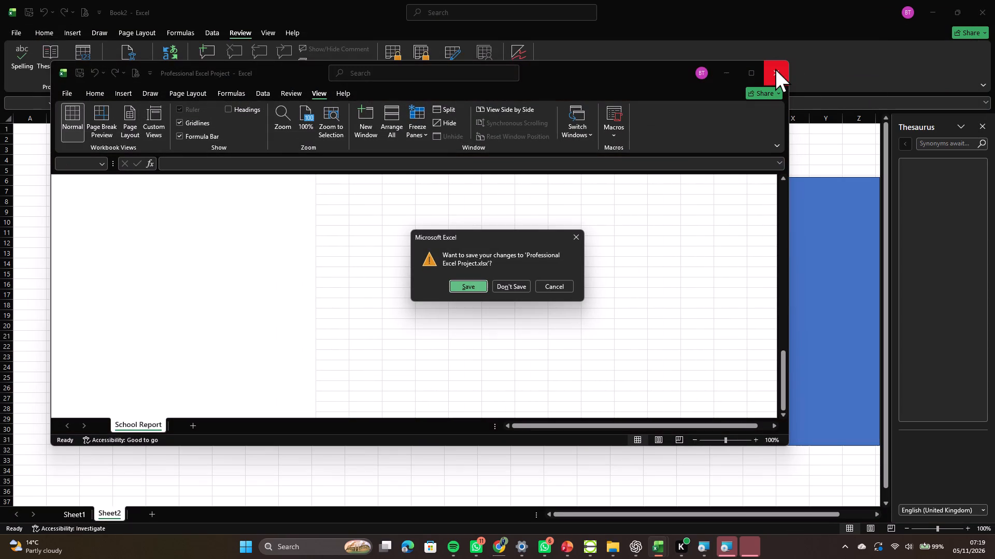
click(522, 290)
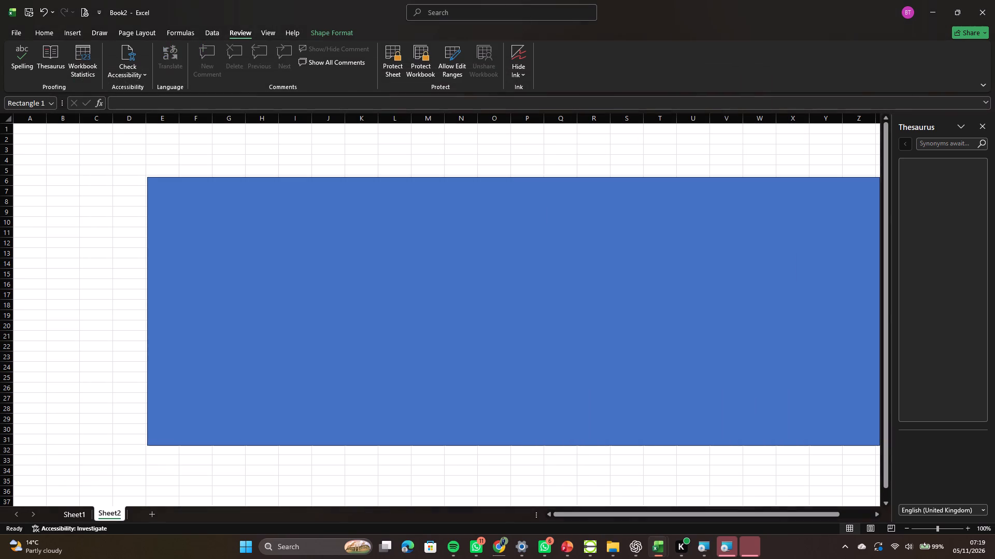
Create a new blank workbook.
click(12, 28)
click(138, 113)
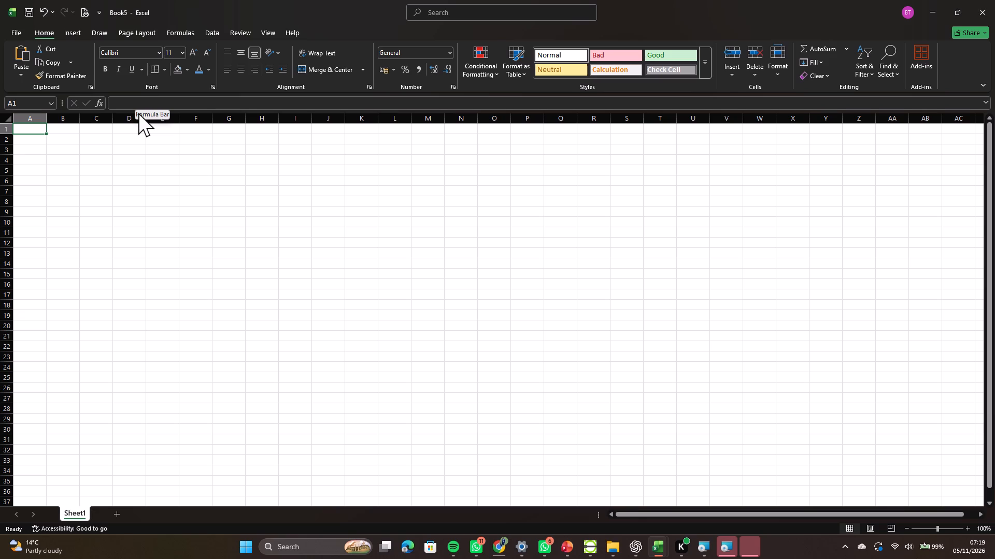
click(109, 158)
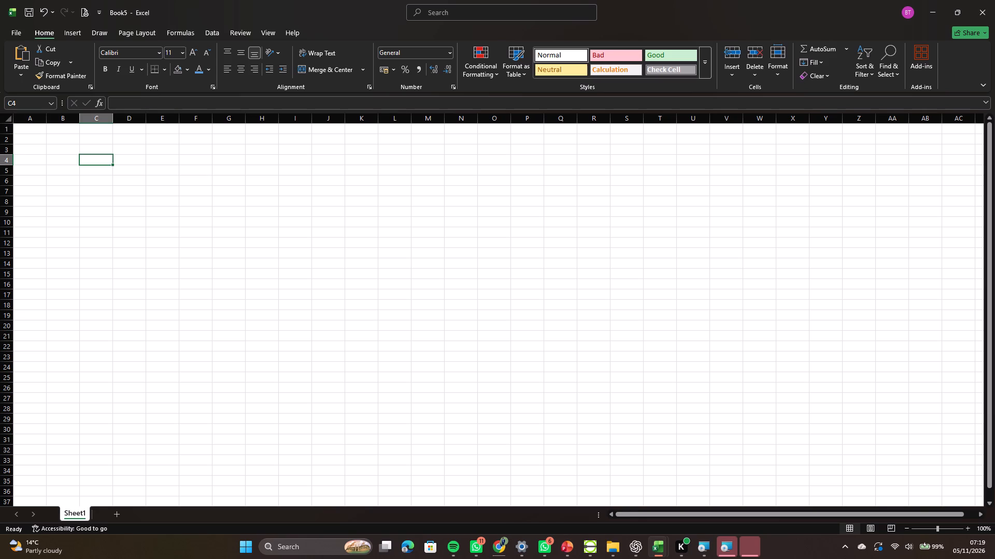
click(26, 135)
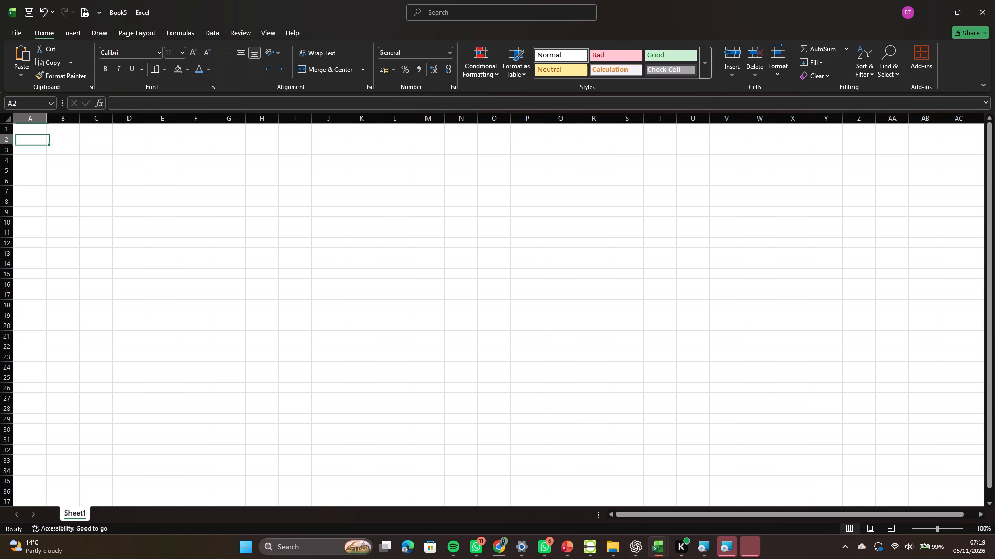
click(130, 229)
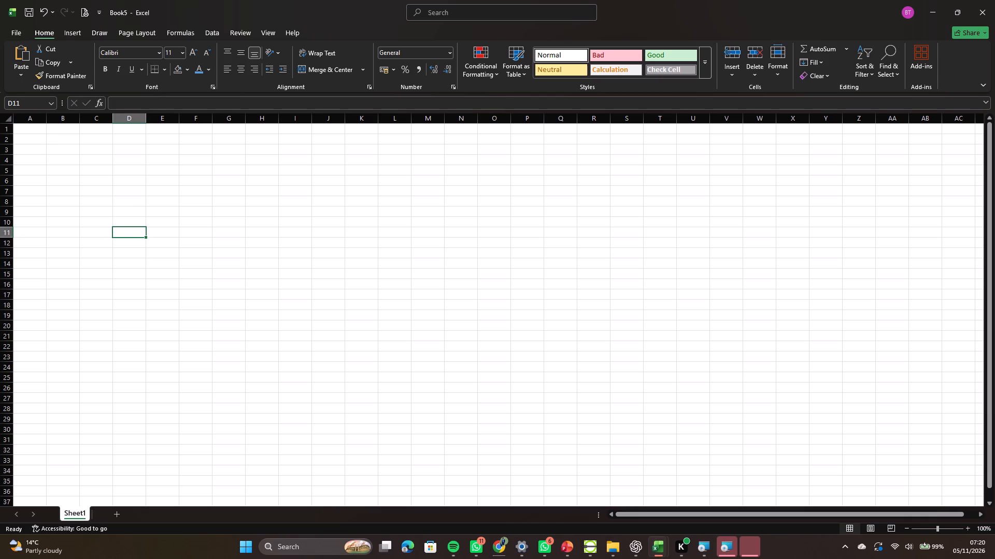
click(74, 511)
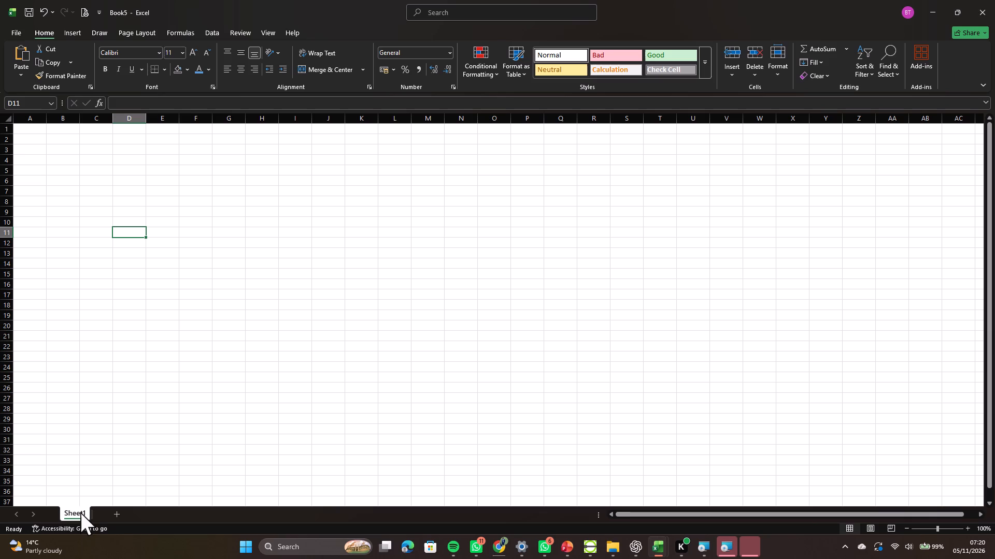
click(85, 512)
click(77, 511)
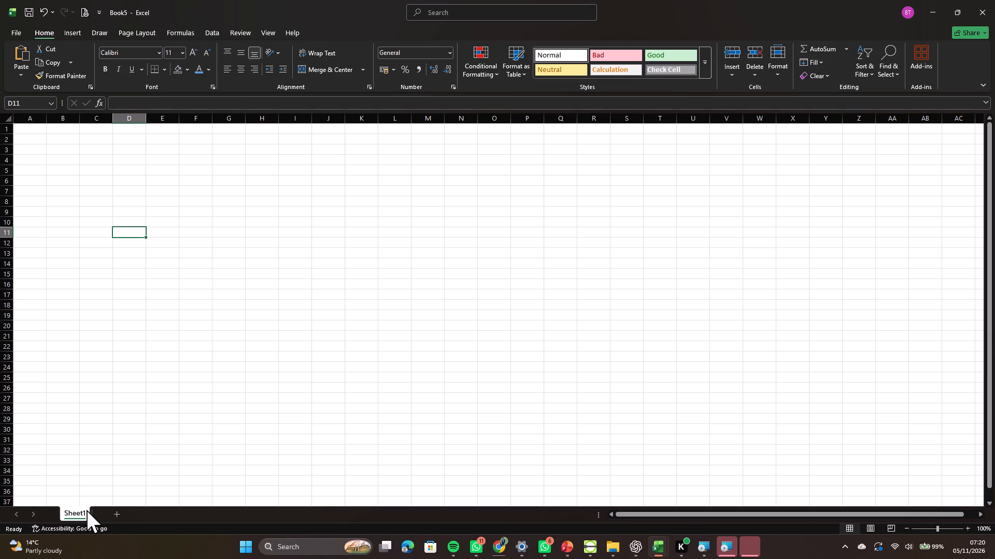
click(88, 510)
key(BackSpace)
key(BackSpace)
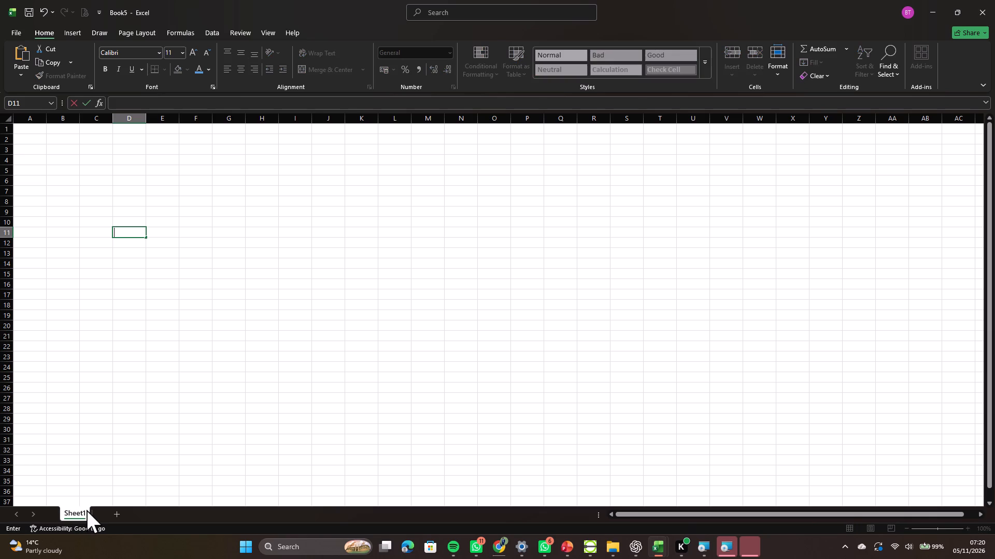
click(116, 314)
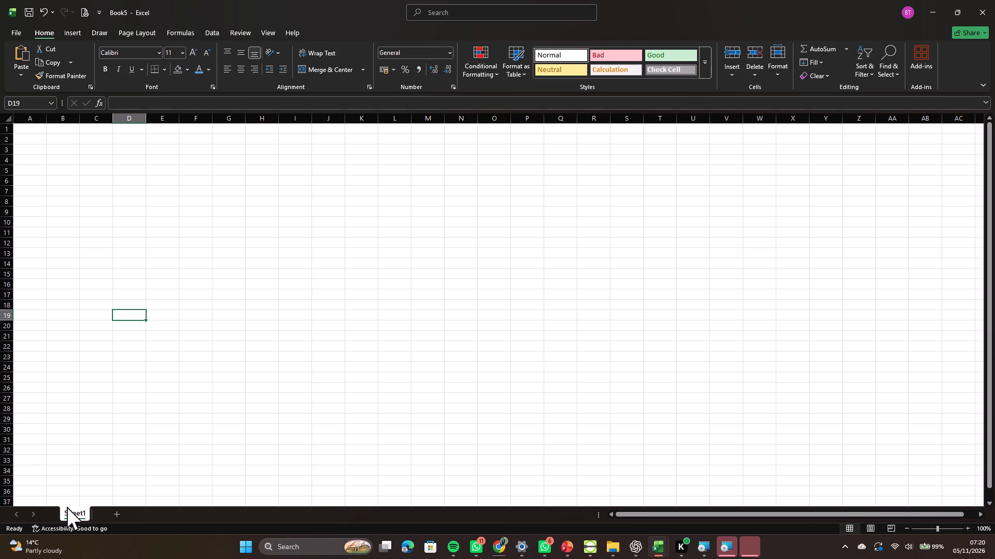
Rename the Sheet1 worksheet as Sales Report.
double_click(73, 512)
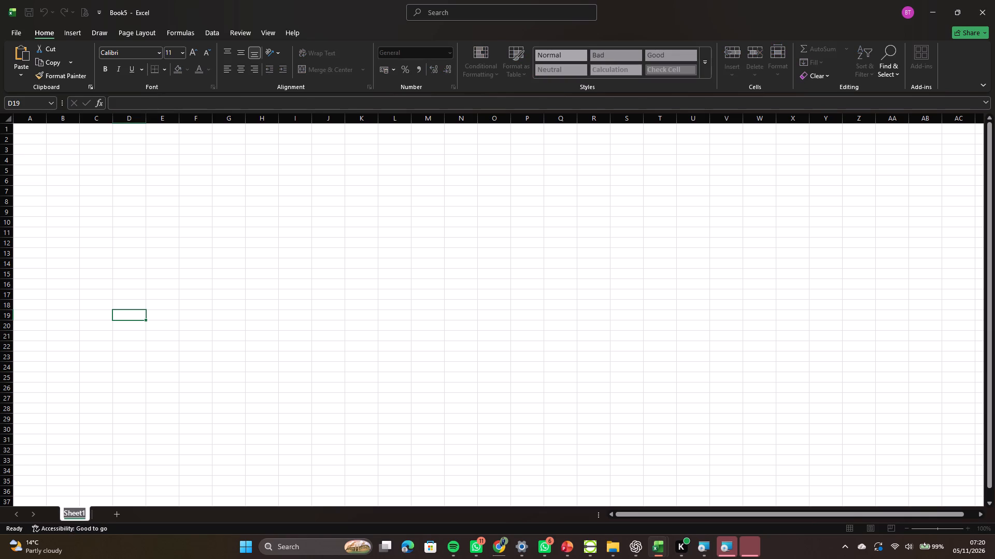
key(BackSpace)
key(s)
text(ales)
key(space)
key(r)
key(e)
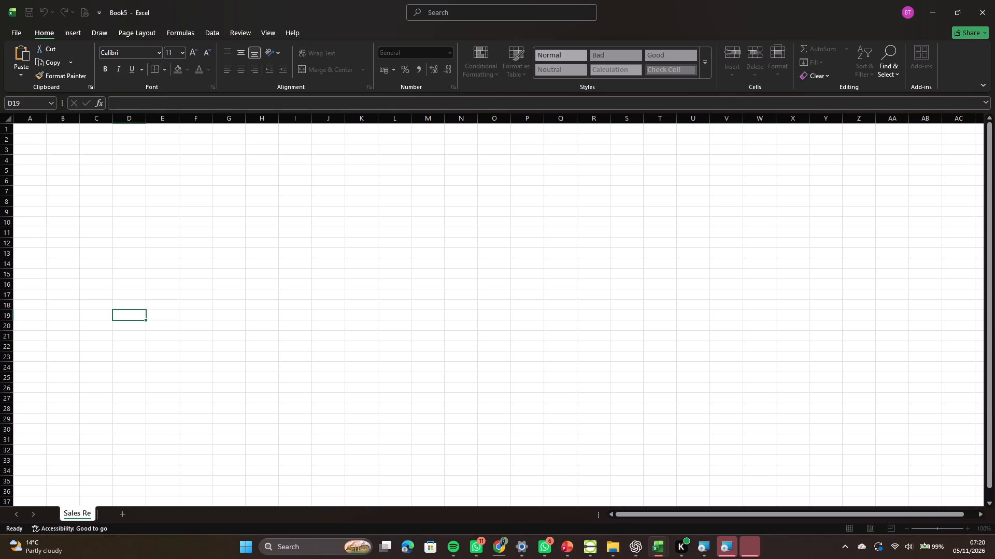
text(port)
key(Return)
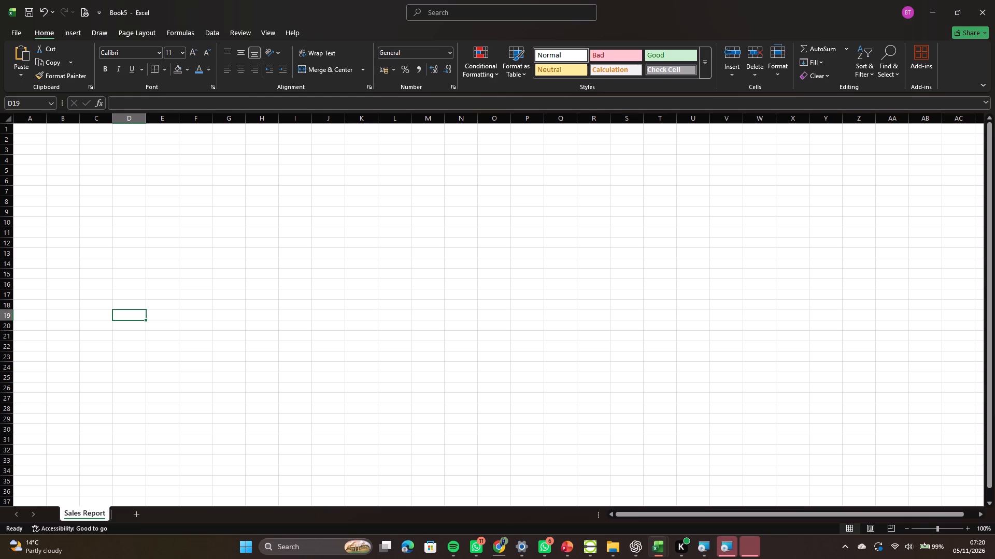
Enter the title BUSINESS SALES DASHBORD in cell A1.
click(32, 129)
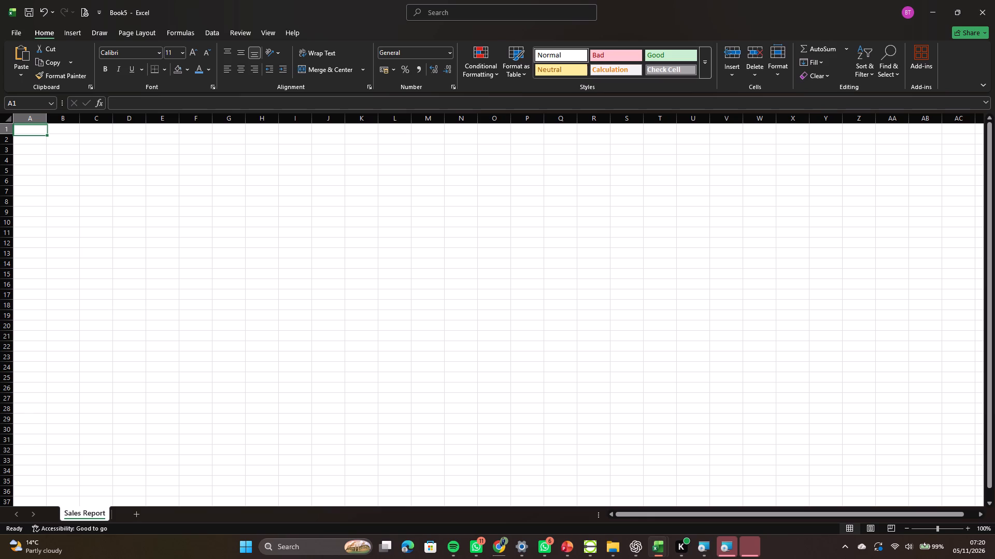
text(BUS)
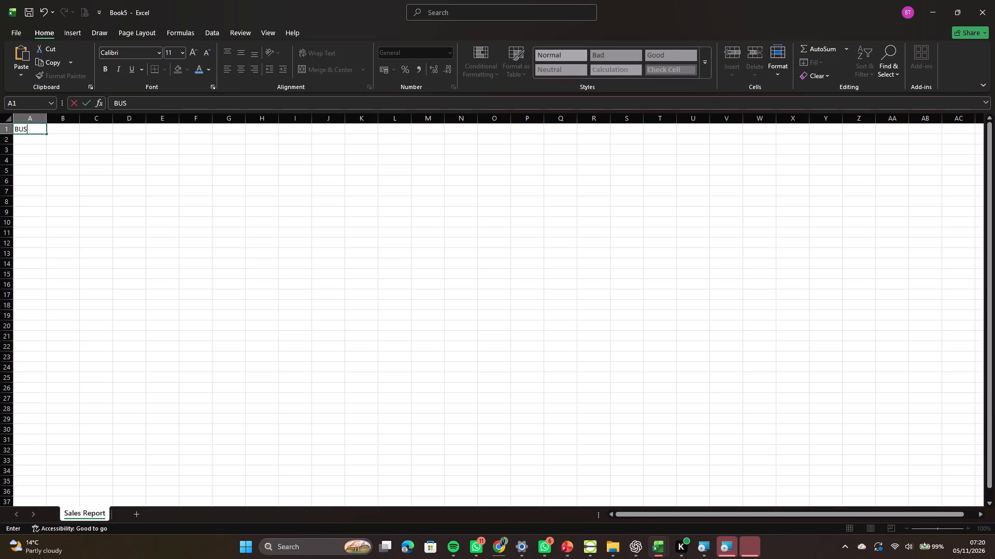
key(i)
text(NESS)
key(space)
key(s)
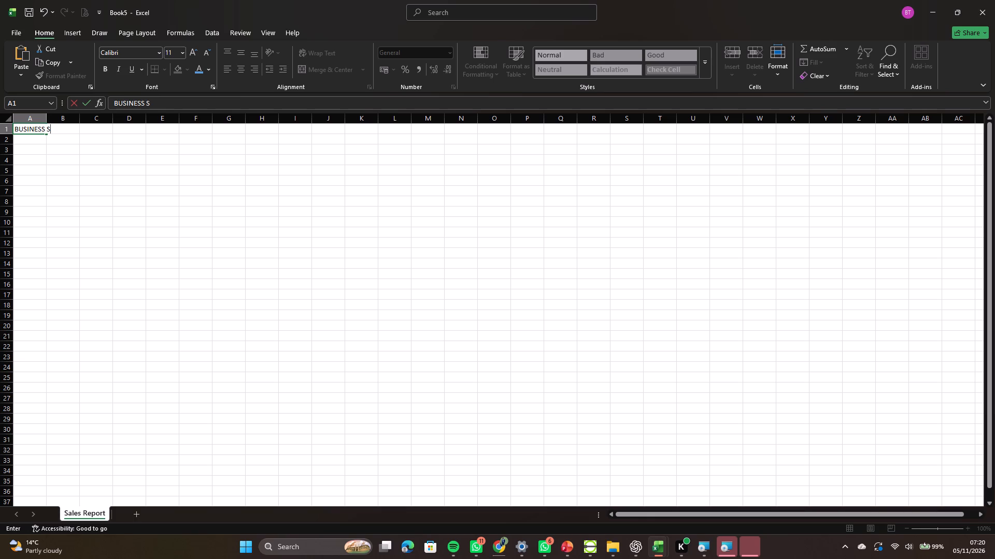
text(ALES DASHBORD)
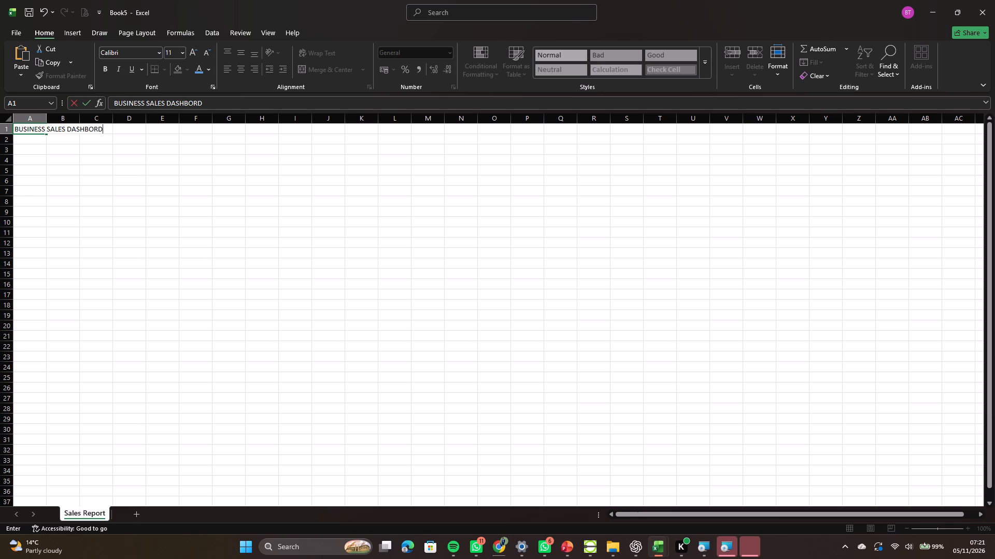
click(323, 172)
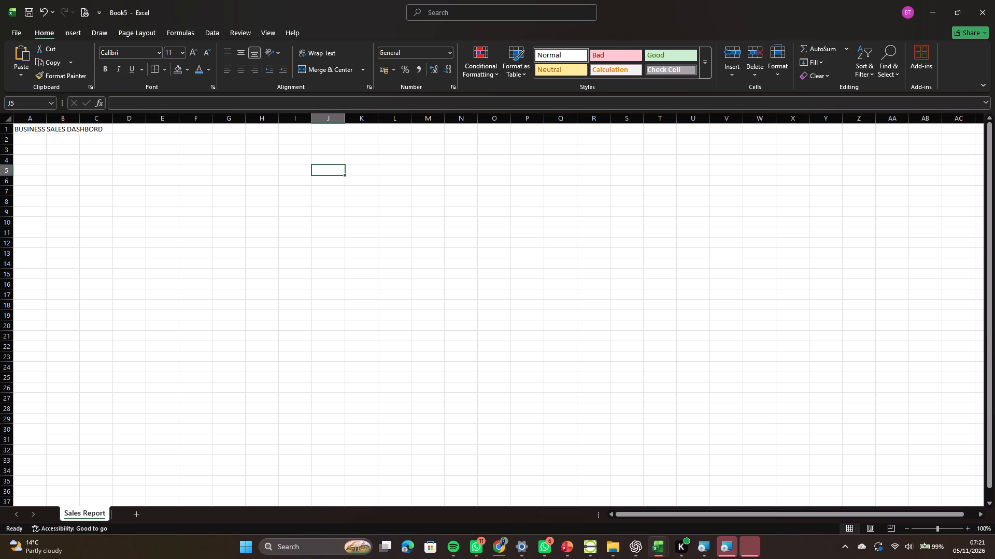
Format the title in cell A1 with font size 20 and the standard dark blue font colour.
click(30, 128)
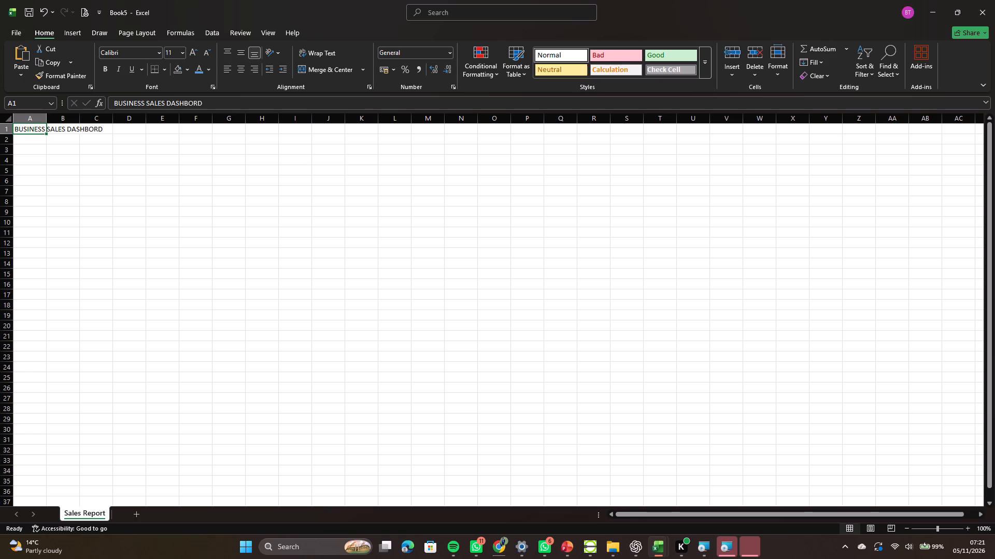
click(37, 32)
click(184, 54)
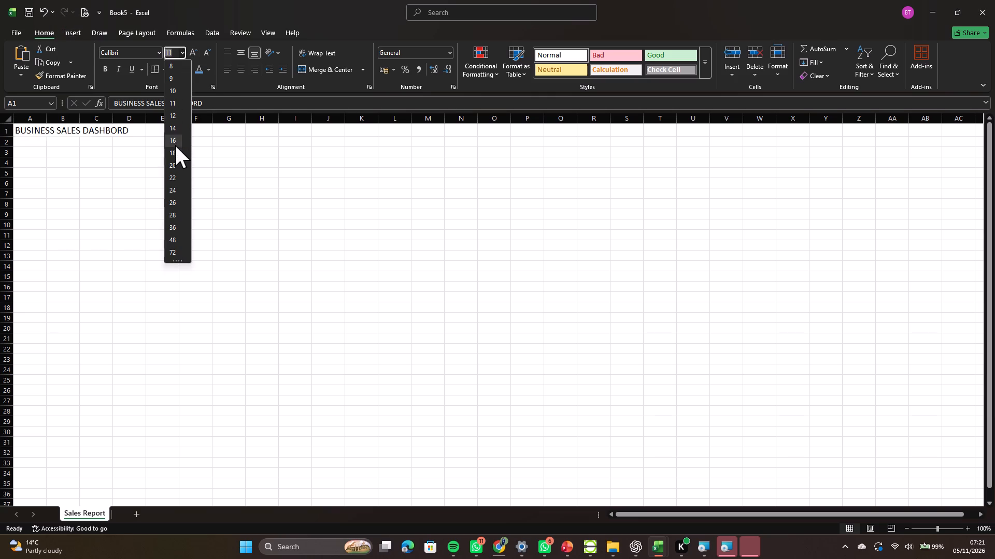
click(176, 164)
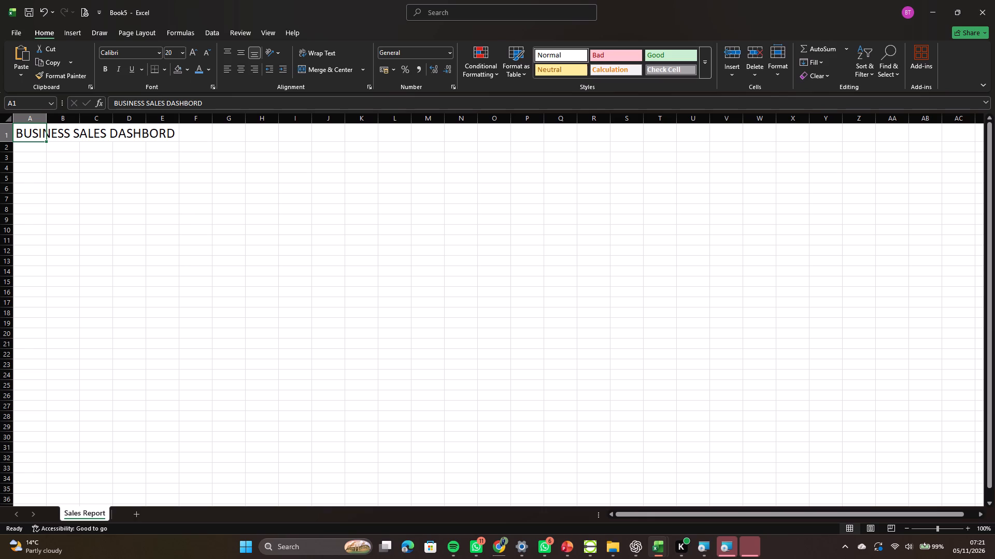
click(206, 67)
click(313, 241)
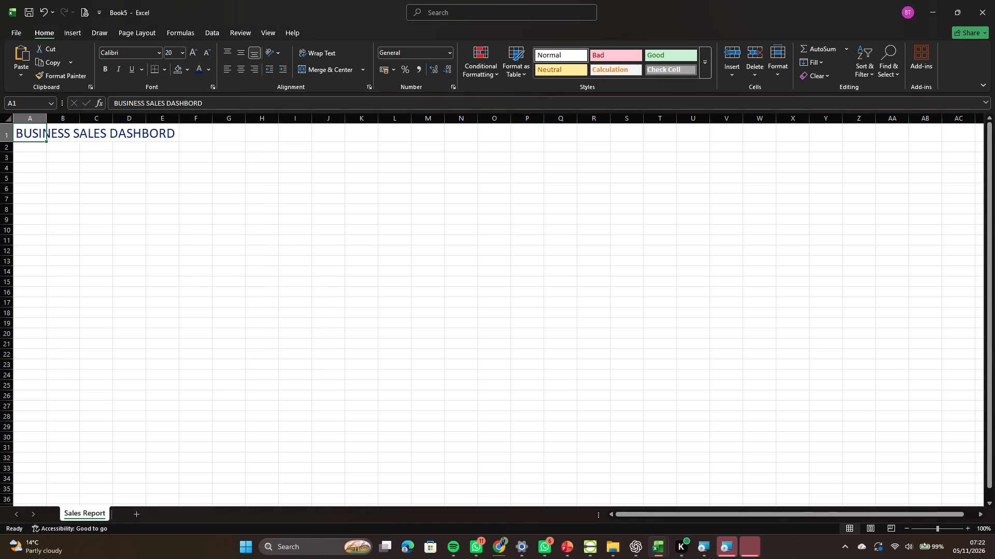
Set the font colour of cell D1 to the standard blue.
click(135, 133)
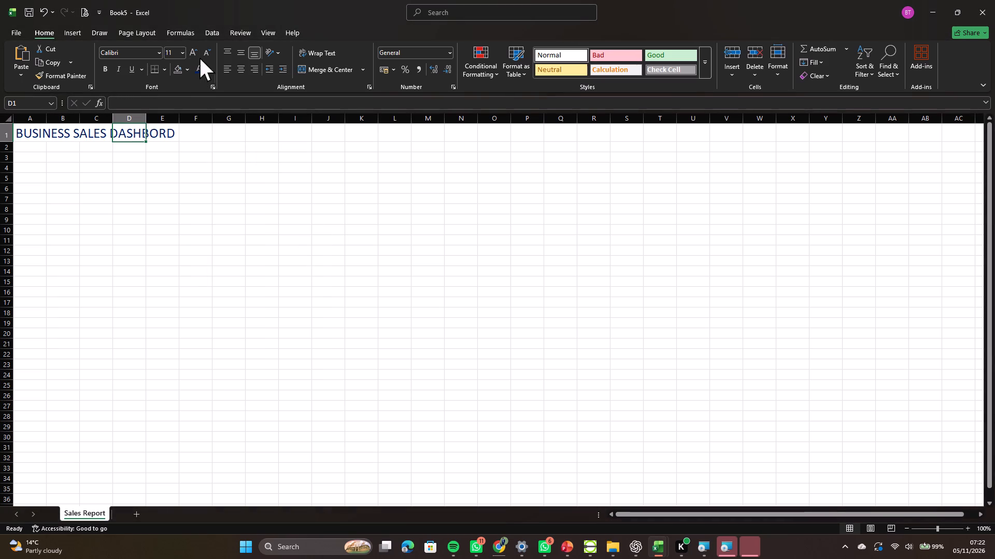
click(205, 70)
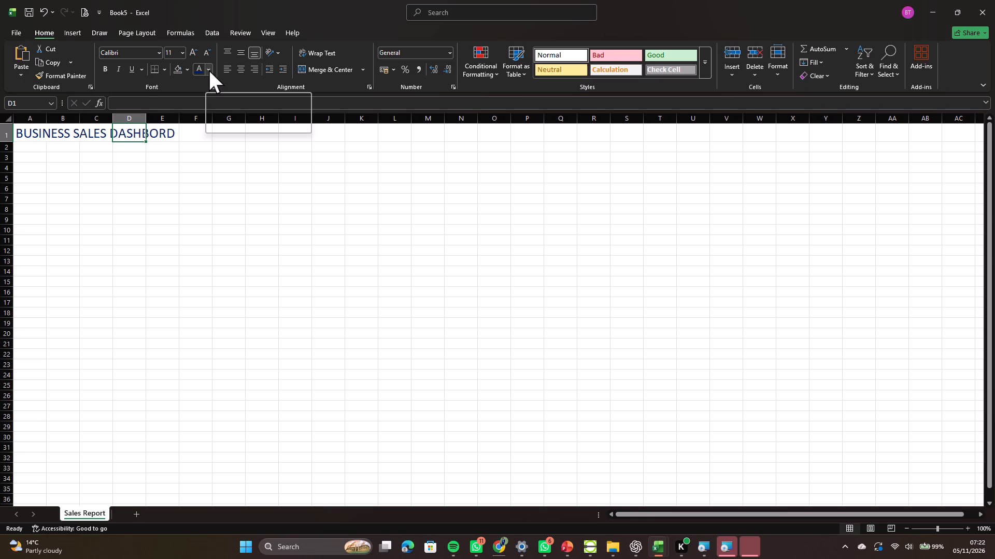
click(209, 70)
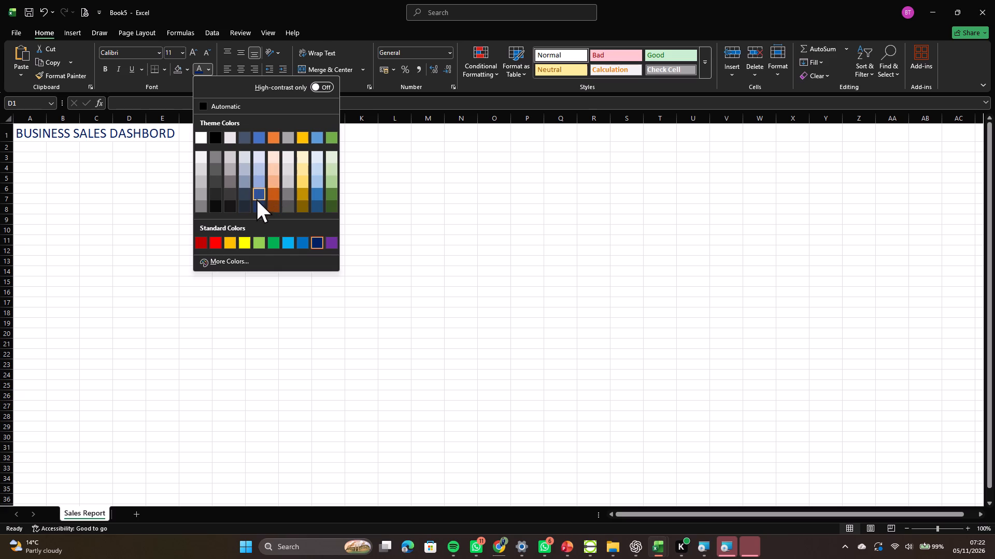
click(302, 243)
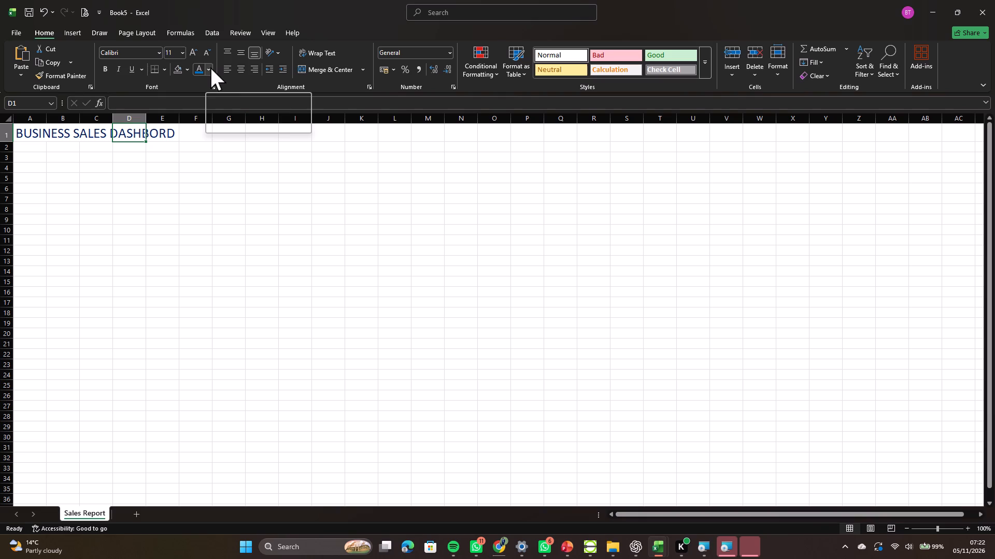
Set the font colour of cell D1 to the standard dark blue through the Format Cells font settings.
click(151, 83)
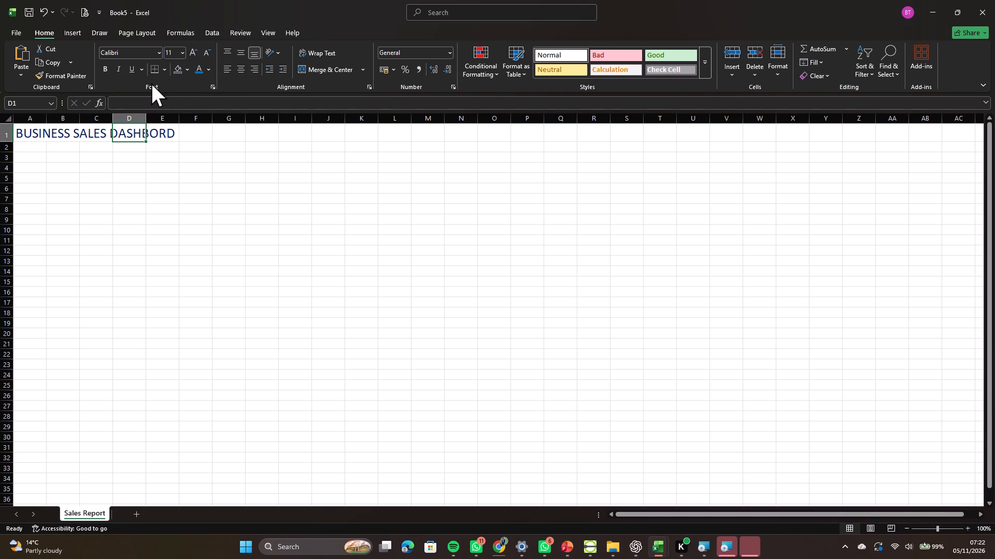
click(214, 86)
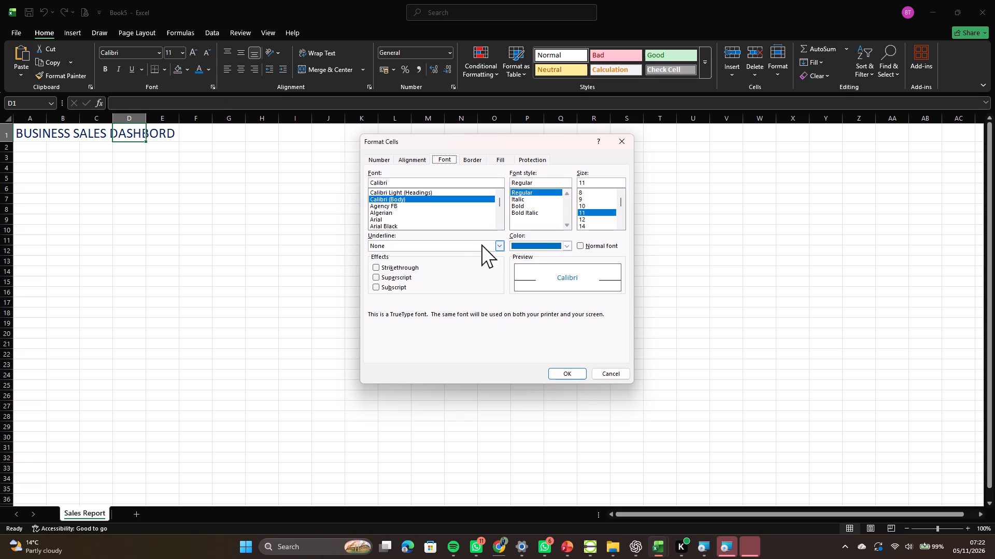
click(533, 247)
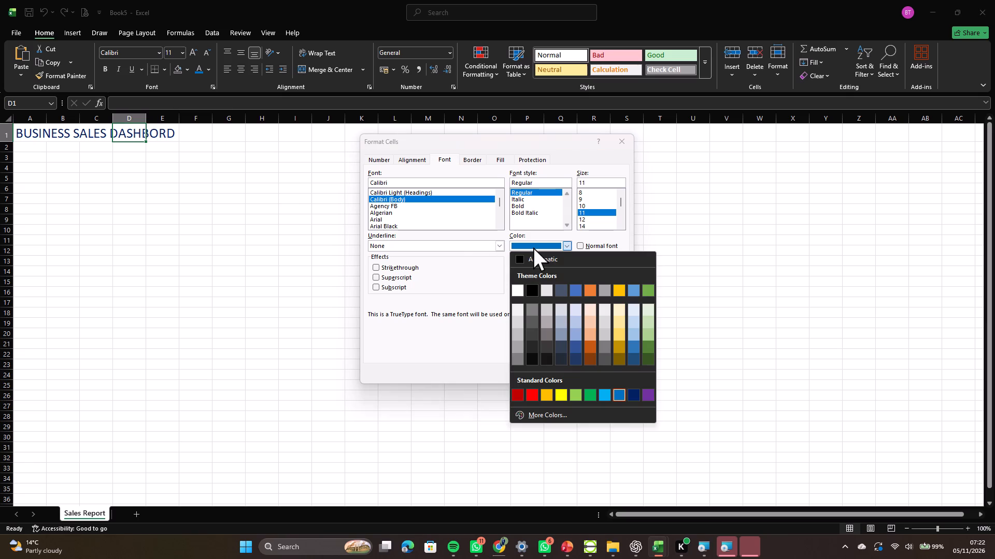
click(628, 395)
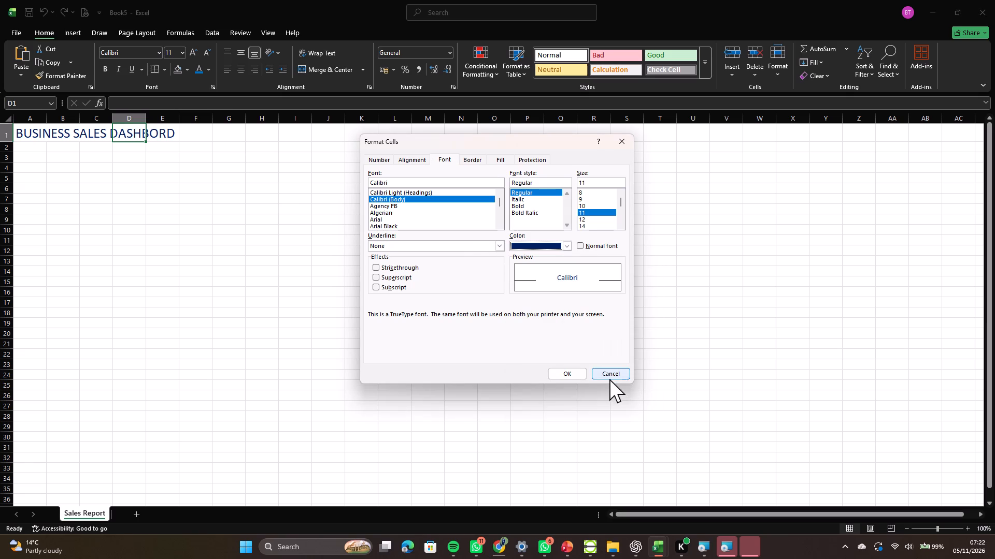
click(573, 377)
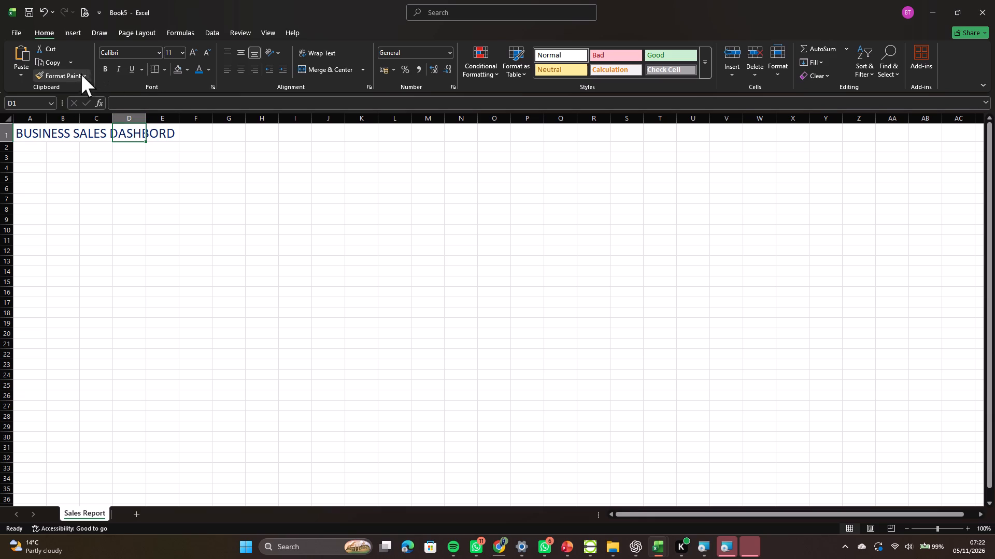
Fill cell D1 with the second-darkest shade of the blue theme colour.
click(177, 66)
click(184, 67)
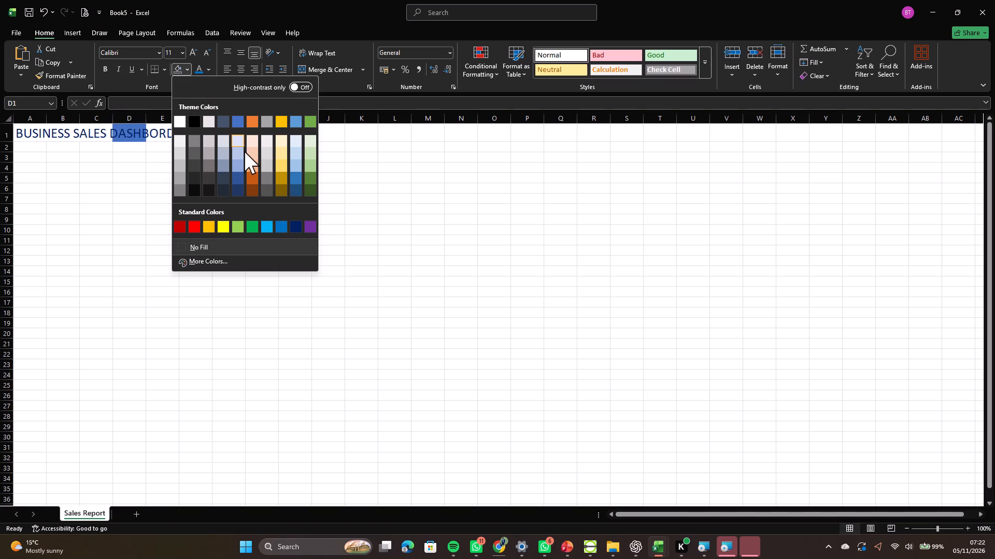
click(237, 179)
click(55, 213)
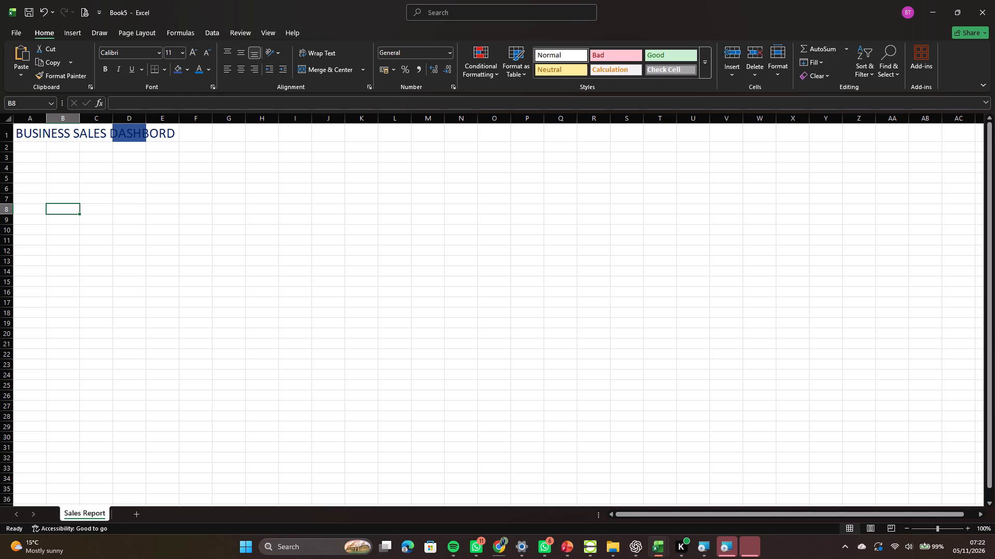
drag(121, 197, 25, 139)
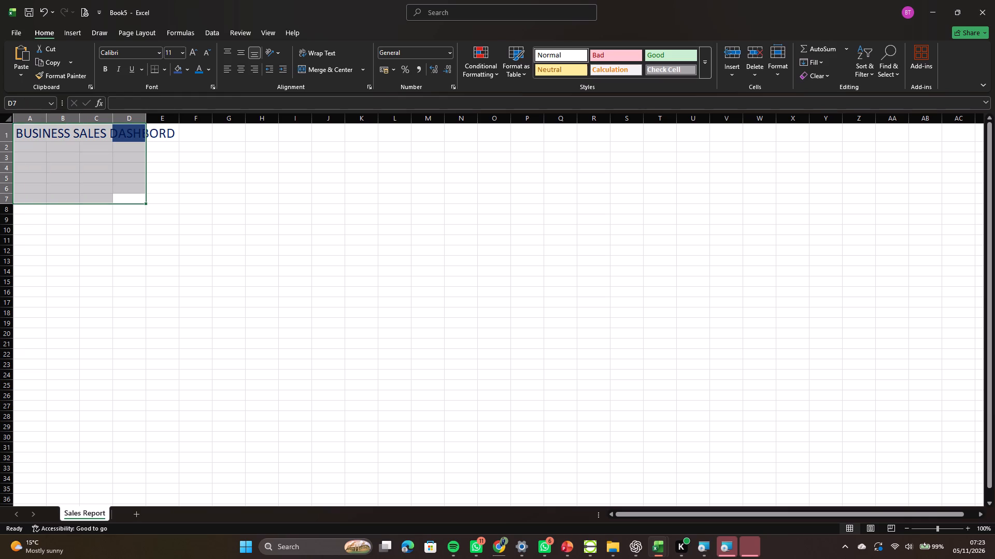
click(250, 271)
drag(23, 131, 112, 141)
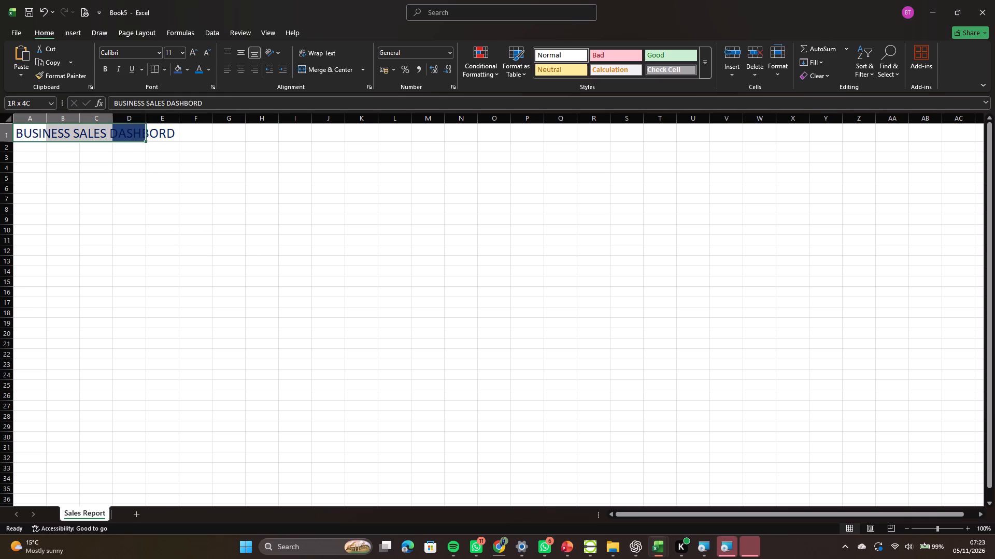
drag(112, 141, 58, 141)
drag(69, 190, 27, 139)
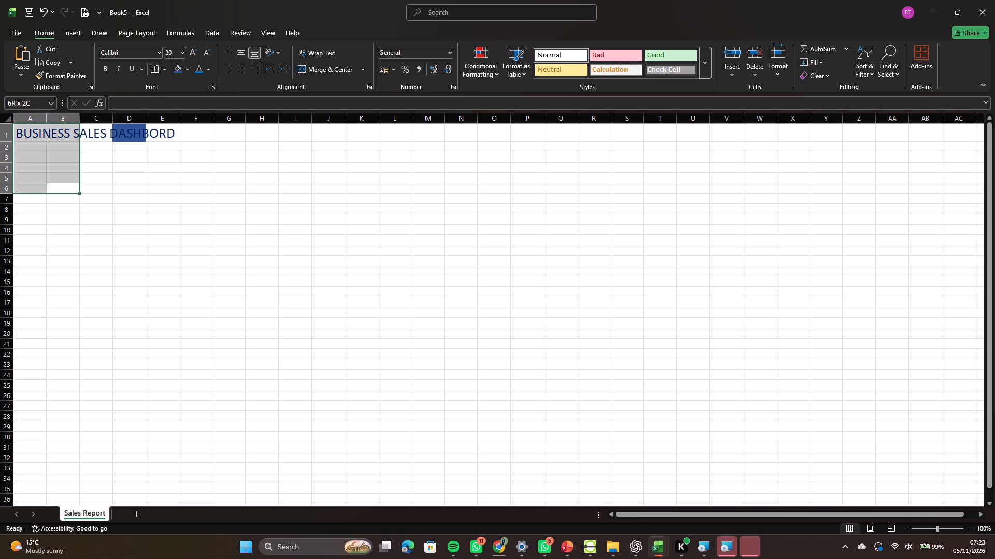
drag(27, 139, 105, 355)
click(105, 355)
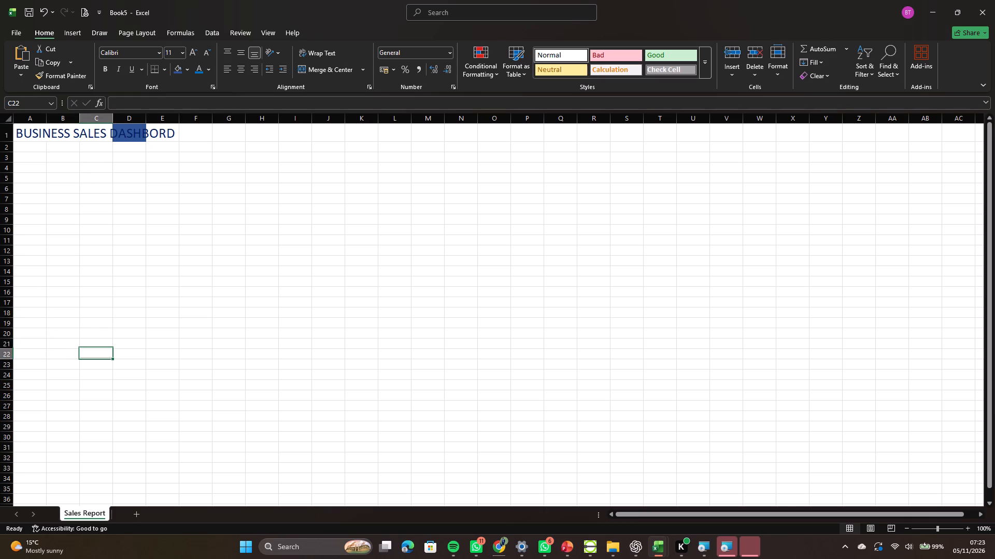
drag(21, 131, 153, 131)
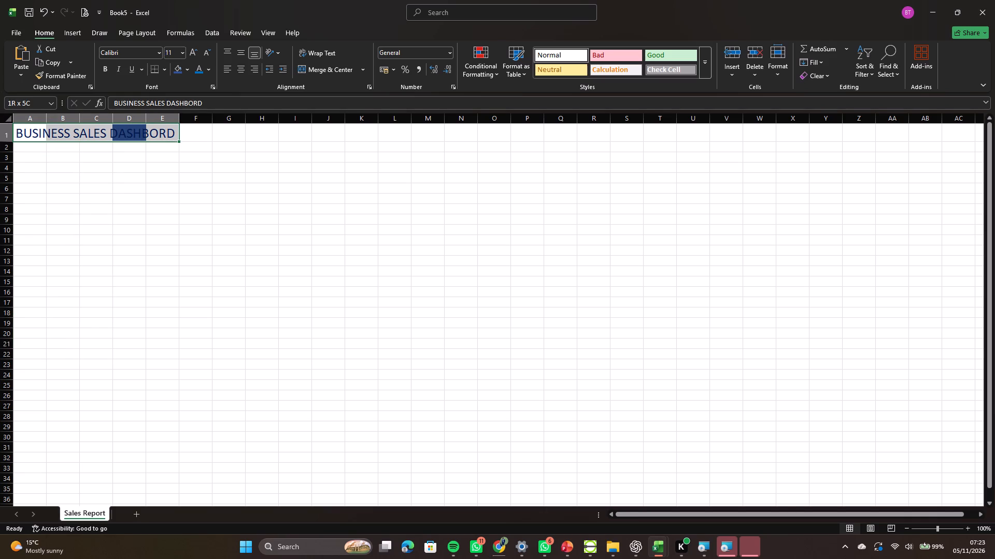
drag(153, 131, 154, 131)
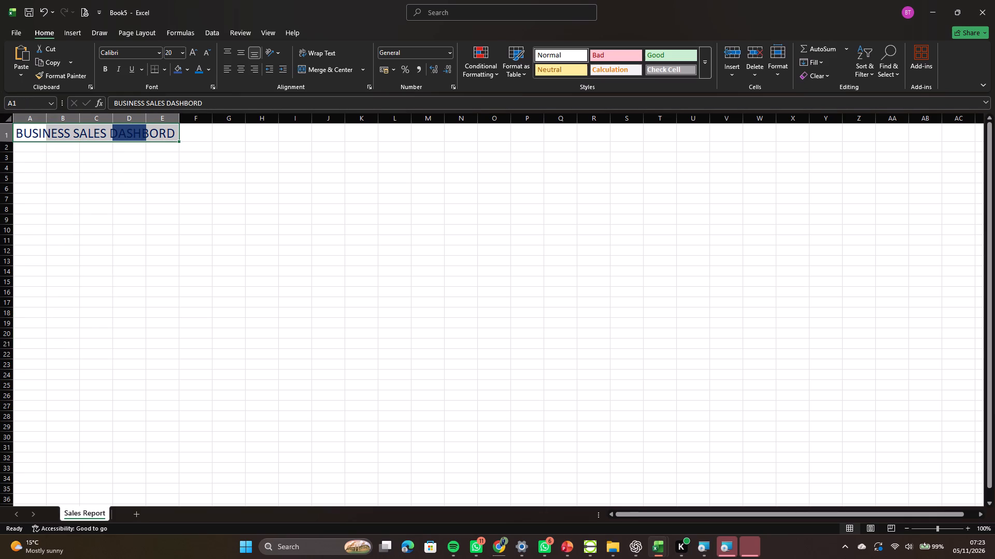
Set the font colour of the whole title text in cell A1 to the standard dark blue.
click(32, 131)
triple_click(32, 131)
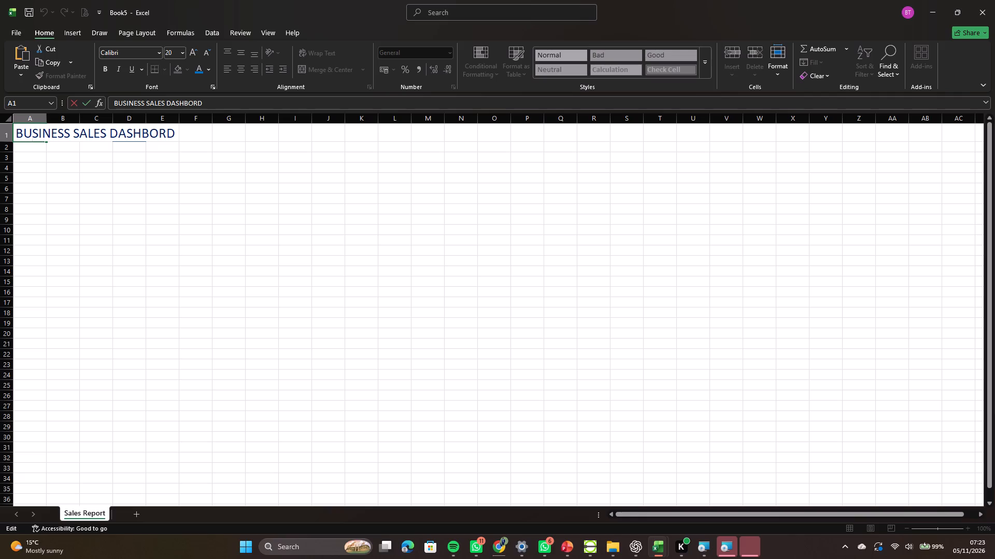
click(16, 133)
click(16, 133)
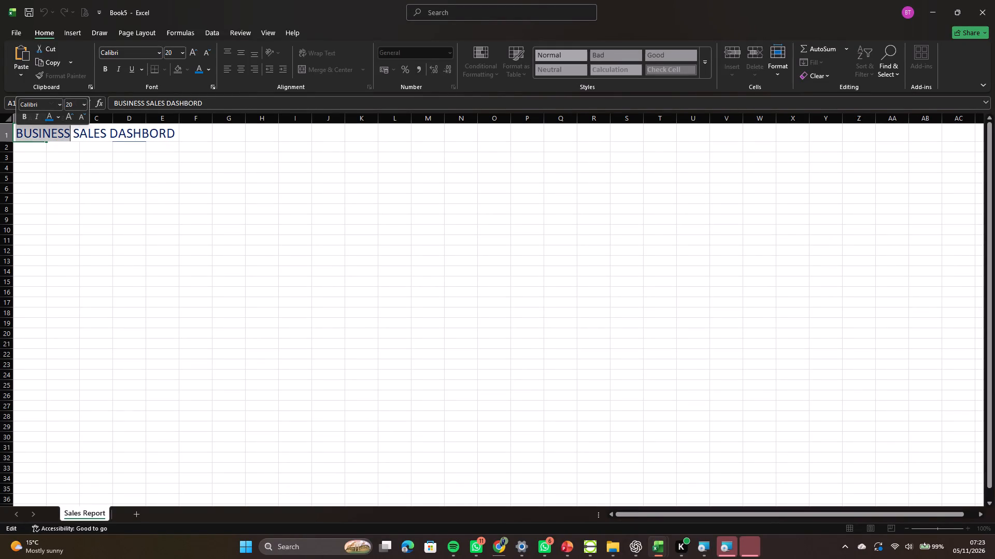
drag(65, 134, 103, 133)
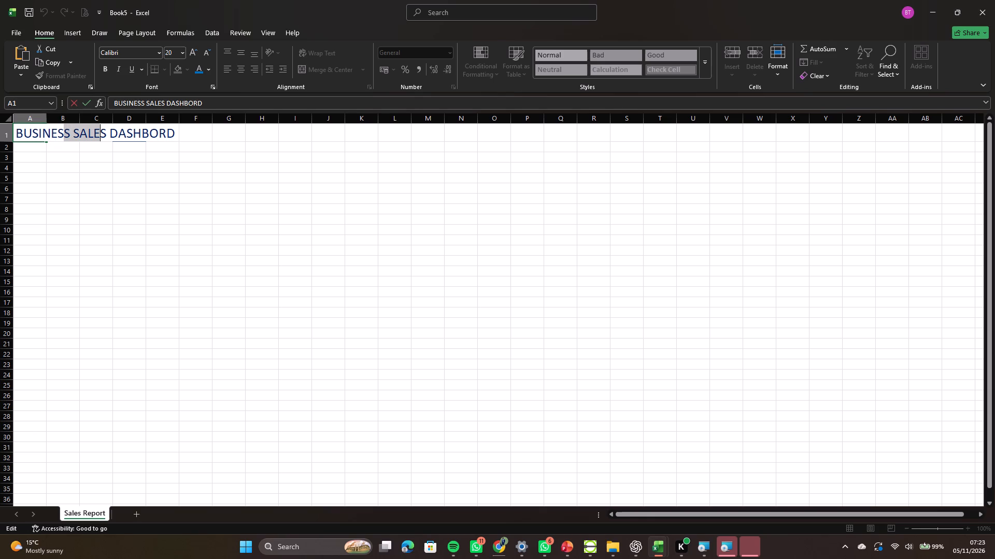
drag(103, 133, 16, 137)
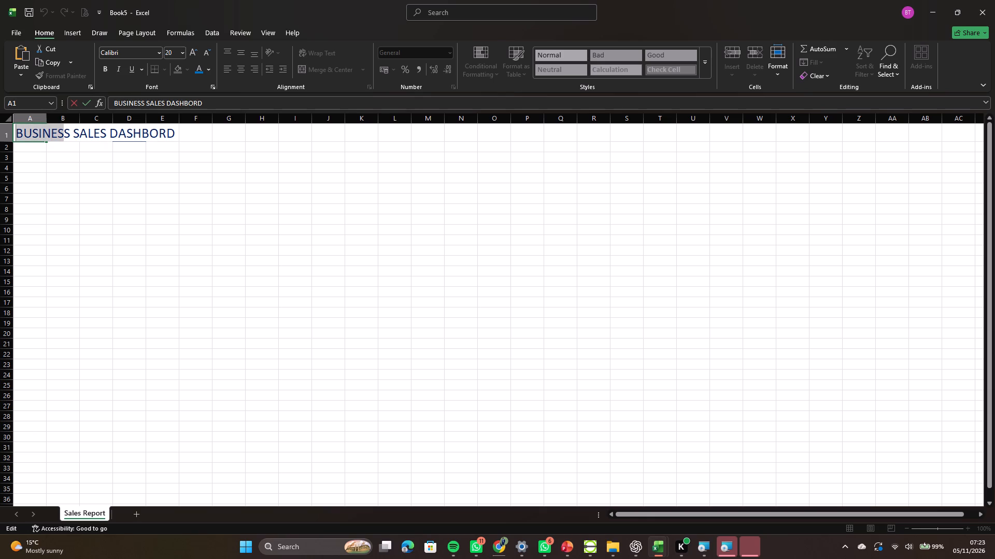
drag(16, 137, 99, 154)
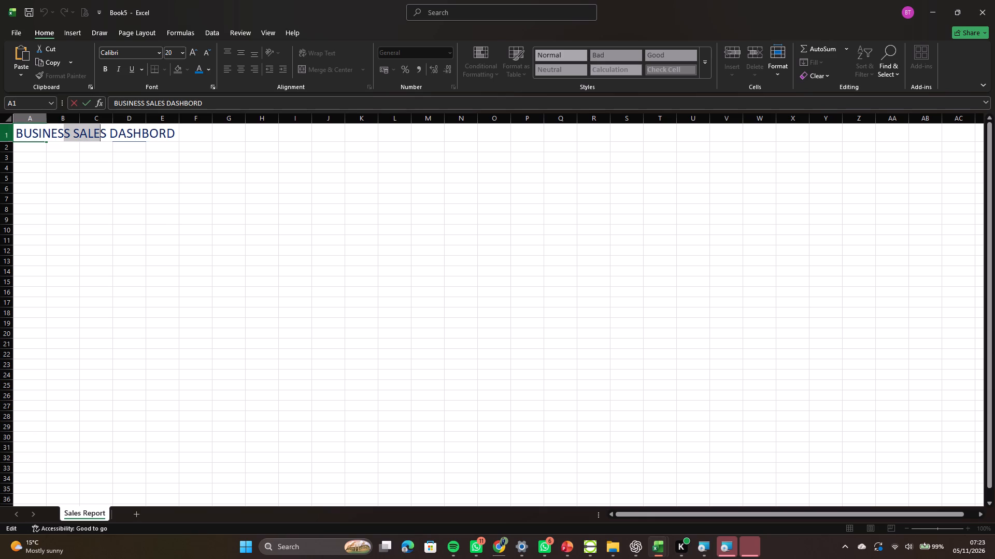
drag(16, 133, 94, 134)
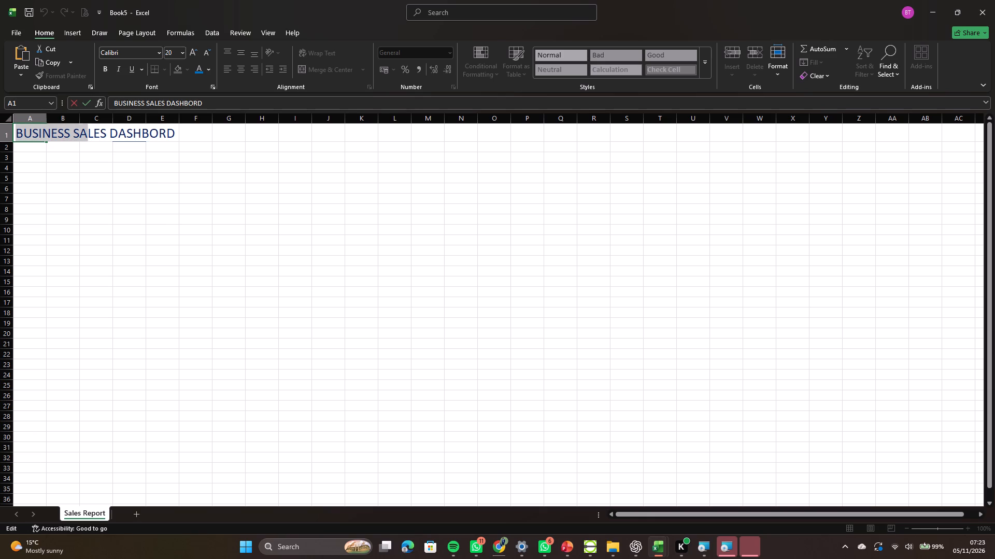
drag(94, 134, 202, 144)
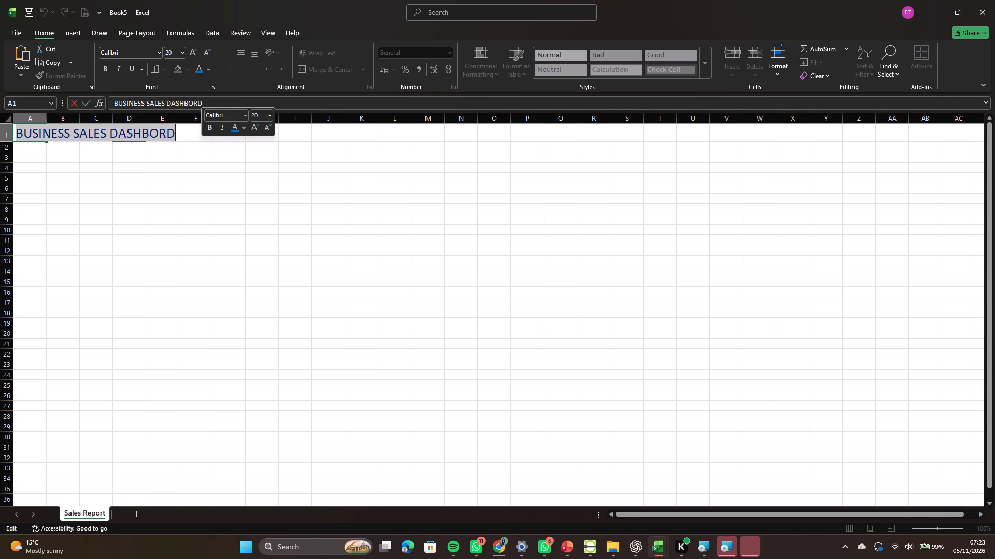
click(206, 69)
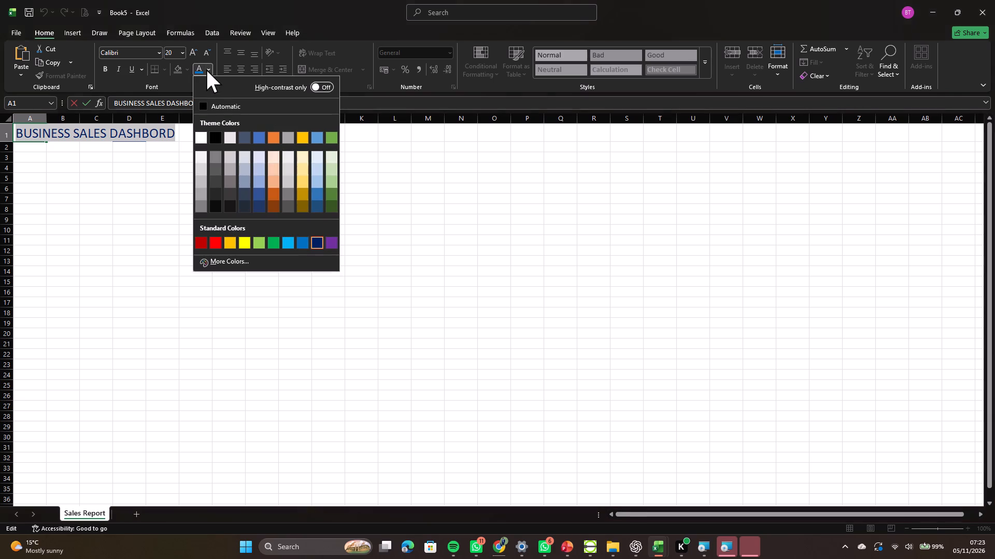
click(316, 242)
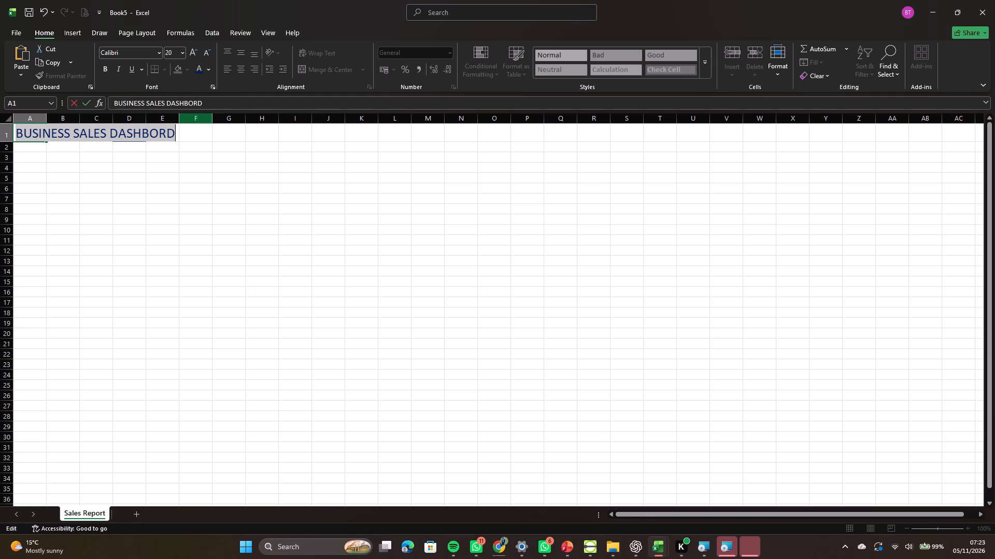
Apply the standard dark blue to the selected title text in cell A1 through the Format Cells font settings.
click(214, 84)
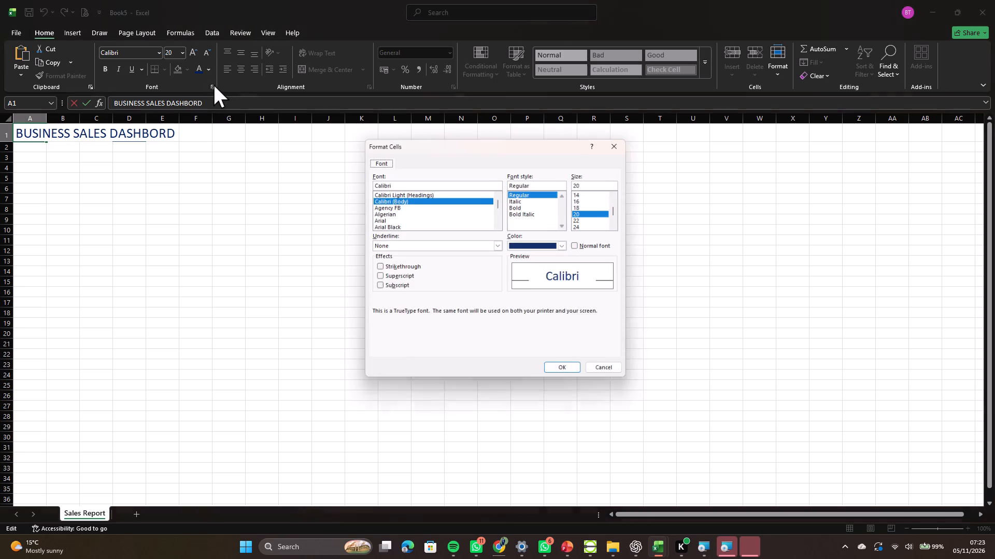
click(548, 245)
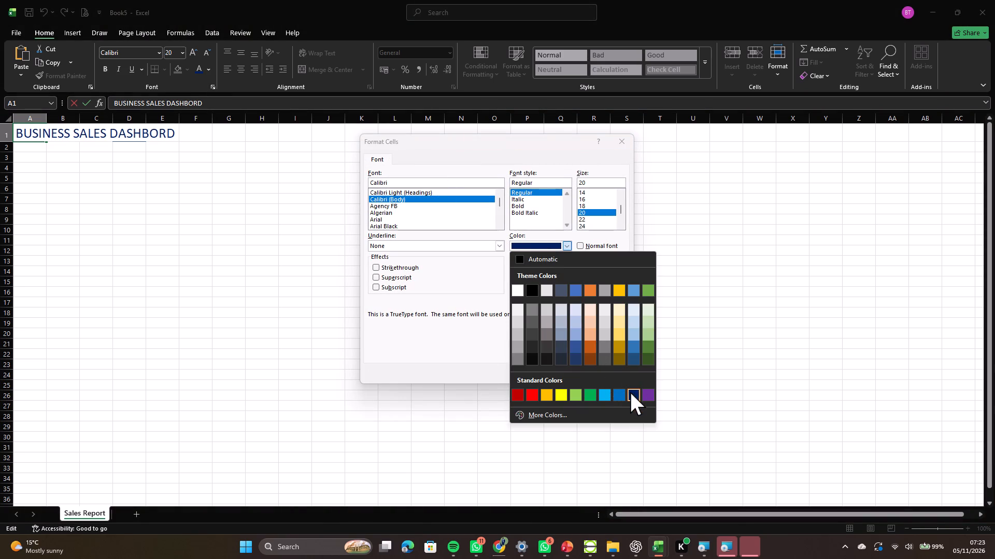
click(630, 392)
click(567, 377)
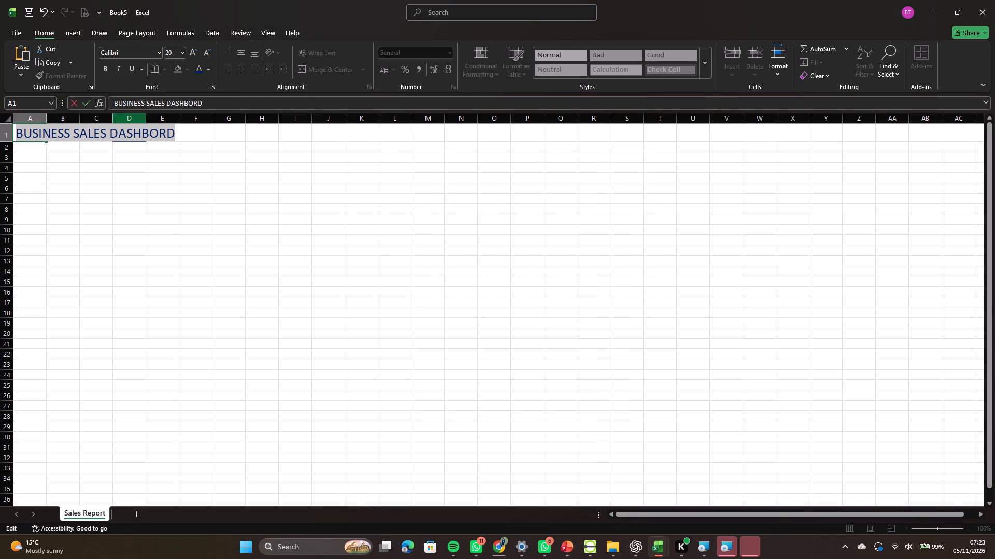
click(123, 177)
click(241, 187)
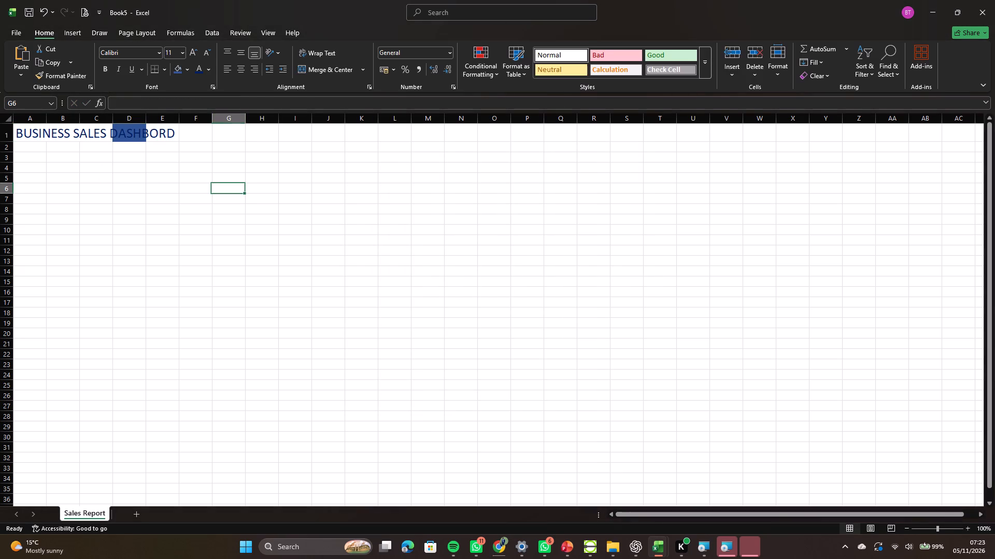
Fill cell E5 with the standard light blue.
click(88, 177)
click(164, 181)
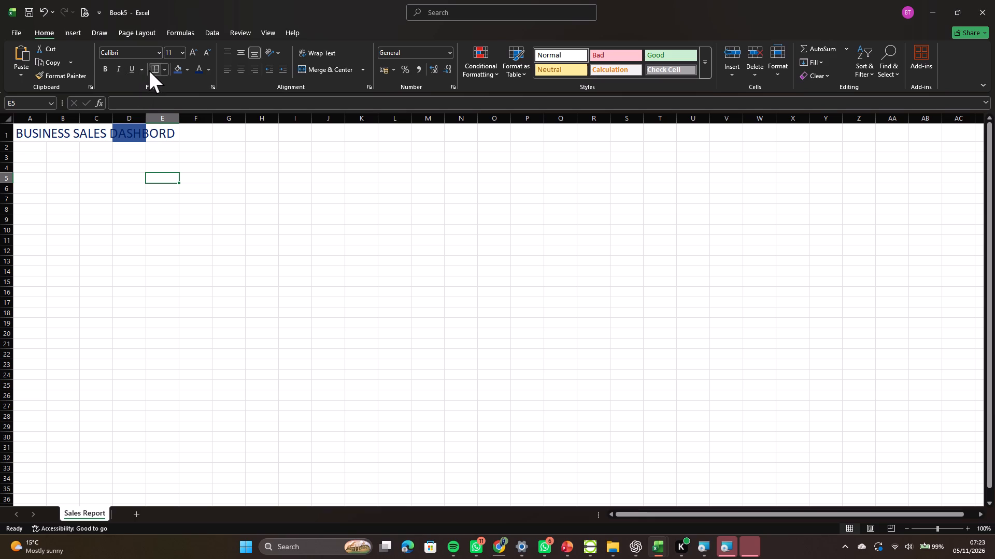
click(187, 69)
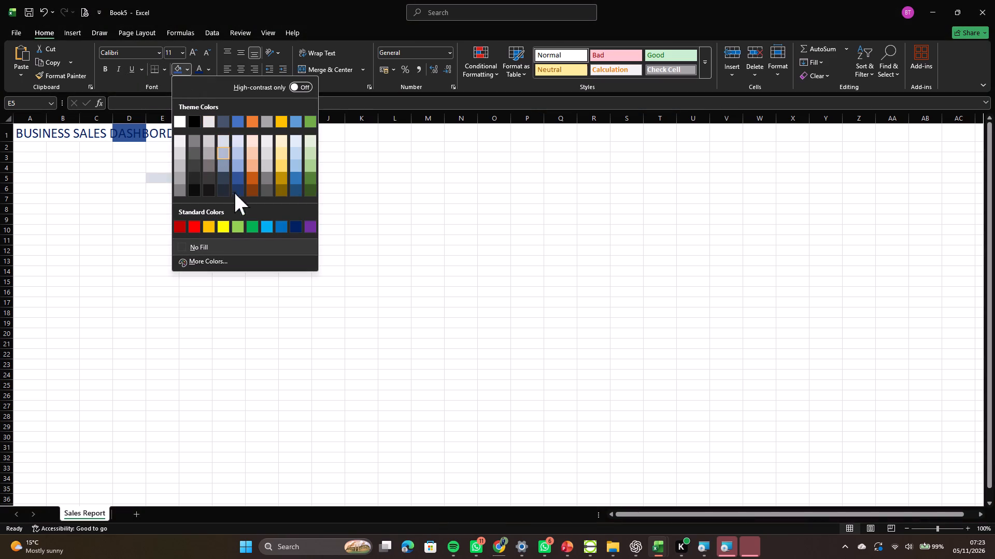
click(268, 226)
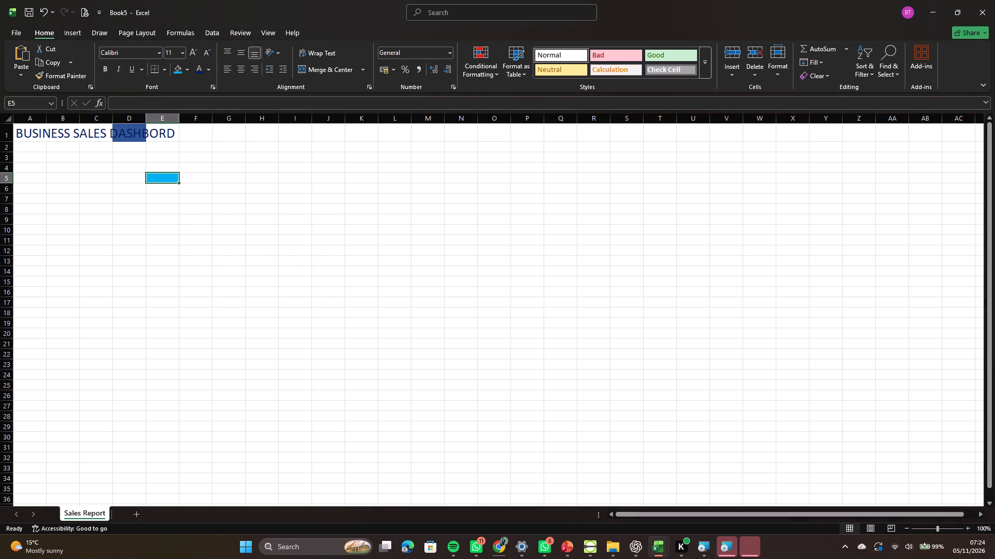
click(140, 218)
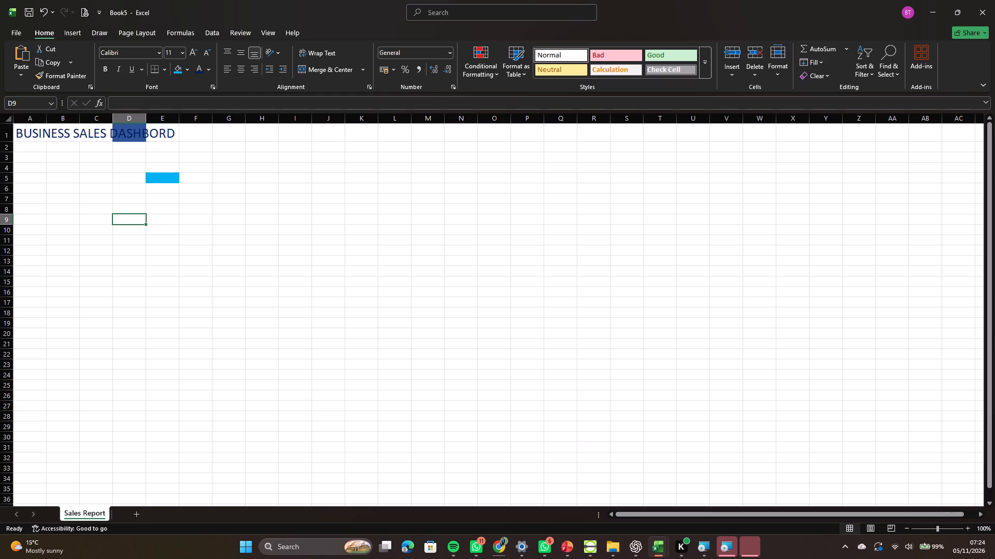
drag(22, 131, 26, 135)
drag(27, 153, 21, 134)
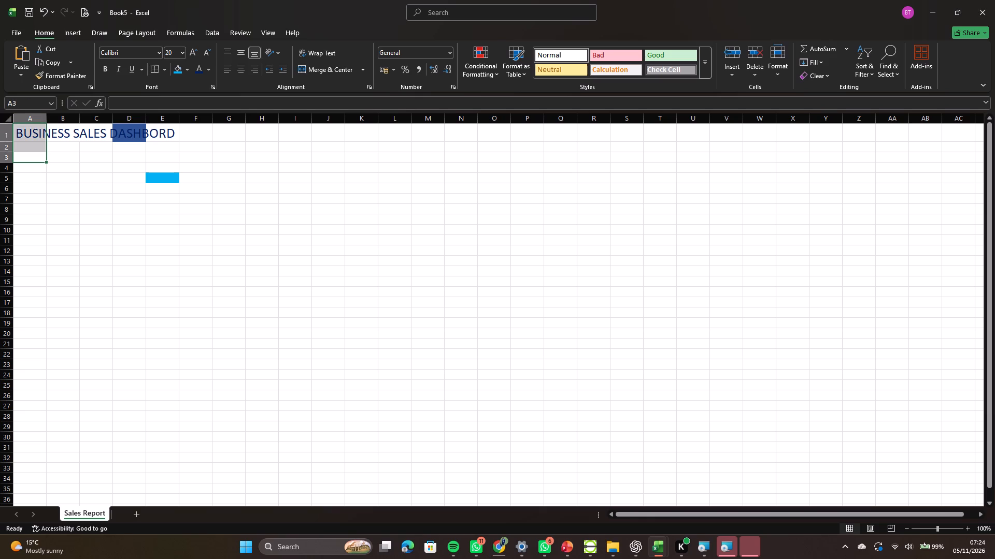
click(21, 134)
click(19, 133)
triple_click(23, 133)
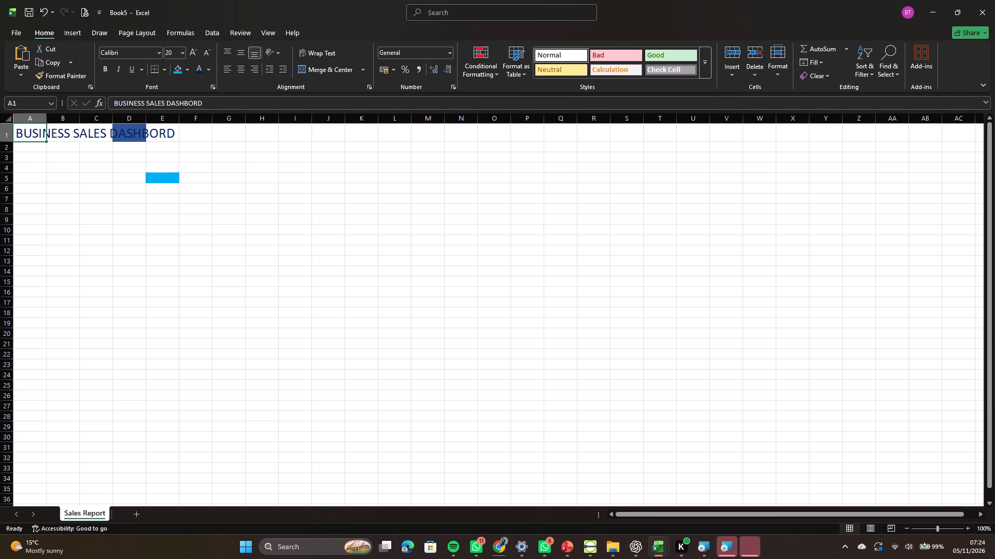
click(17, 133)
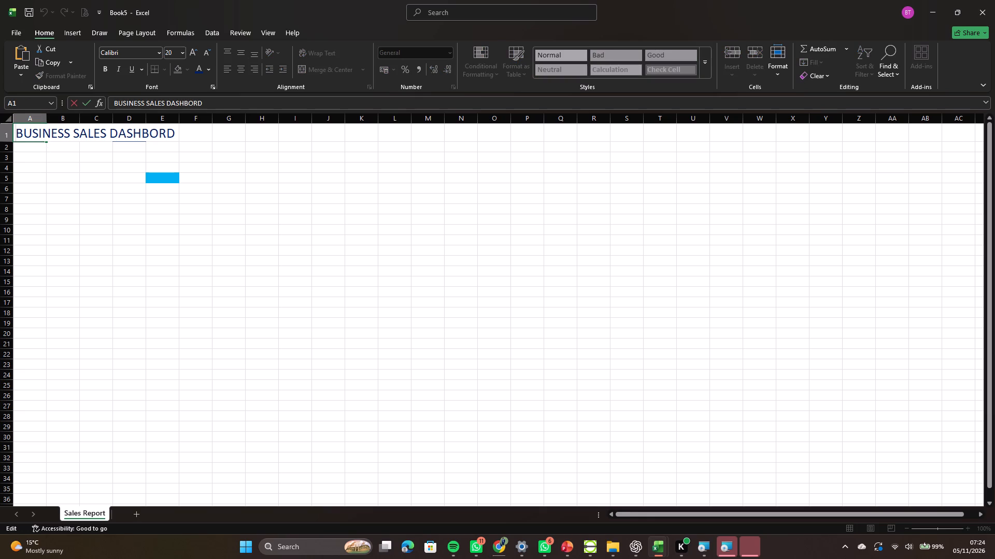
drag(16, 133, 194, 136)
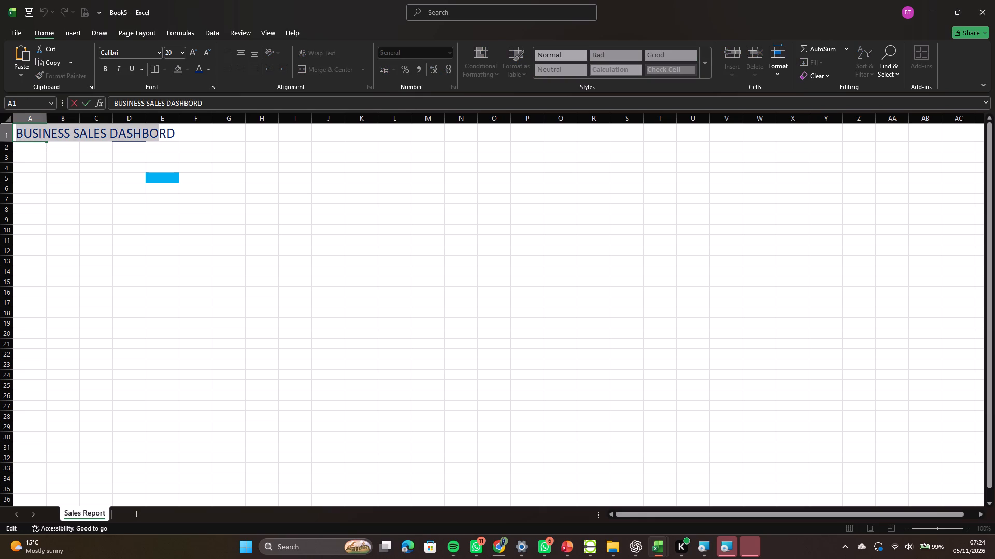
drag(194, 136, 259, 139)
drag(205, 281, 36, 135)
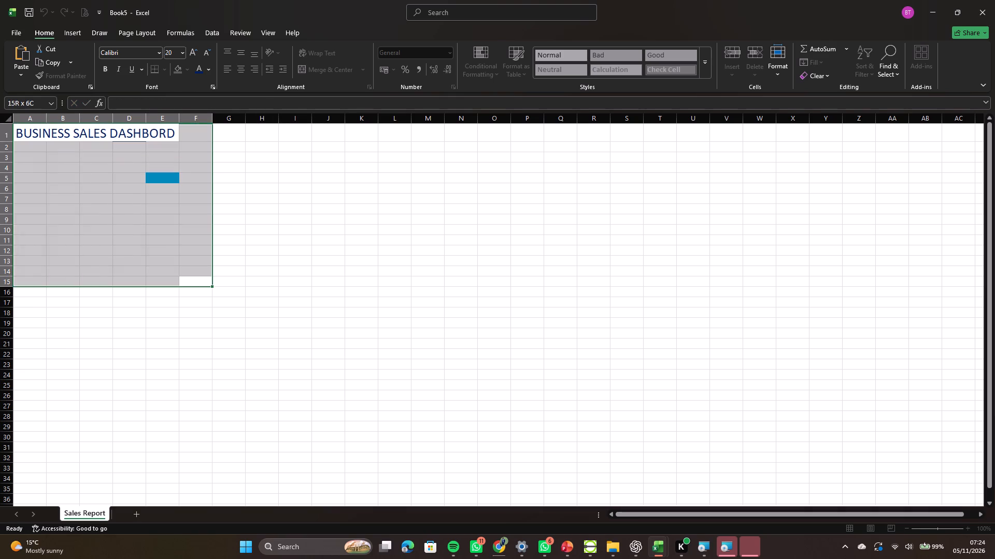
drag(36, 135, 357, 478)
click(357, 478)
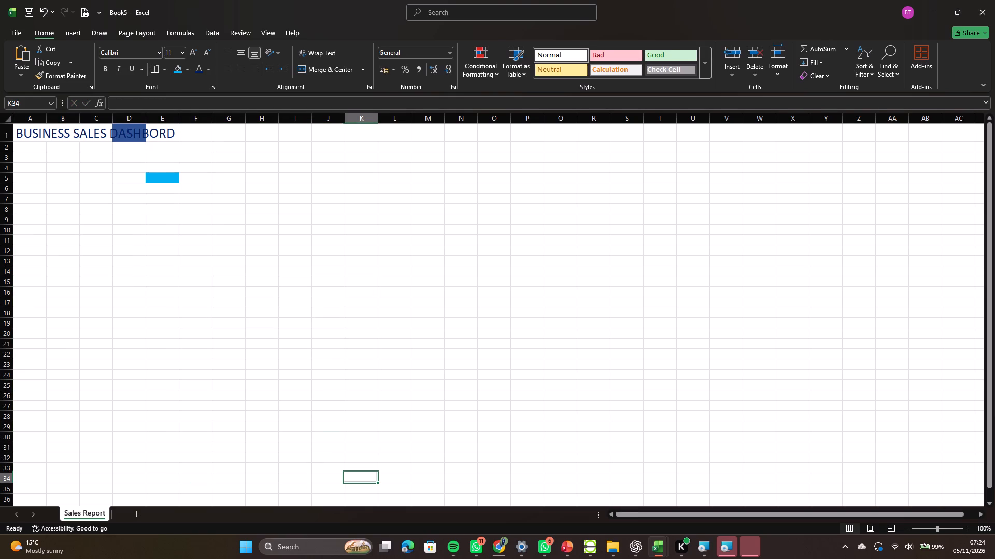
Fill the title row cells A1 to H1 with the standard light blue.
drag(28, 129, 34, 128)
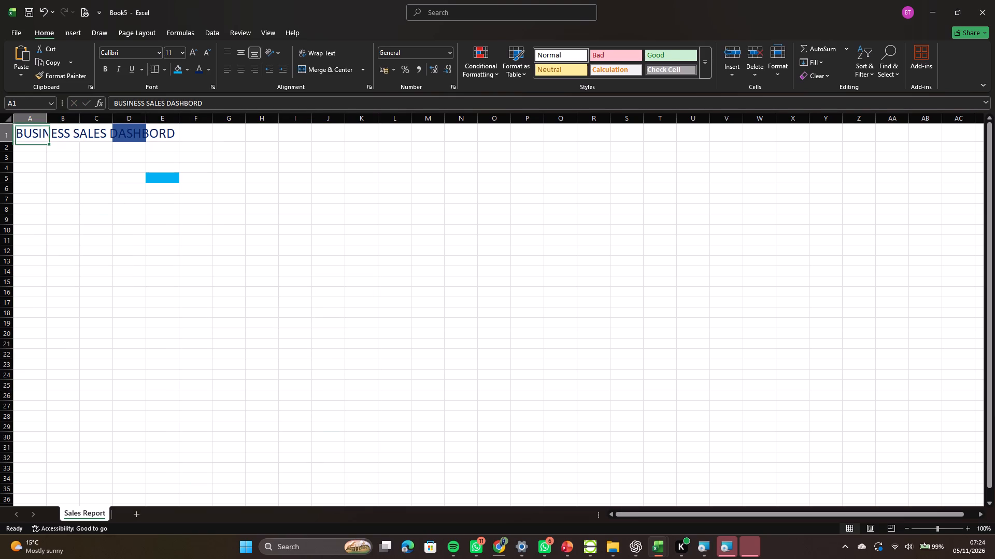
drag(34, 128, 256, 130)
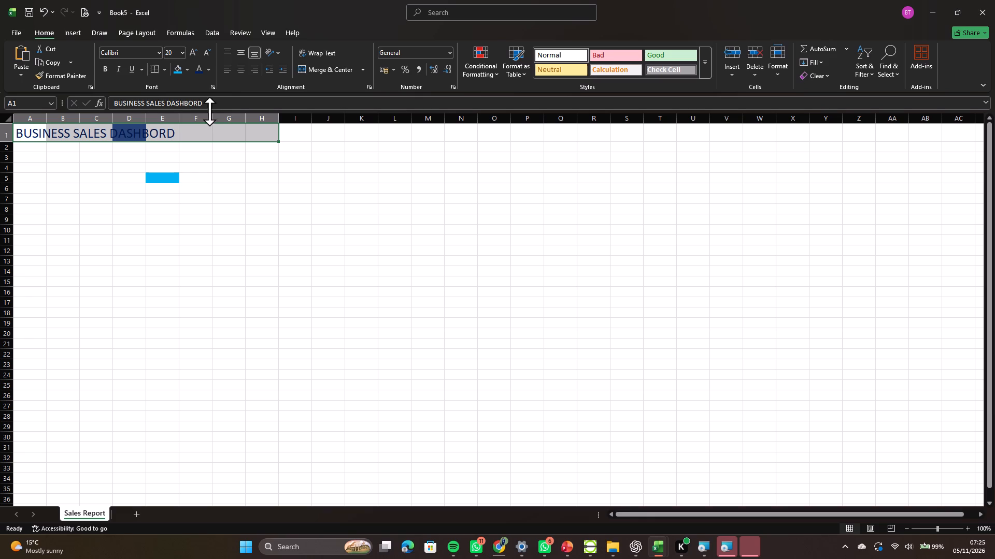
click(183, 69)
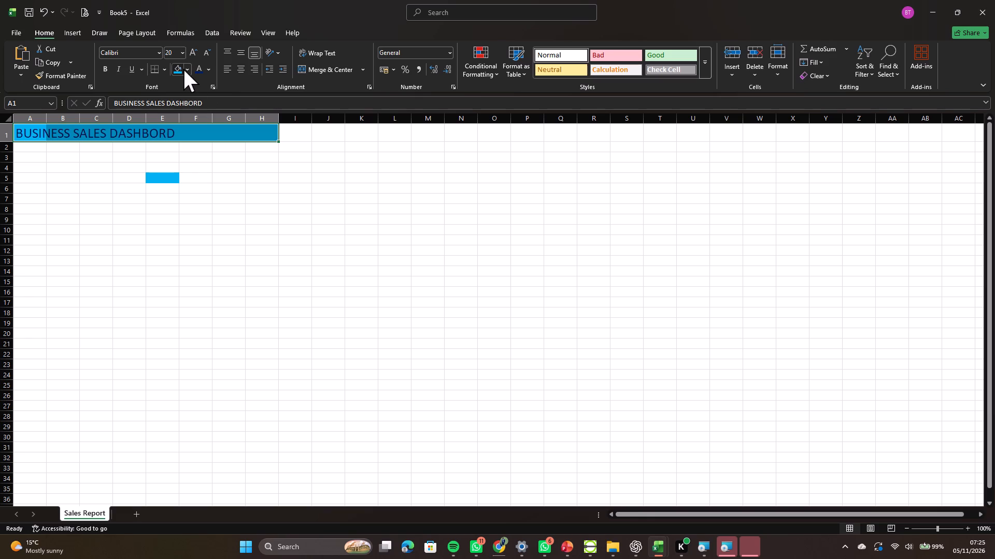
click(219, 198)
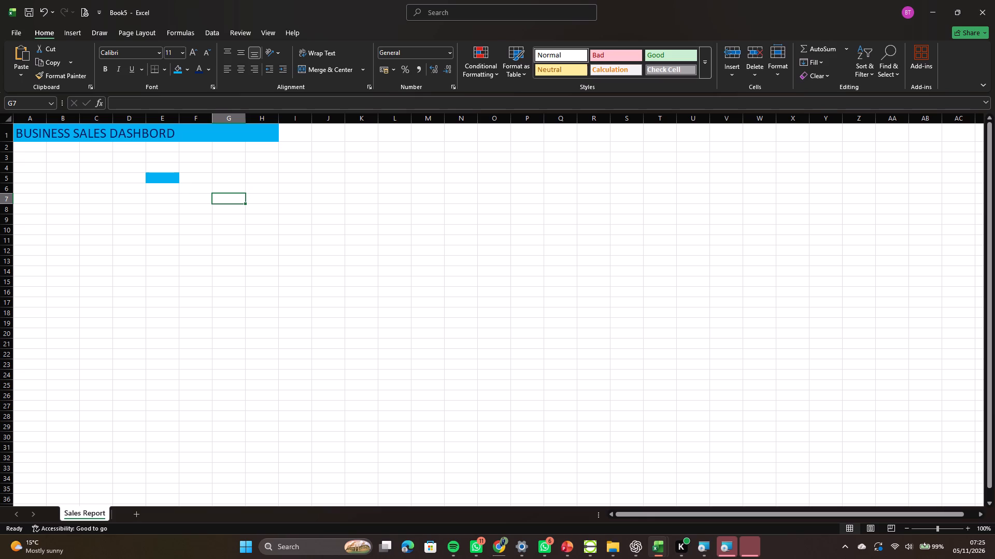
click(180, 244)
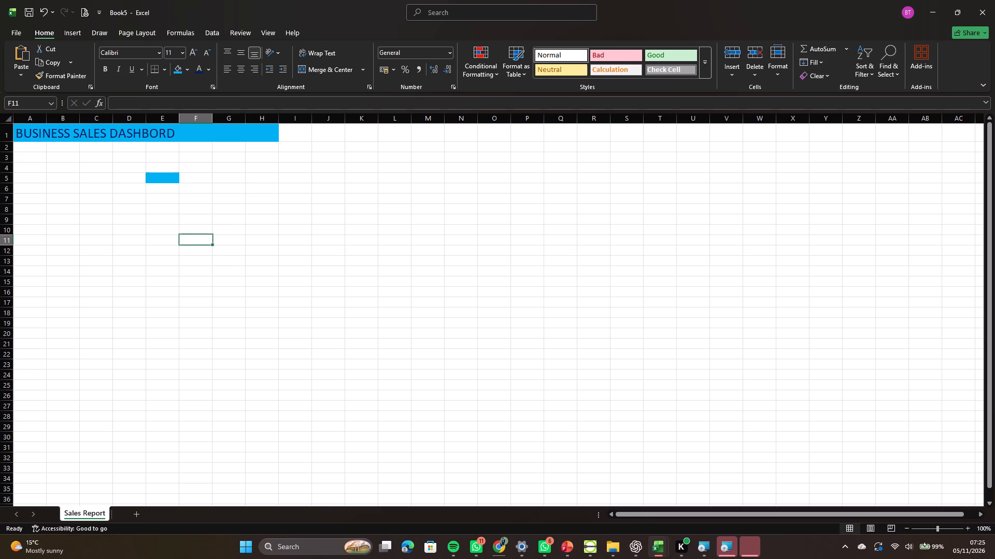
click(147, 211)
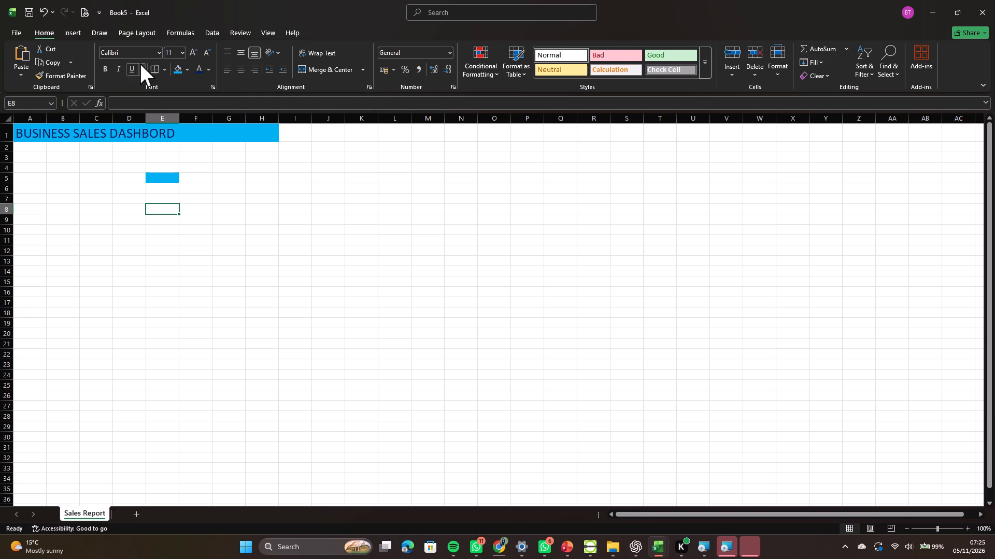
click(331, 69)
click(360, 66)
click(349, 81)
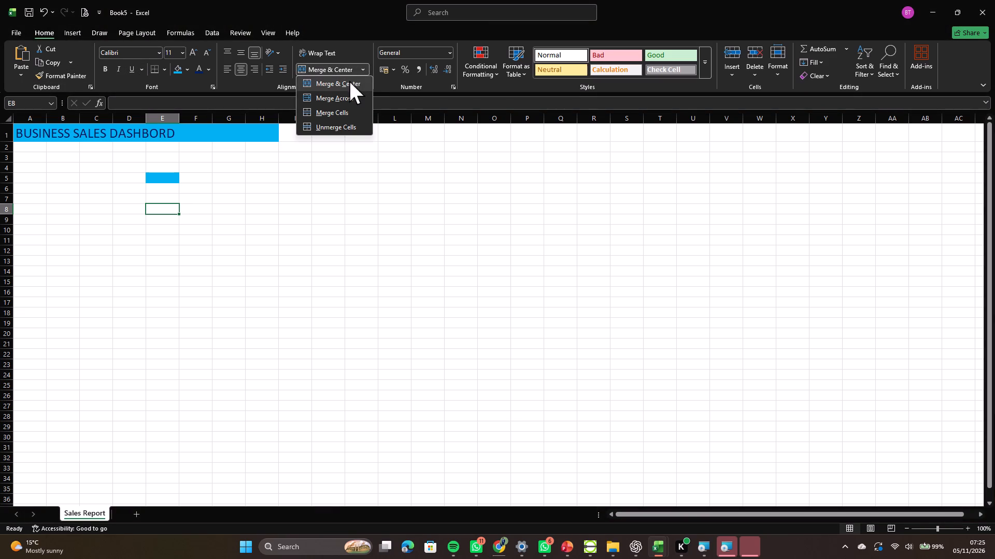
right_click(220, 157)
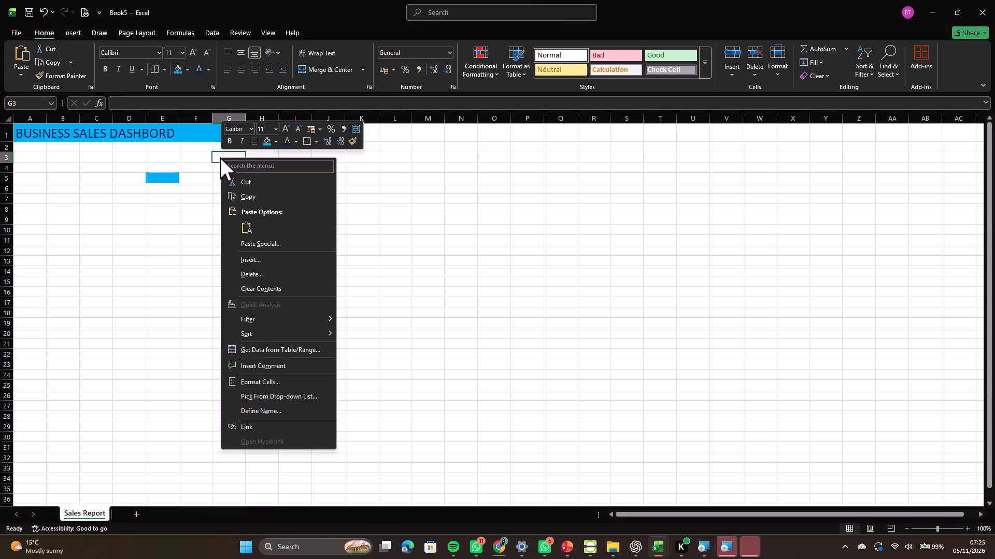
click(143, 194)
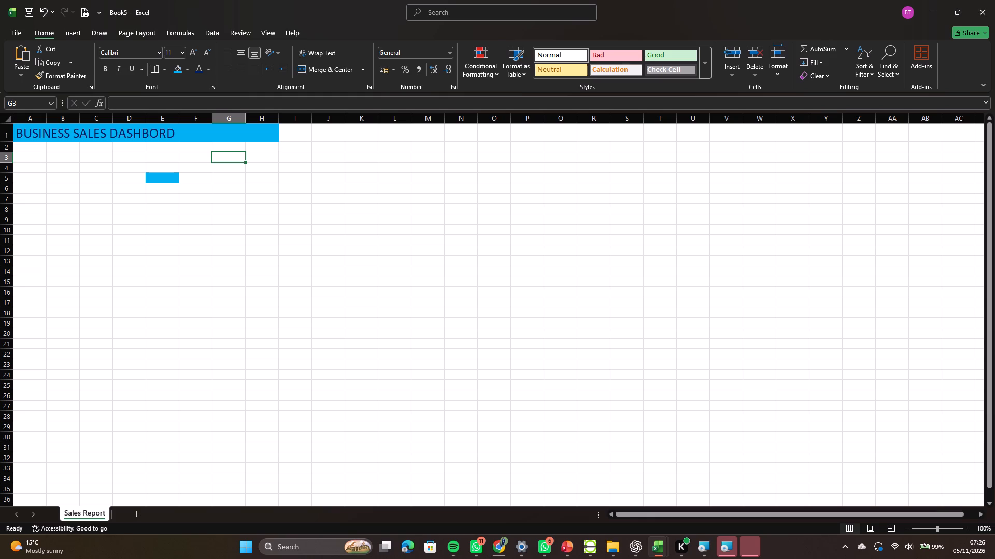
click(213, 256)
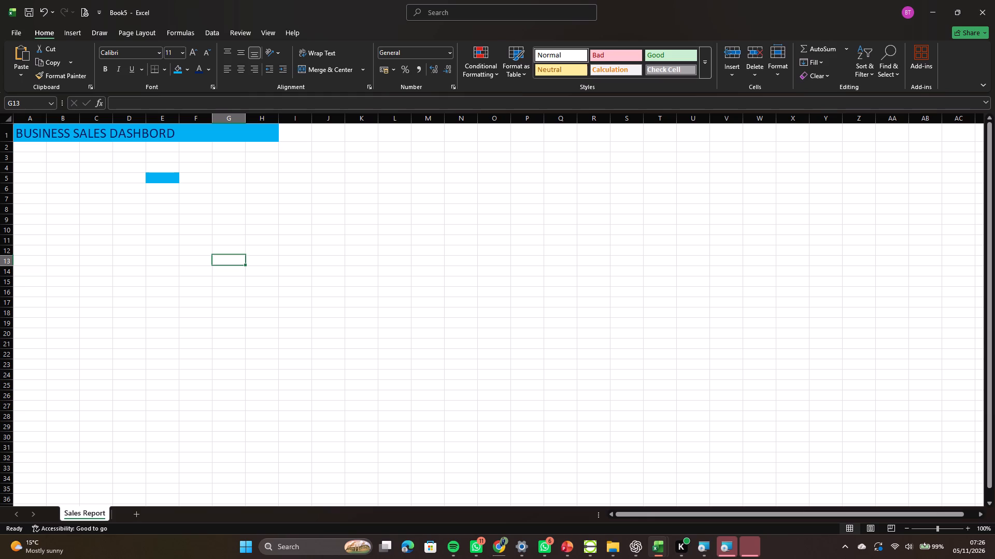
Remove the light blue fill from cell E5 by setting it to No Fill.
click(161, 175)
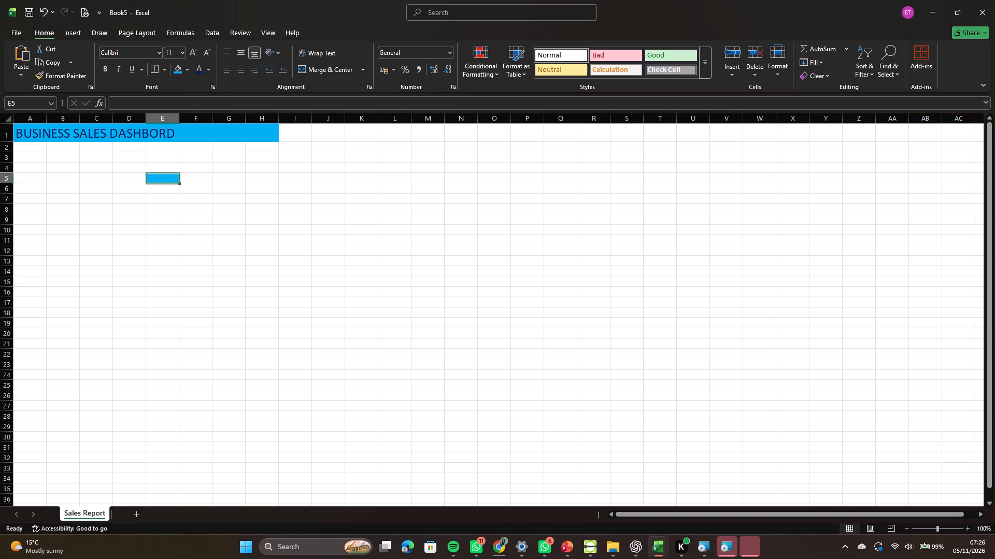
click(188, 69)
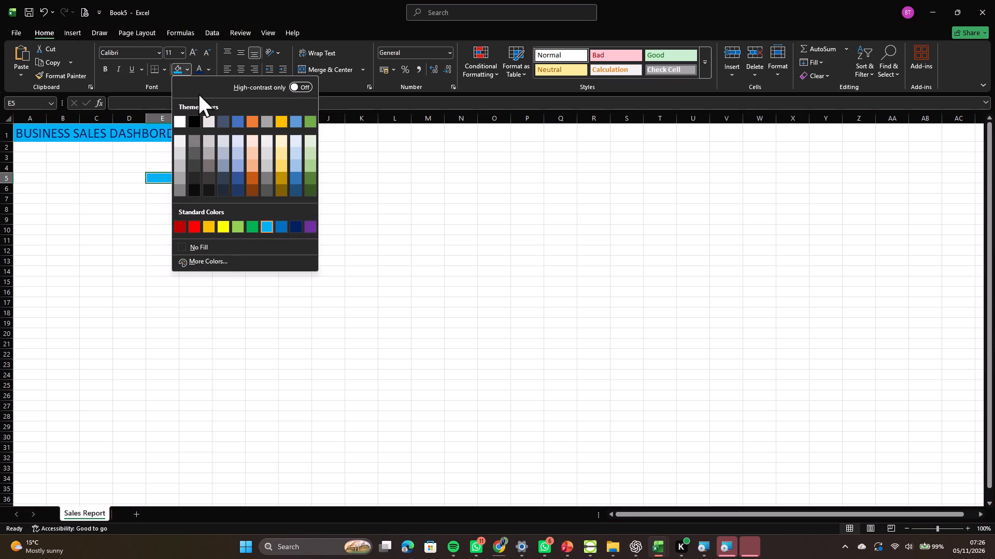
click(204, 247)
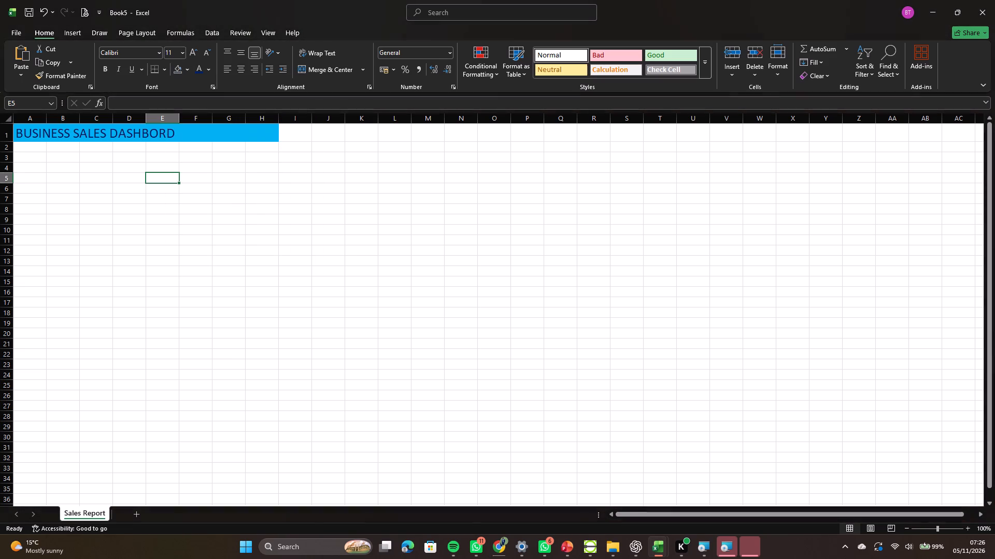
click(122, 205)
click(258, 315)
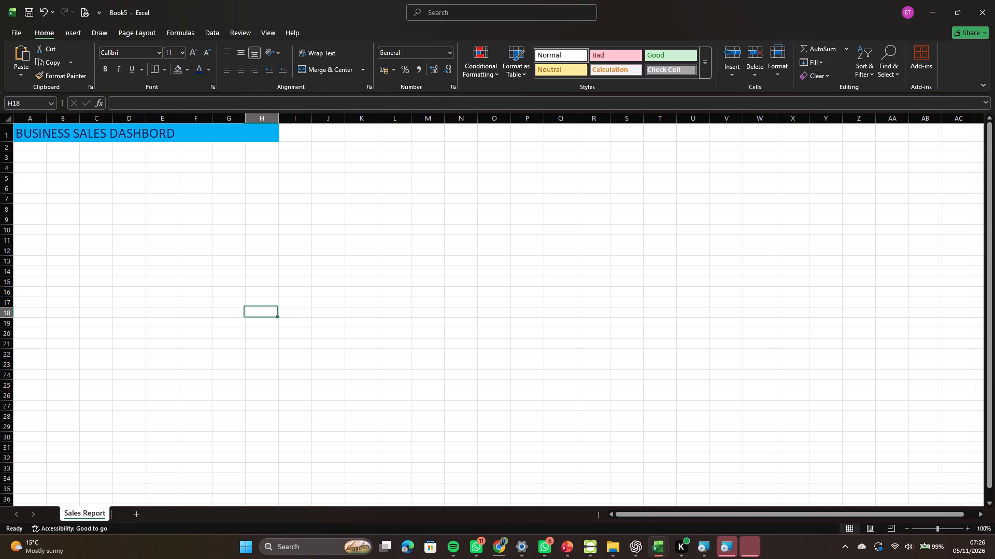
click(236, 231)
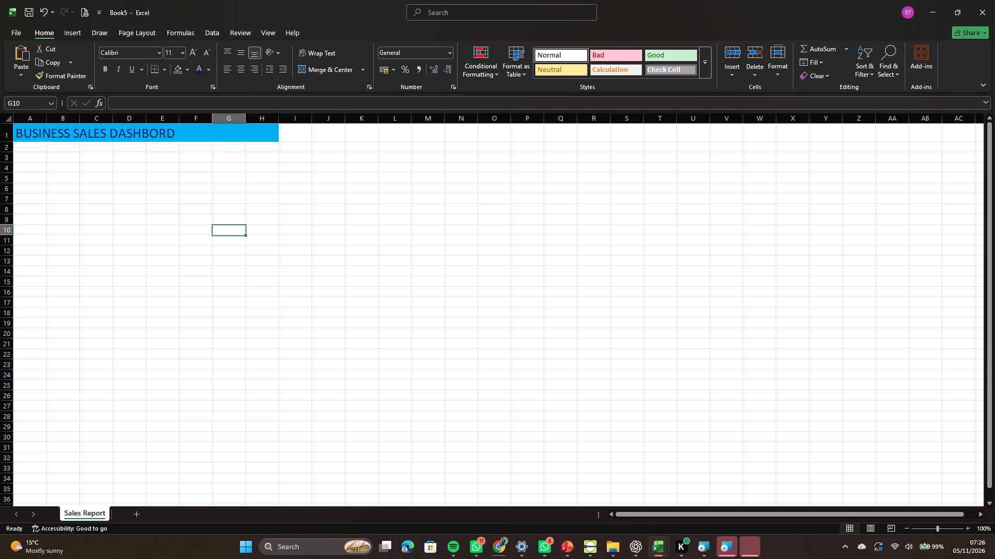
Enter the headings TOTAL SALES in cell A3 and TOTAL EXPENSES in cell C3.
click(23, 157)
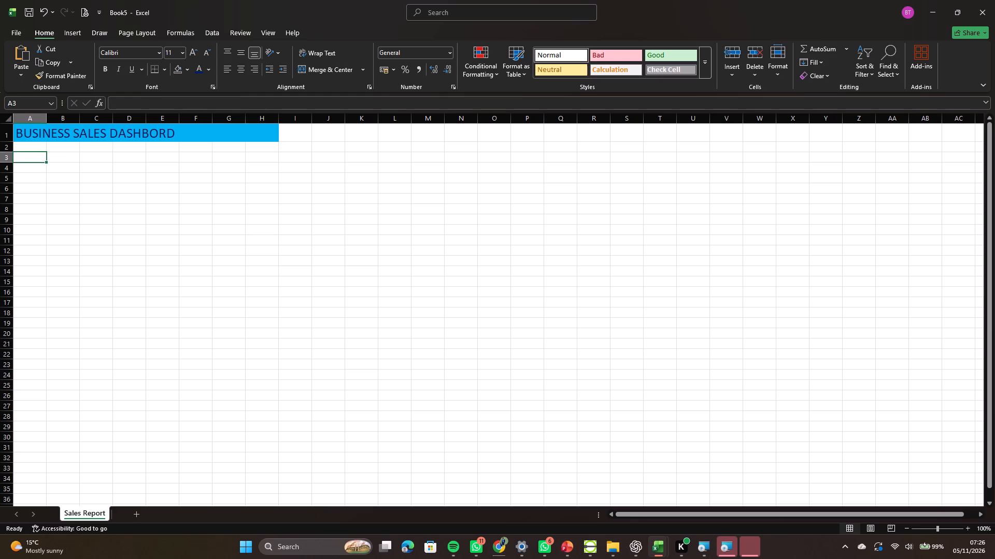
text(TOTAL SA)
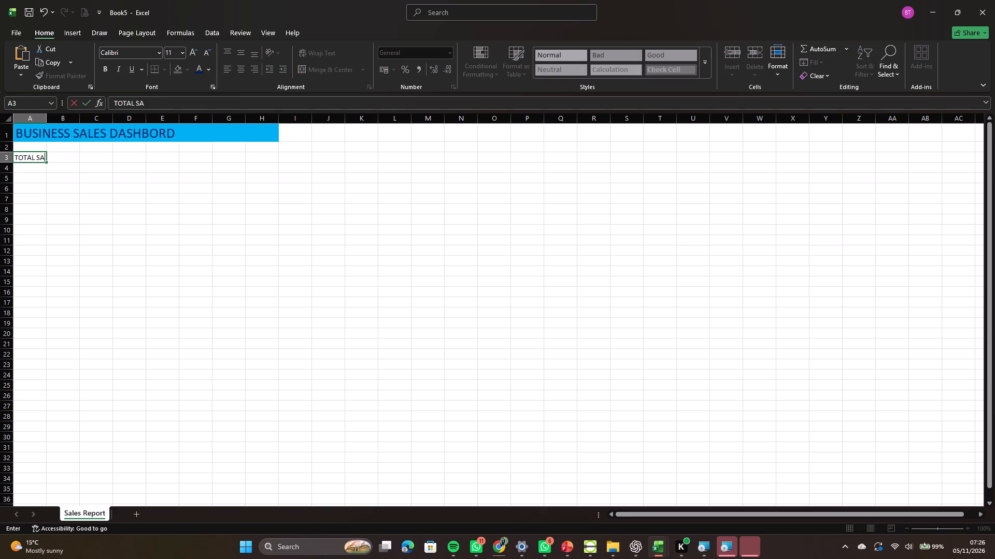
text(LES)
click(96, 160)
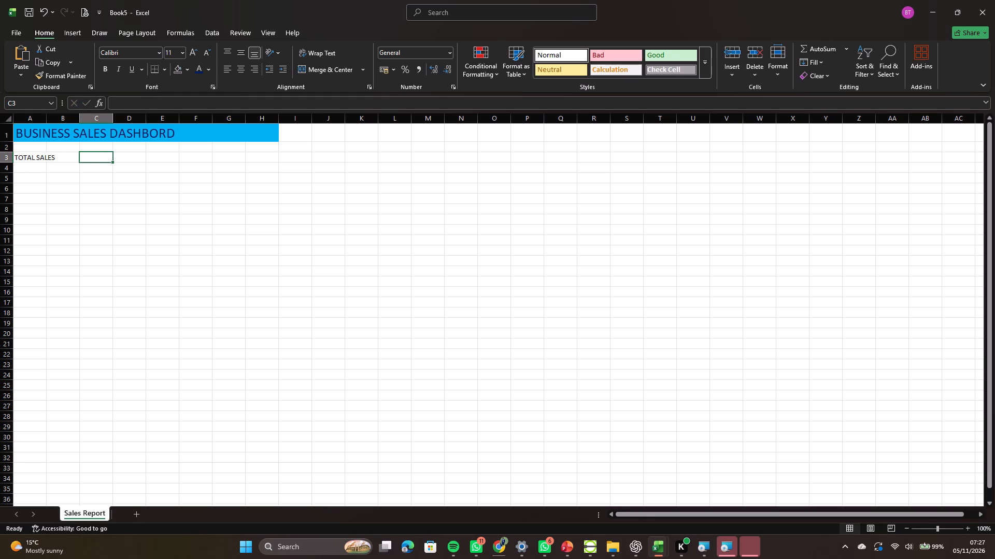
text(TO)
text(TA)
key(l)
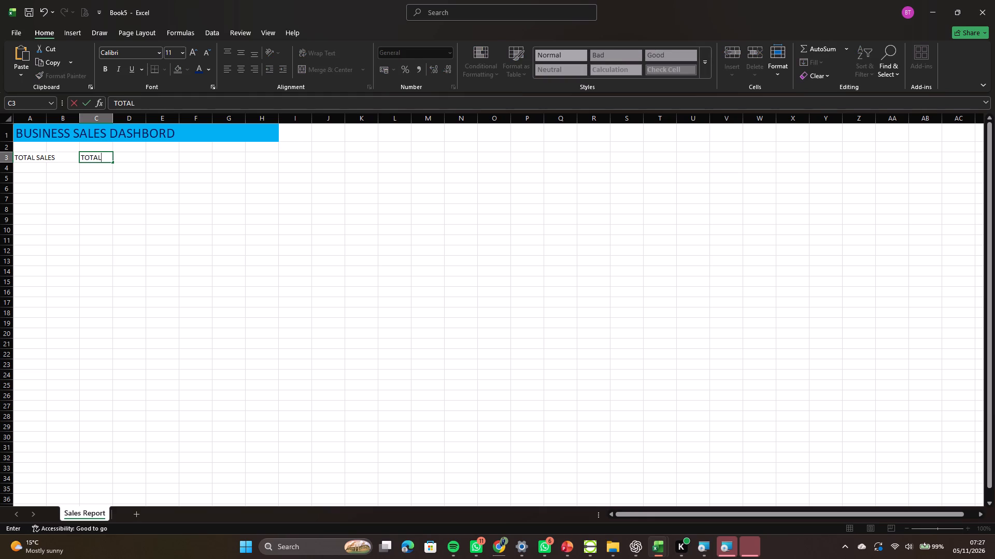
key(space)
text(EX)
key(p)
key(e)
text(NSES)
Enter the headings NET PROFIT in cell E3 and SALES TARGET in cell G3.
click(171, 158)
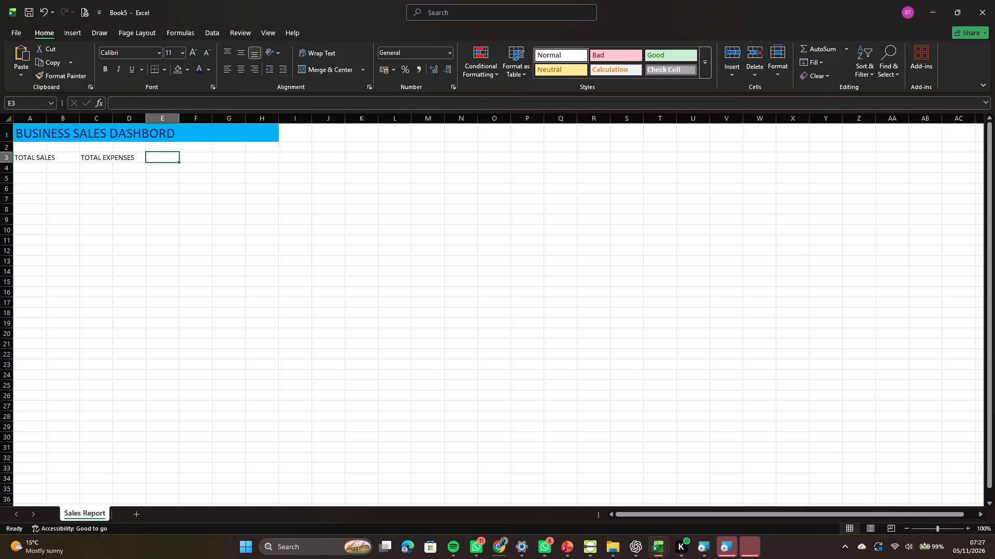
key(n)
text(ET)
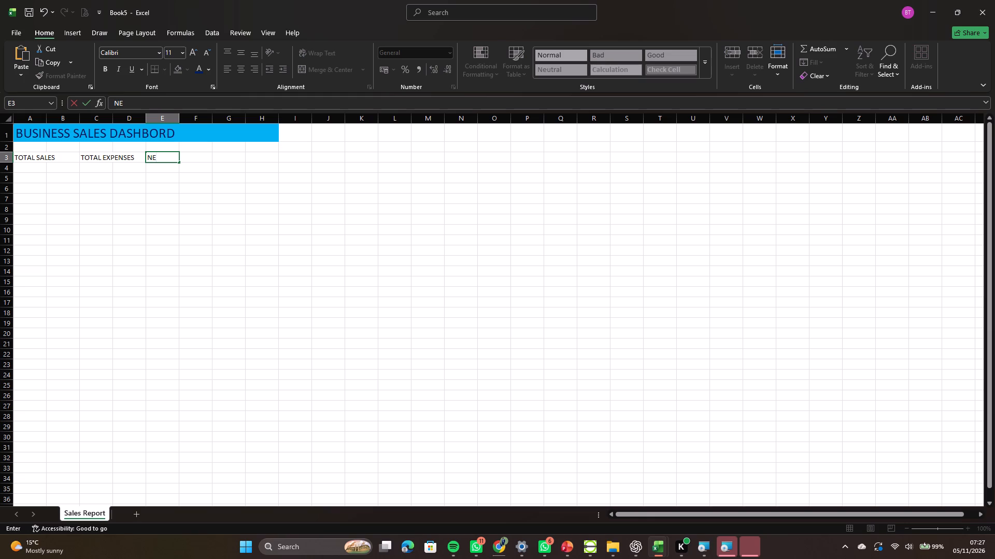
key(space)
text(PROFIT)
click(236, 160)
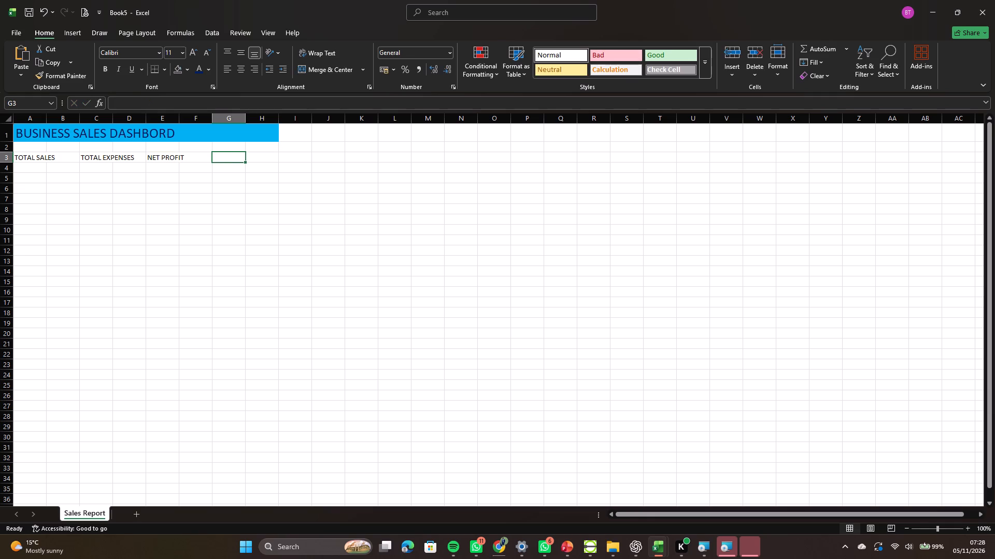
text(SA)
text(LES)
key(space)
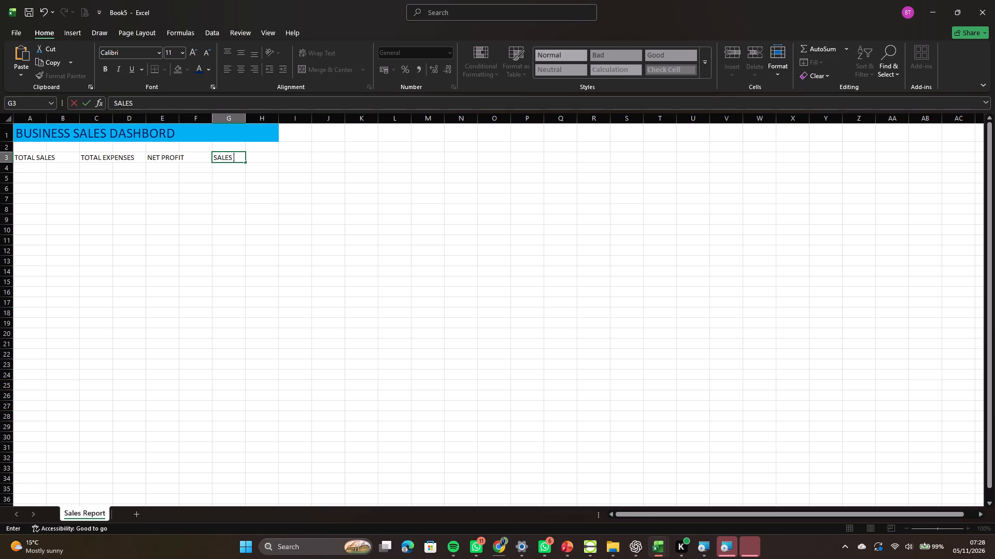
text(TAR)
text(GET)
click(280, 190)
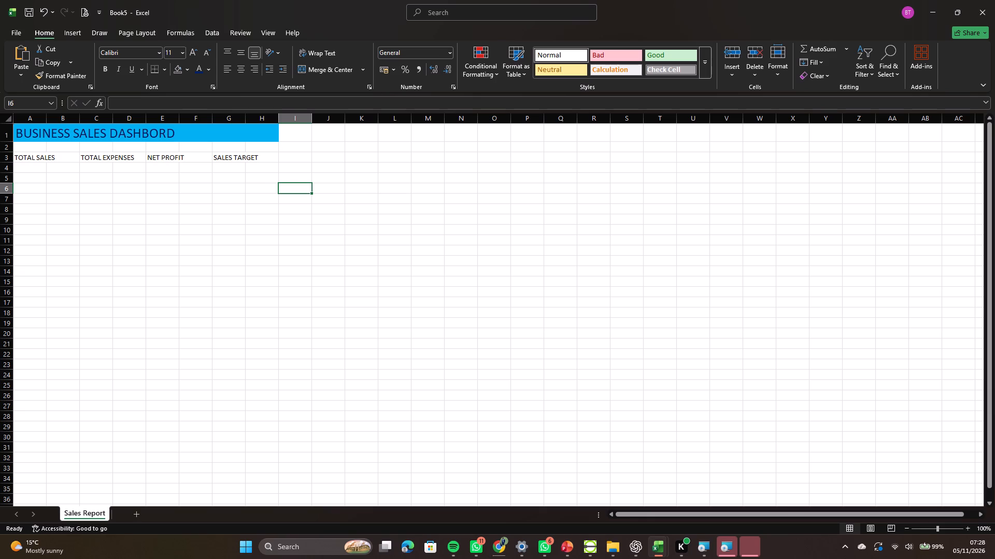
Make the four row 3 headings in cells A3, C3, E3 and G3 bold.
click(36, 157)
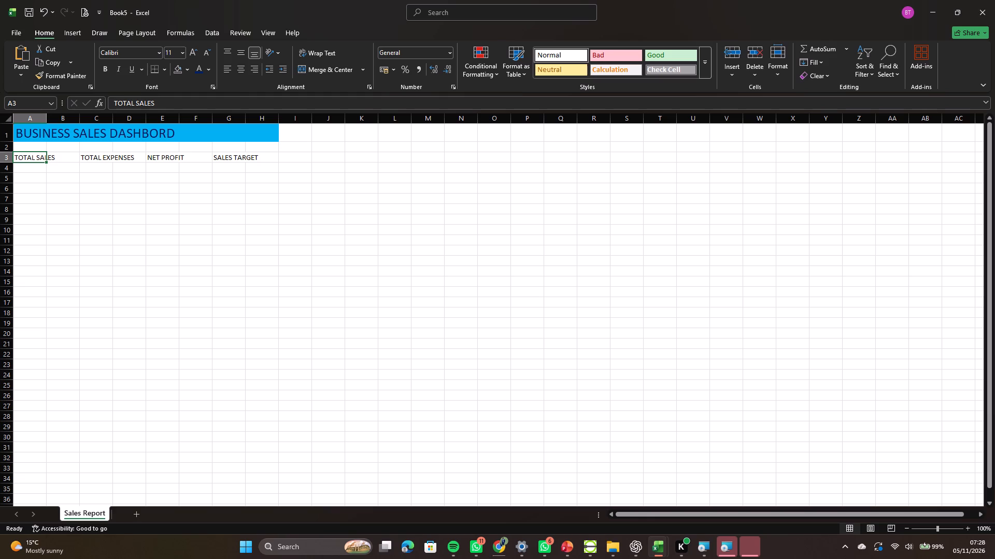
ctrl+click(111, 160)
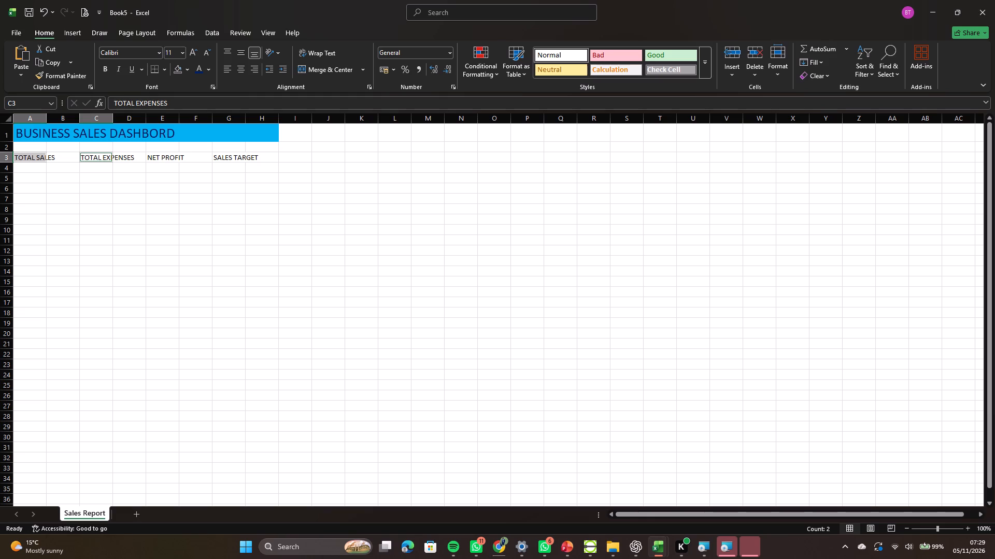
ctrl+click(176, 158)
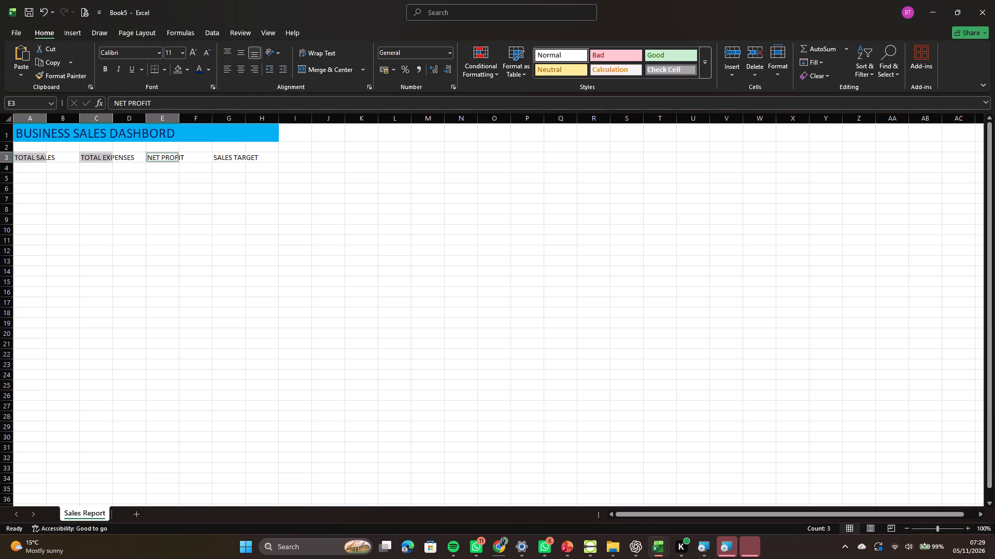
ctrl+click(238, 158)
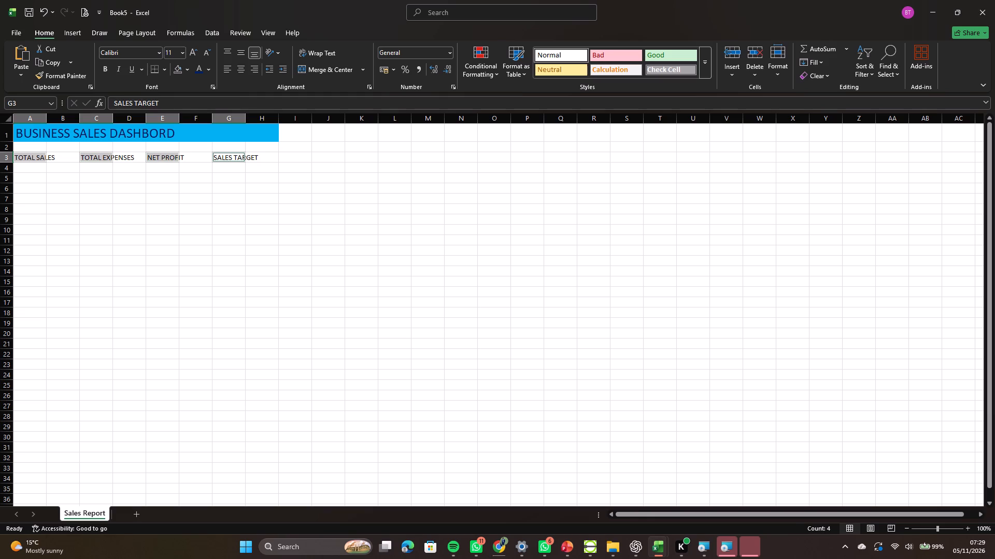
ctrl+click(106, 71)
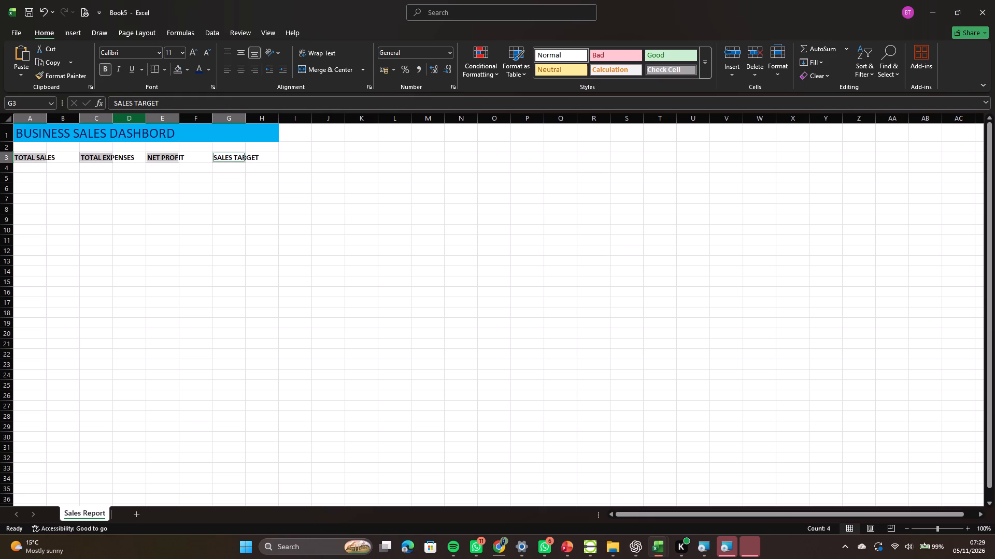
Add the empty cells H6 and D8 to the selected row 3 headings and apply bold to the whole selection.
ctrl+click(246, 192)
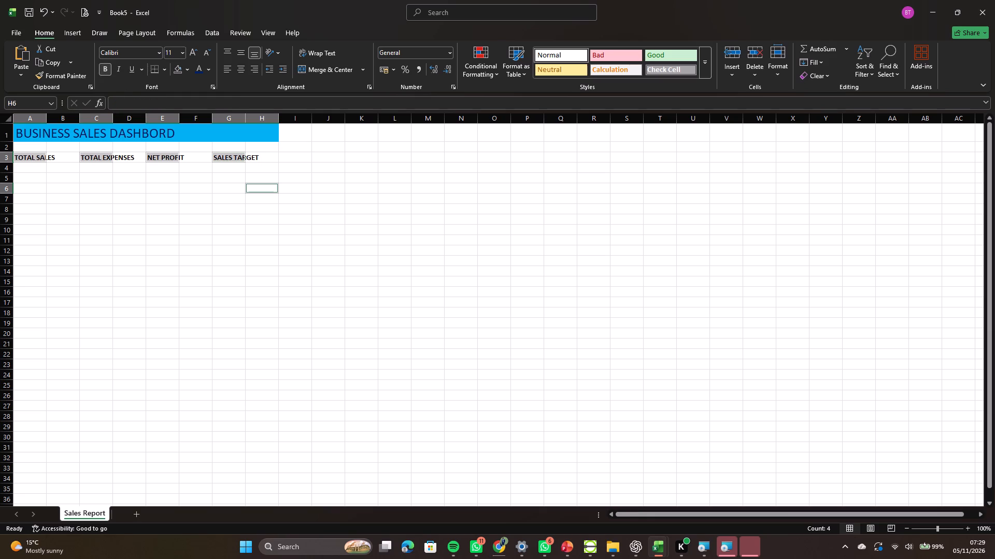
ctrl+click(144, 213)
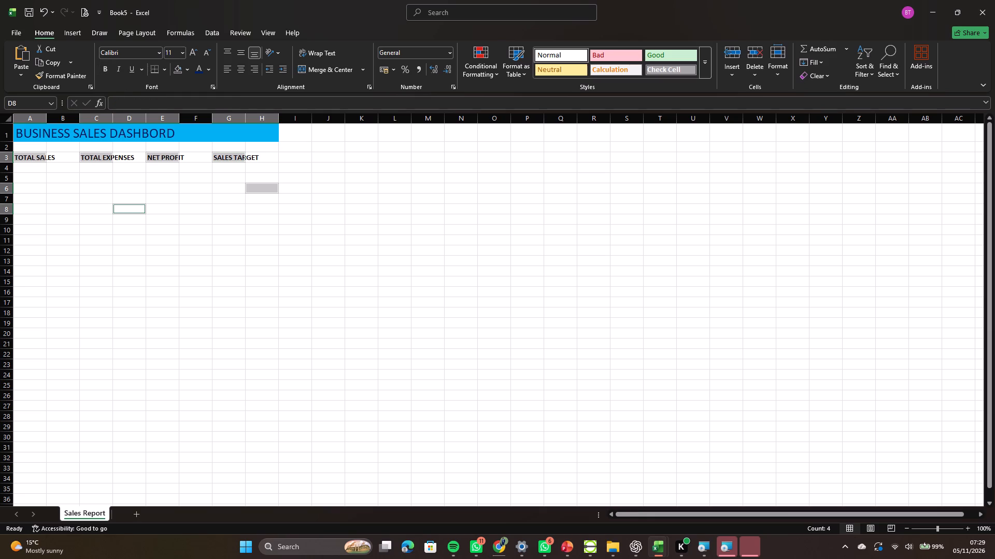
ctrl+click(104, 70)
Add empty cell F11 to the selected row 3 headings, H6 and D8, and set the selection's font colour to standard dark blue.
ctrl+click(194, 240)
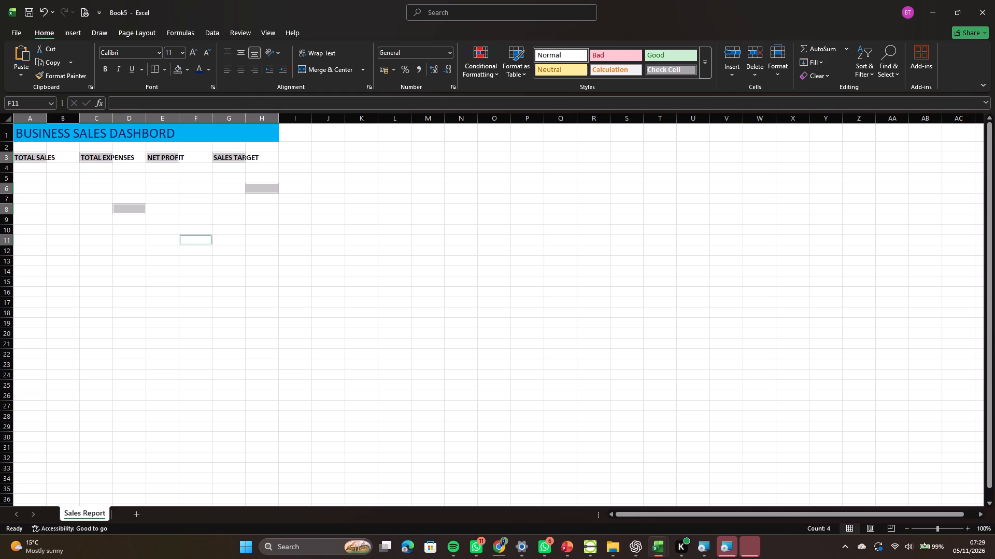
ctrl+click(209, 71)
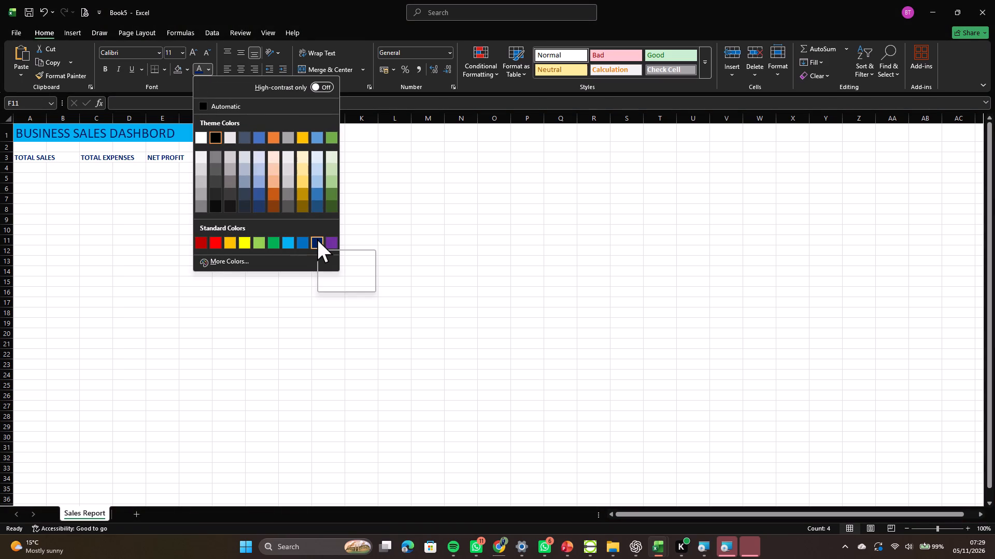
ctrl+click(317, 239)
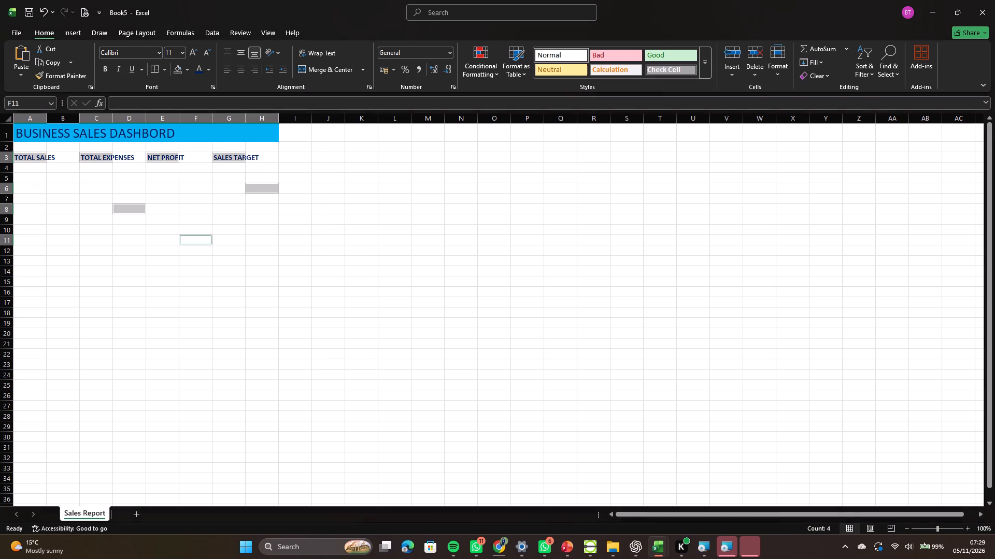
Add empty cell G13 to the selection and fill all the selected cells with standard light blue.
ctrl+click(236, 266)
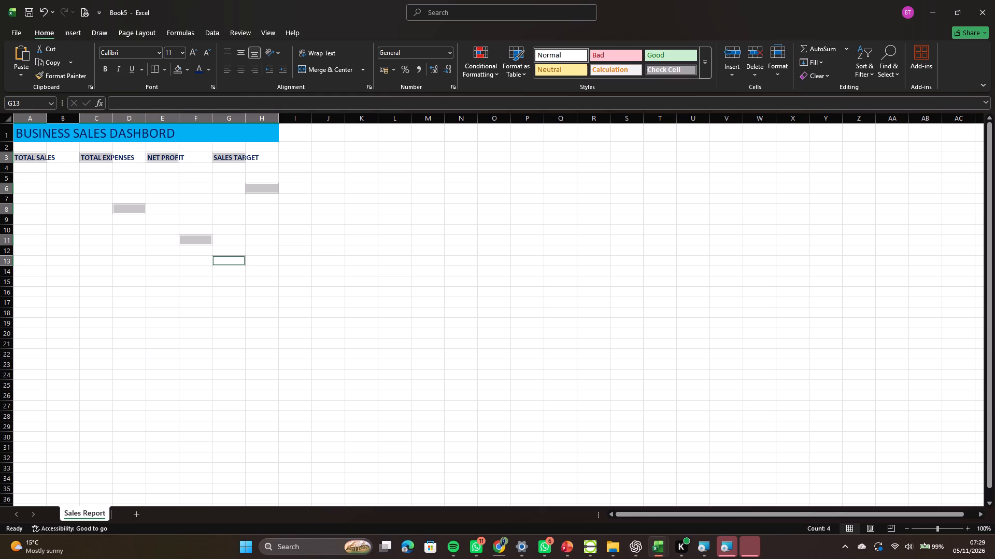
ctrl+click(184, 66)
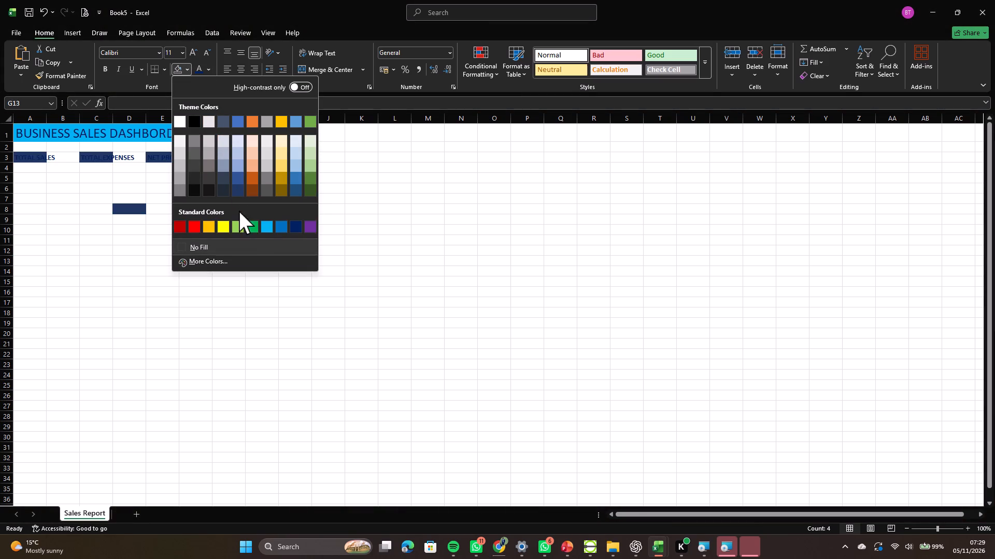
ctrl+click(270, 227)
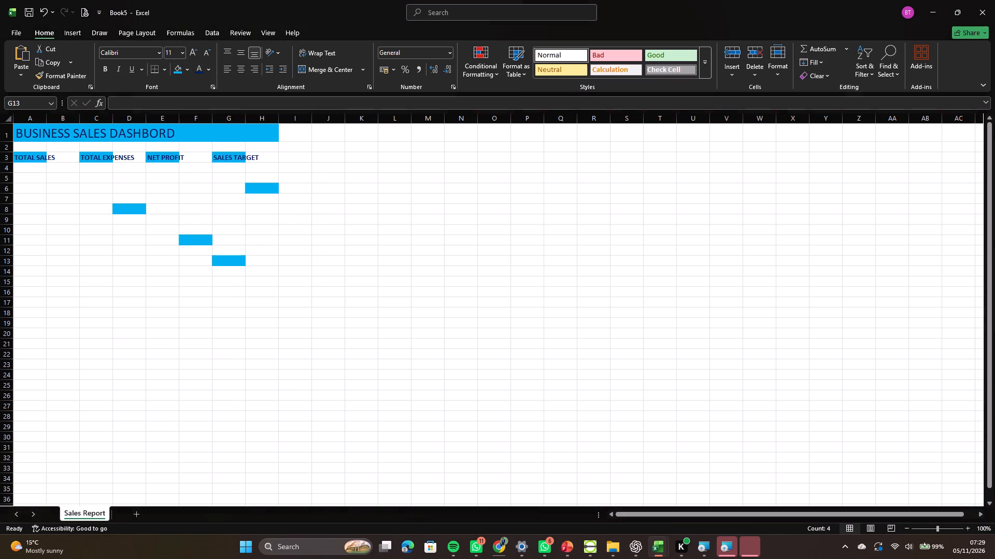
Add H13 and F5 to the selection, drop G13 from it, and apply All Borders to the selected cells.
ctrl+click(277, 263)
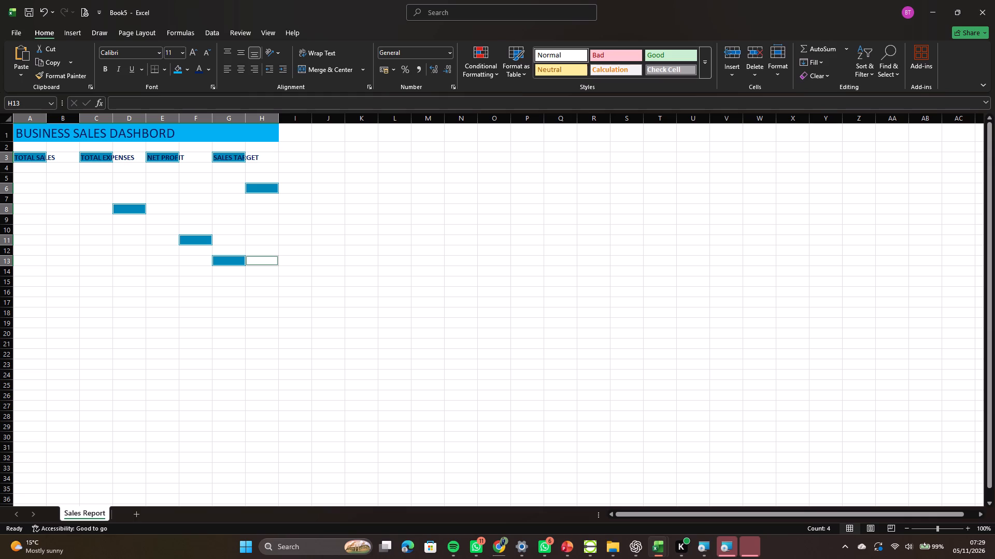
ctrl+click(229, 261)
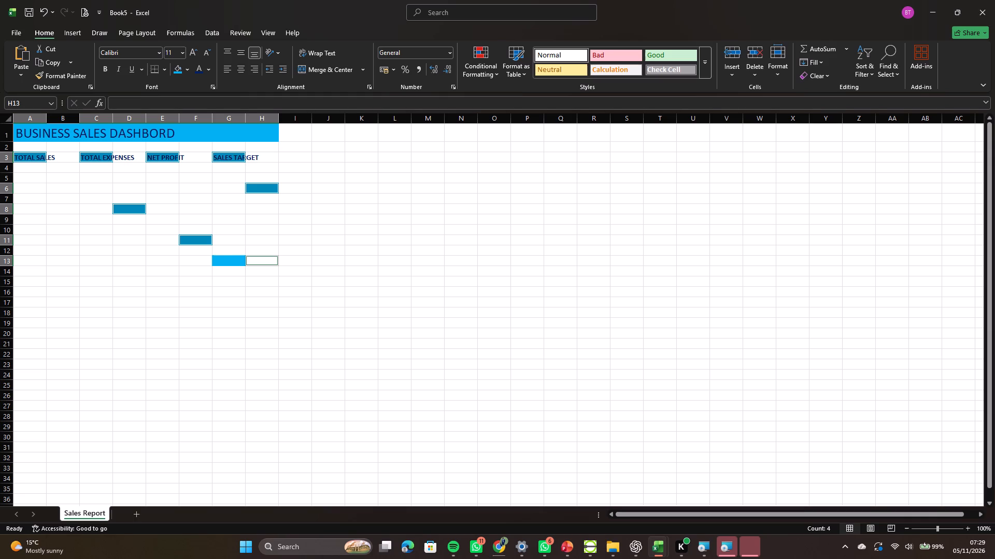
ctrl+click(189, 177)
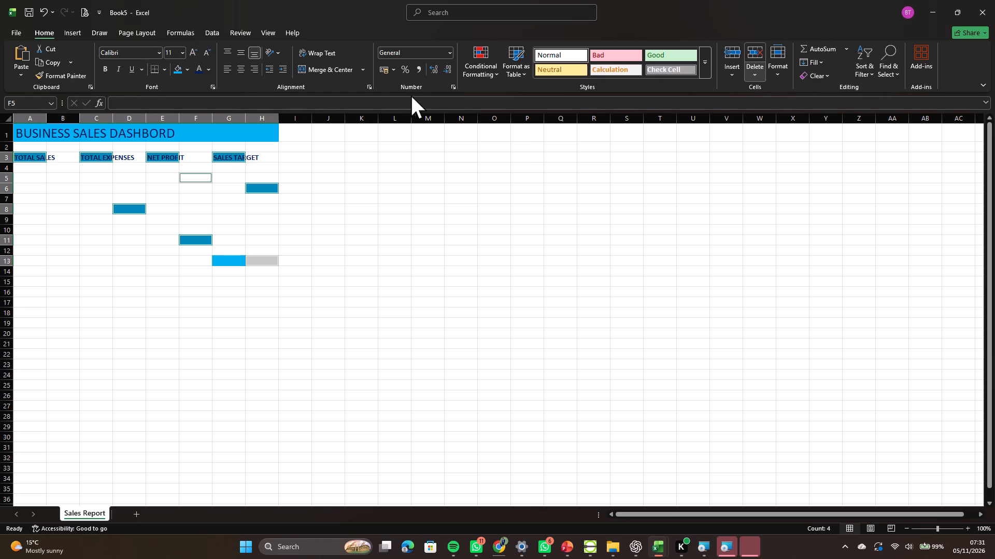
ctrl+click(754, 89)
ctrl+click(44, 35)
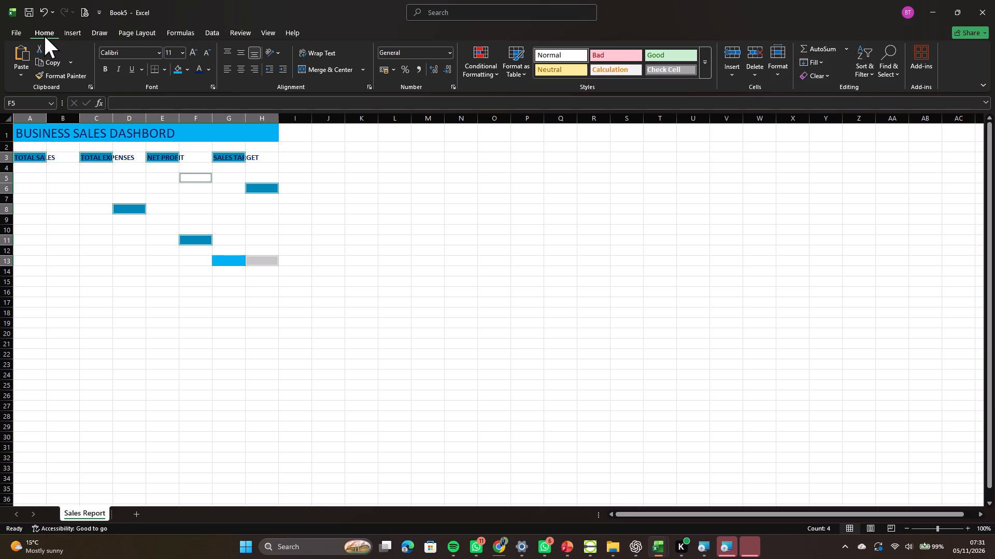
ctrl+click(44, 35)
ctrl+click(155, 65)
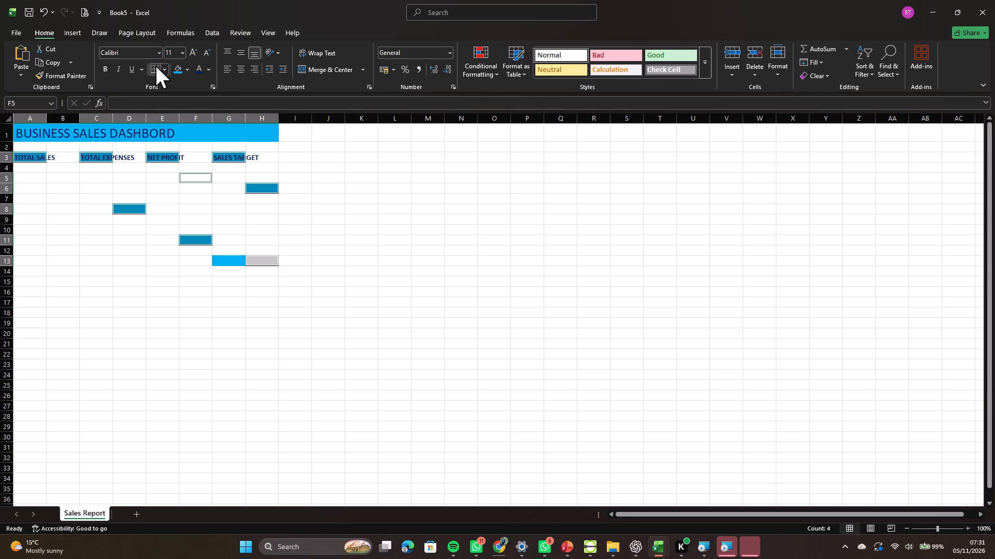
ctrl+click(164, 70)
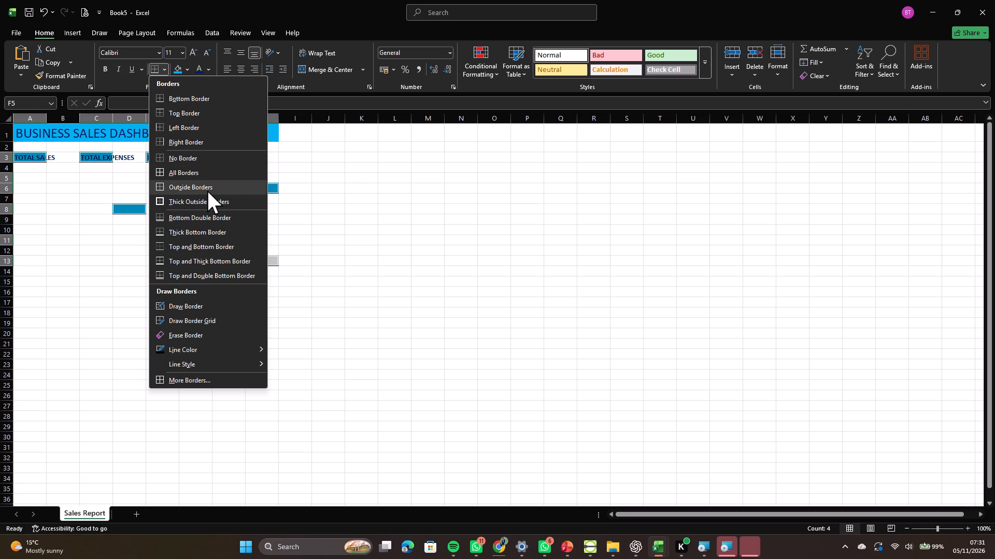
ctrl+click(197, 172)
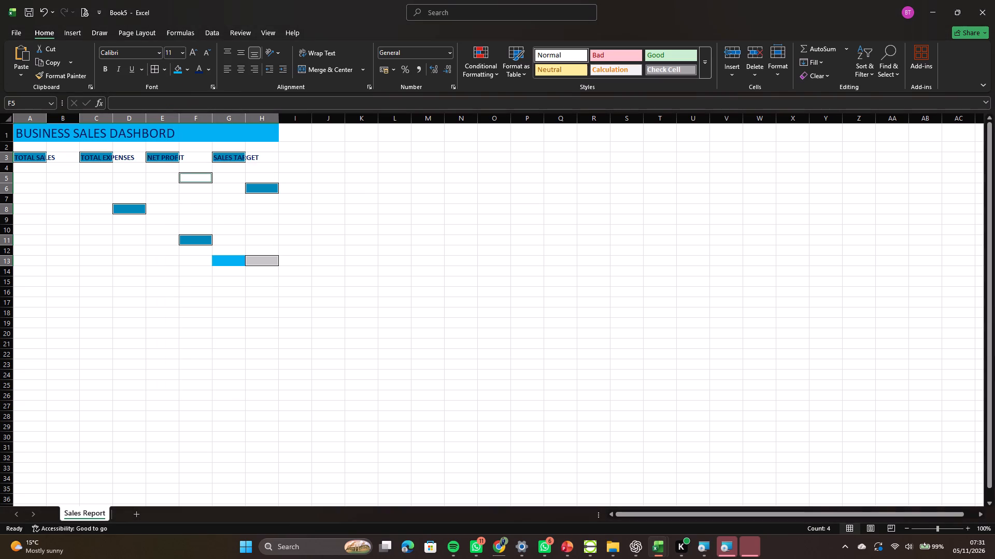
Remove the light blue fill from the empty cells H6, F11, G13 and D8.
click(218, 189)
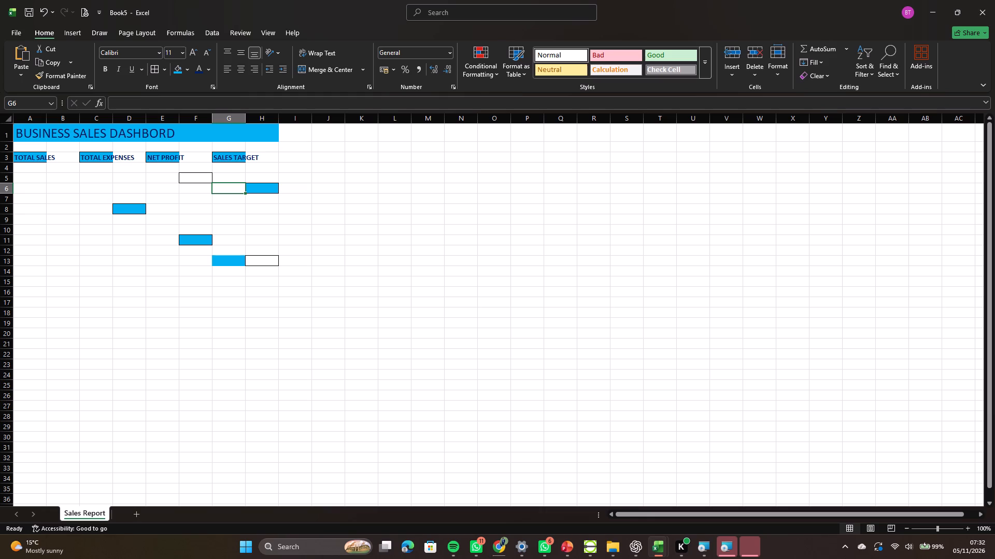
click(269, 189)
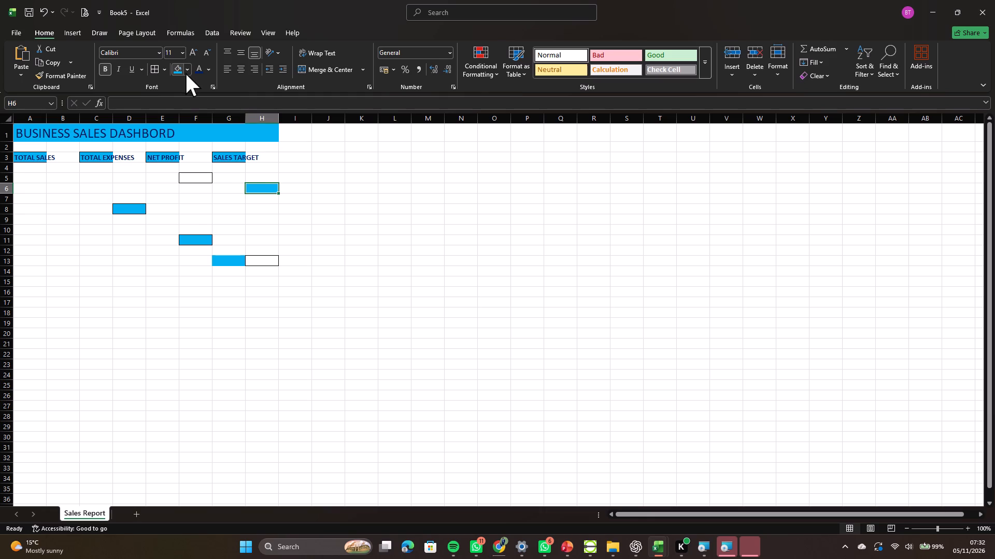
click(186, 73)
click(221, 242)
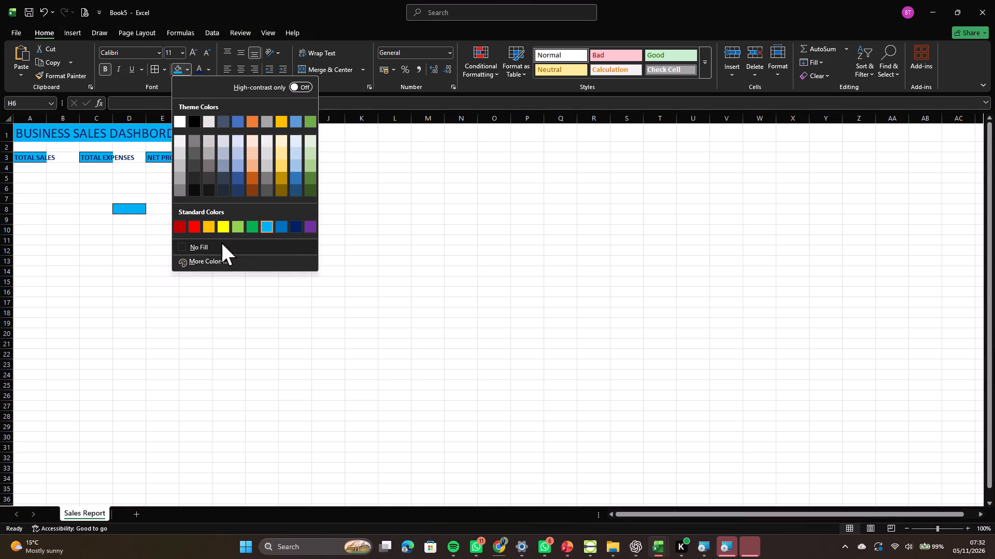
click(193, 235)
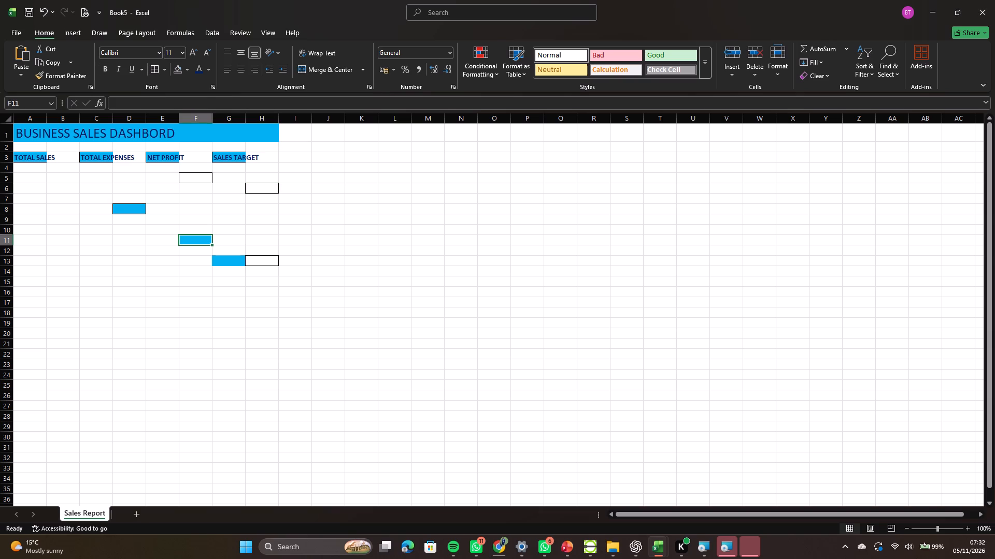
click(178, 70)
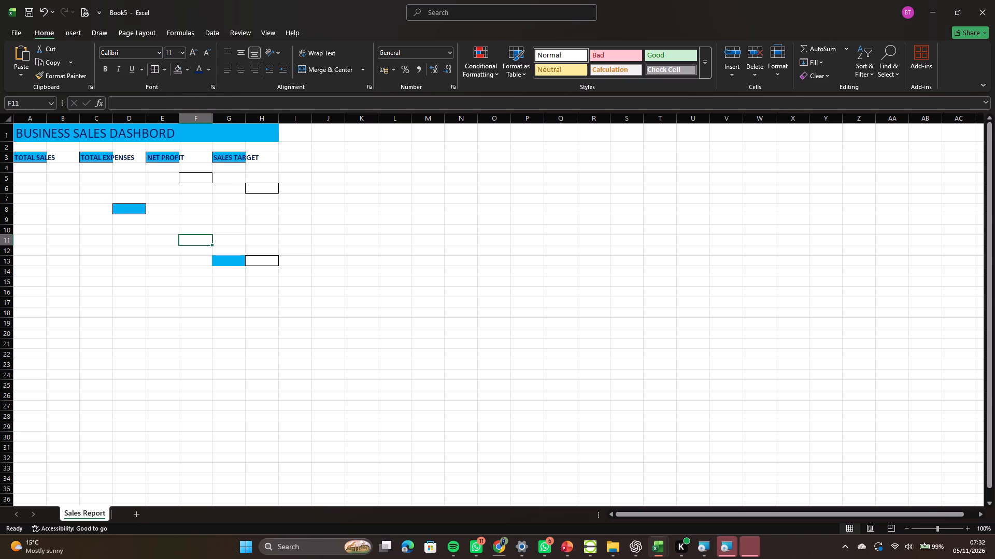
click(237, 263)
click(178, 72)
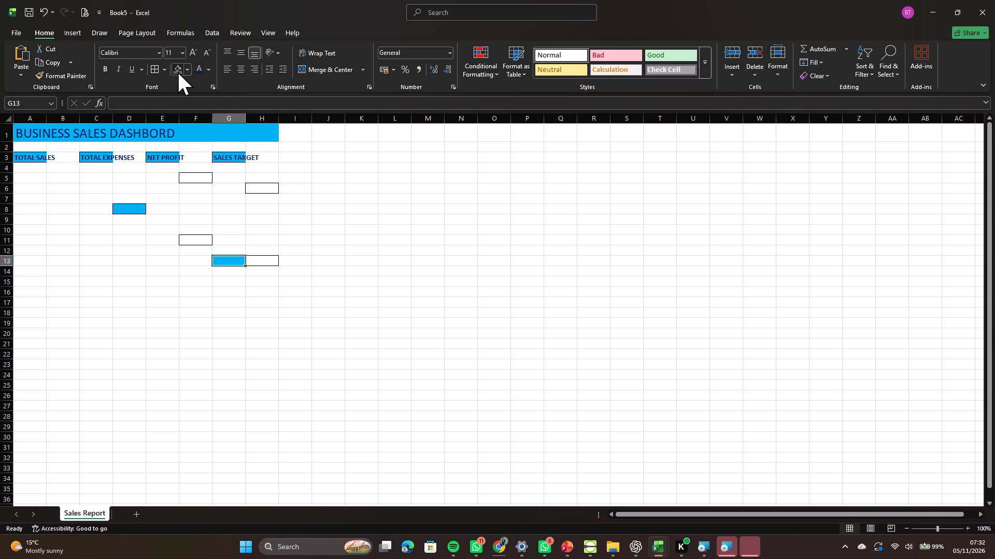
click(128, 209)
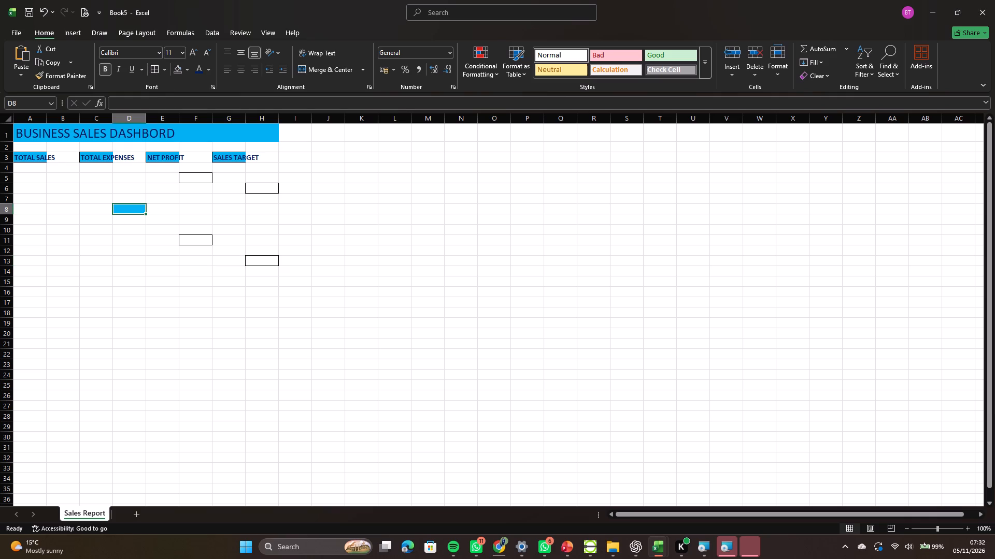
click(180, 72)
drag(180, 72, 208, 327)
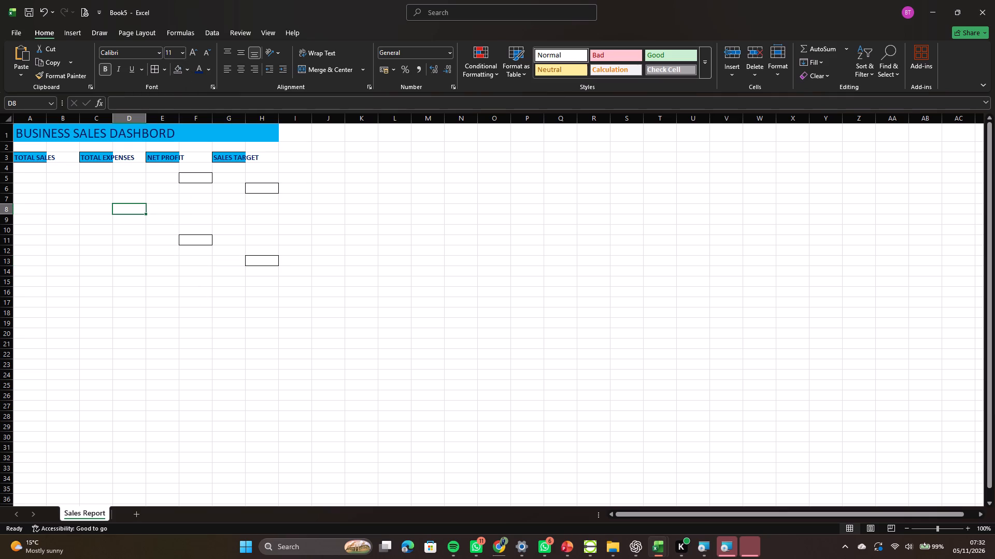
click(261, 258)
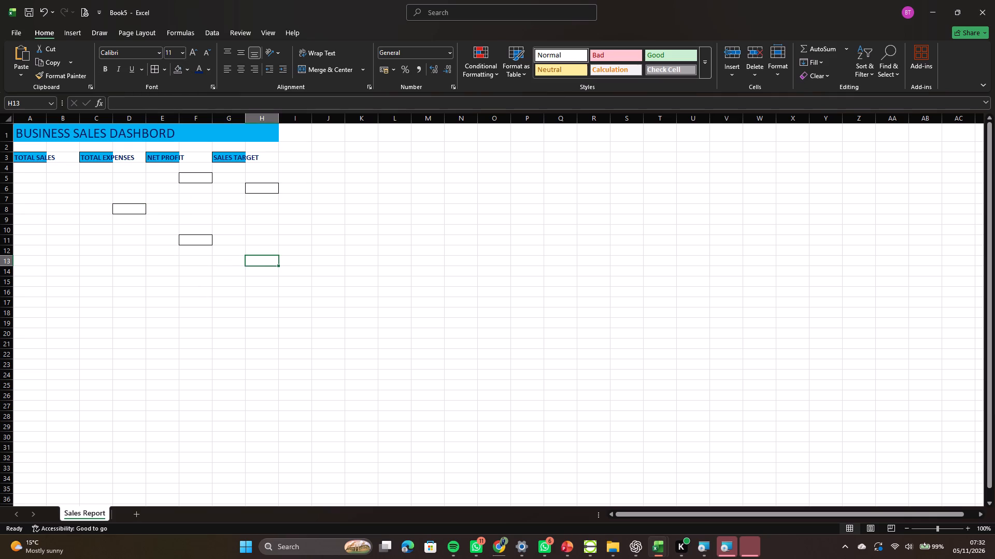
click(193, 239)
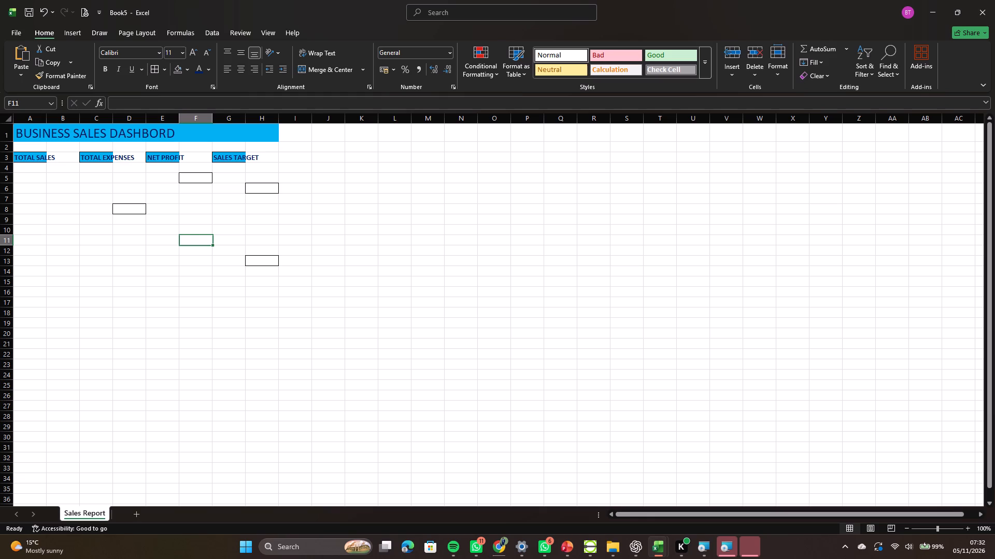
Enter 0 under each heading, in cells A4, C4, E4 and G4.
click(29, 166)
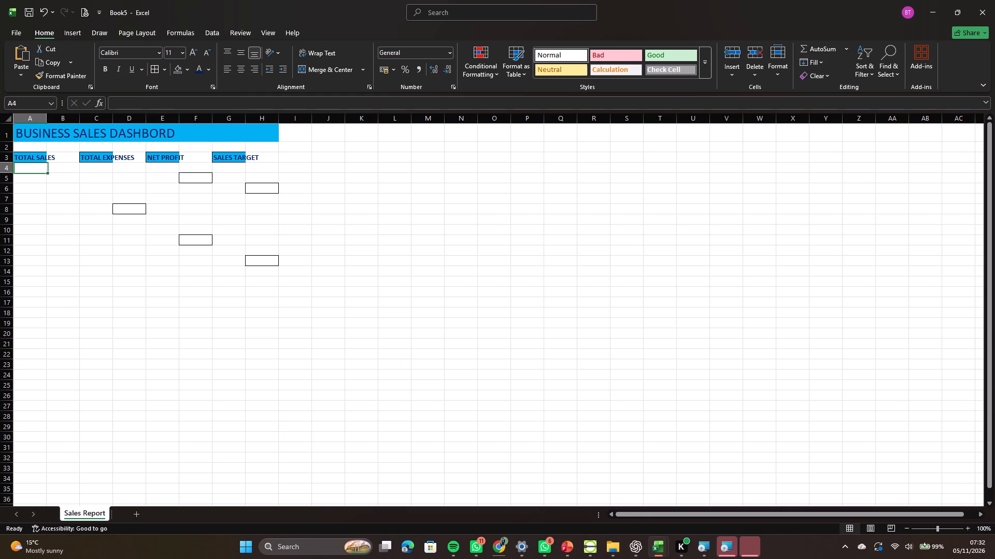
key(0)
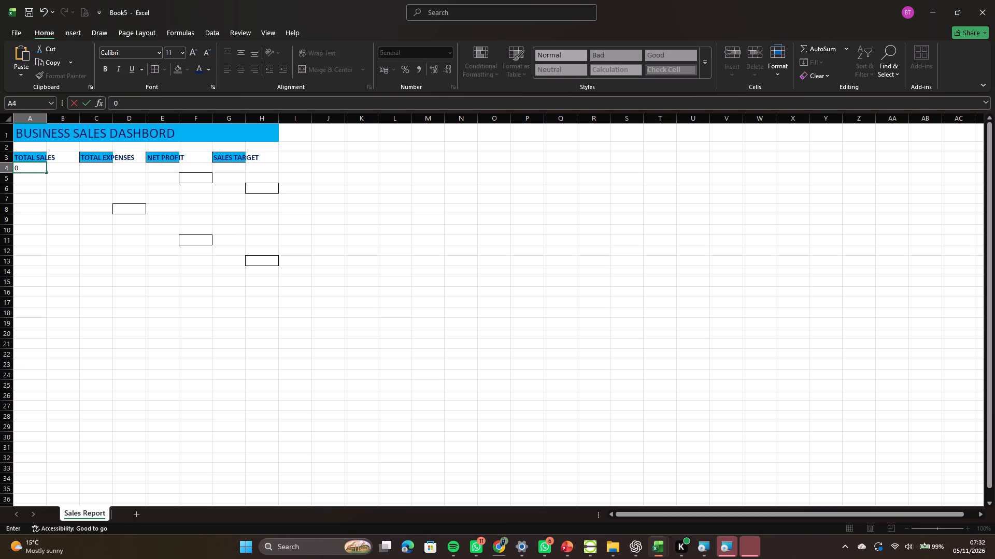
click(99, 169)
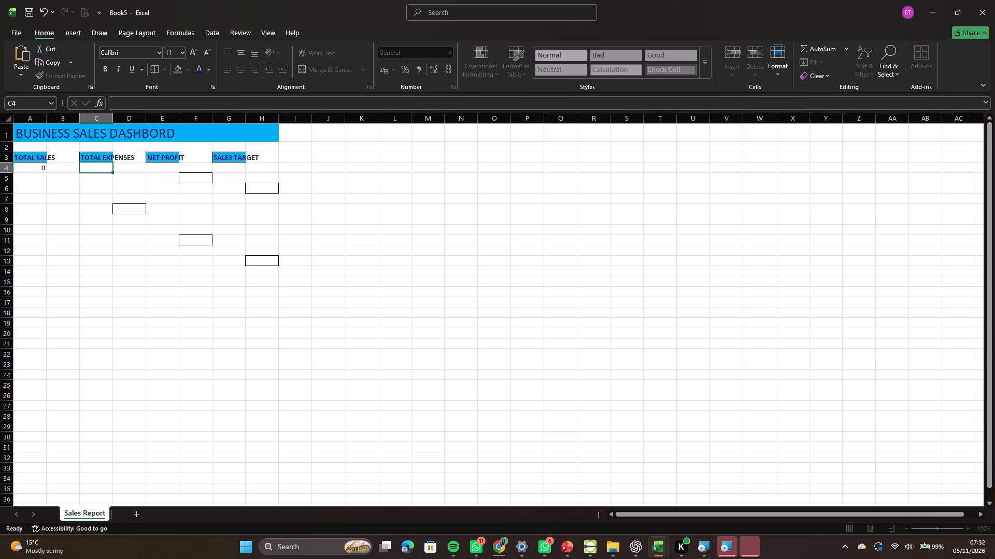
key(0)
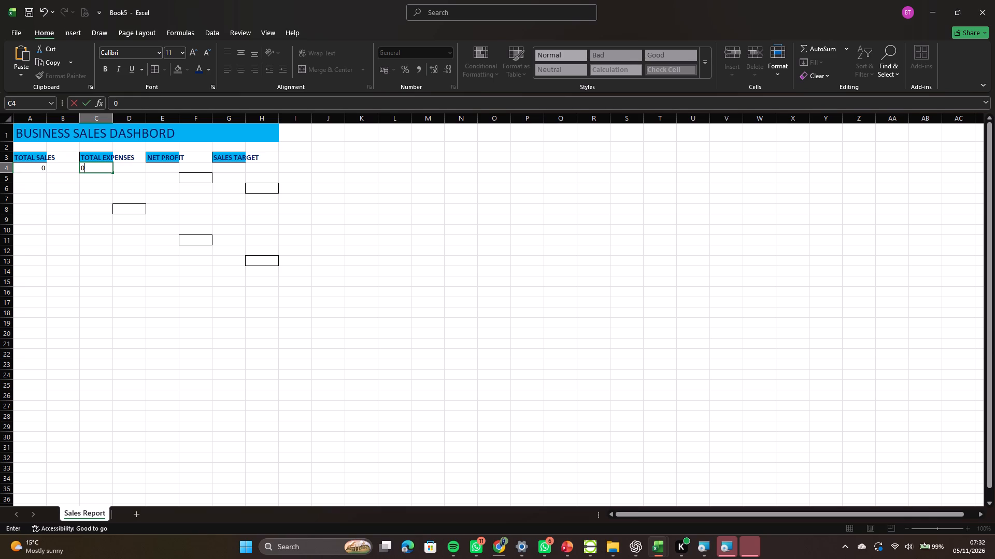
click(166, 166)
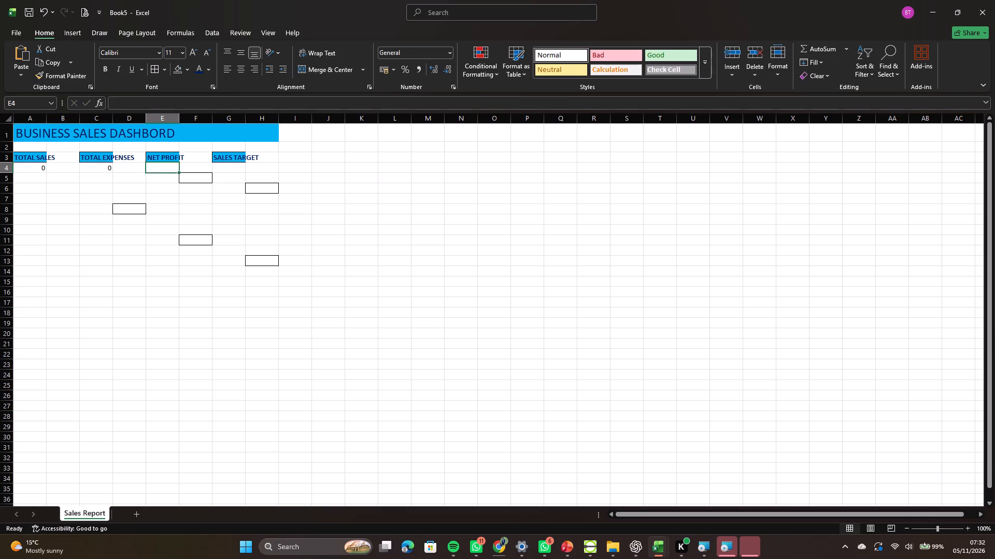
key(0)
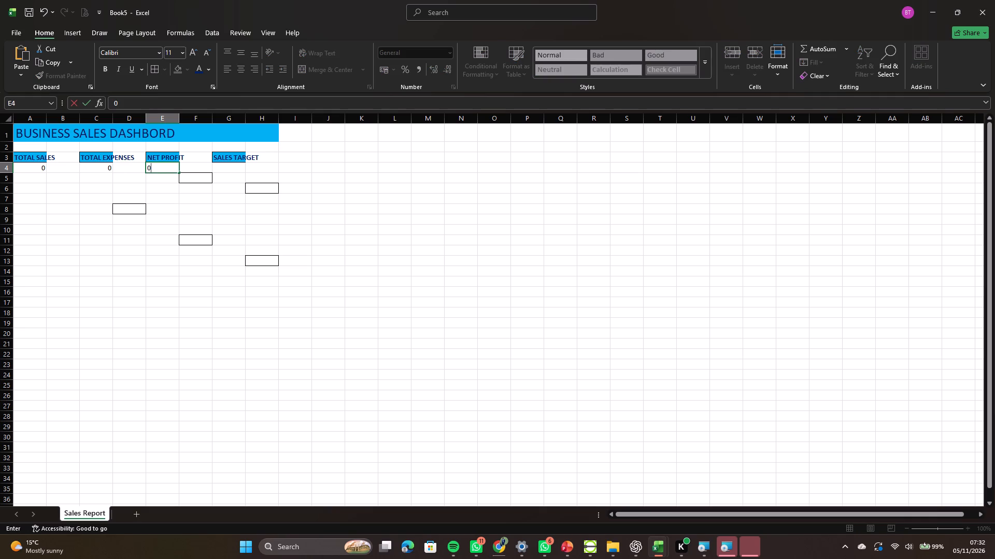
click(233, 170)
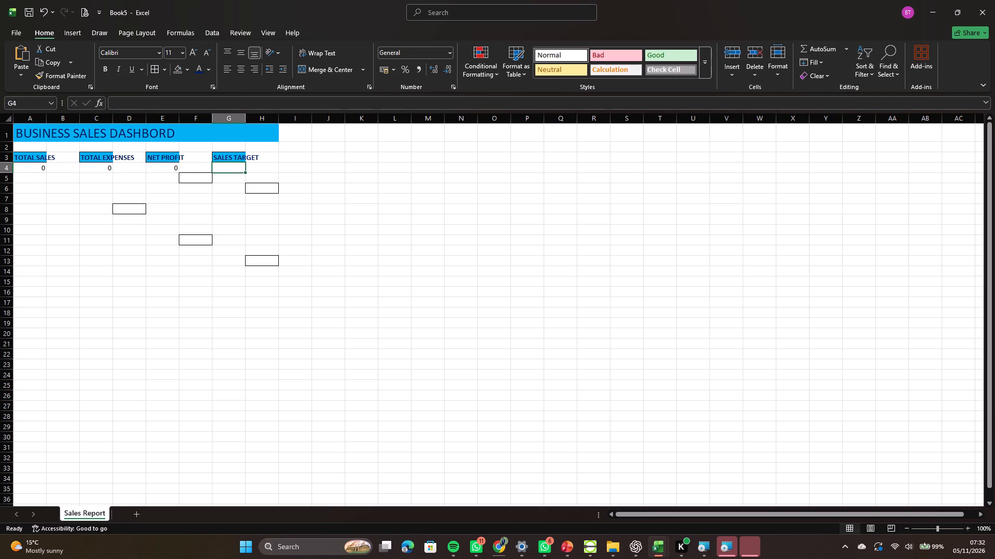
key(0)
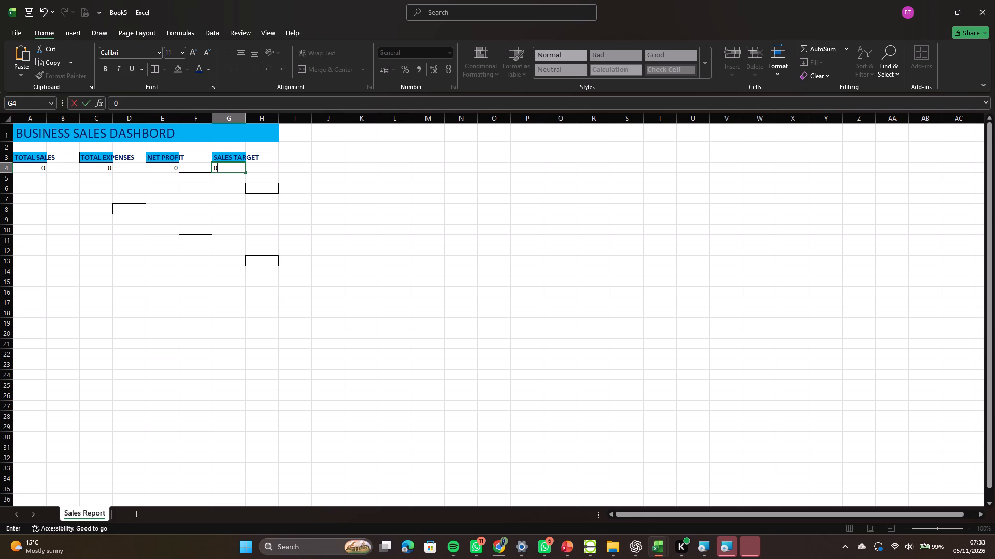
Set the font size of the placeholder values in A4:G4 to 18.
drag(25, 165, 65, 167)
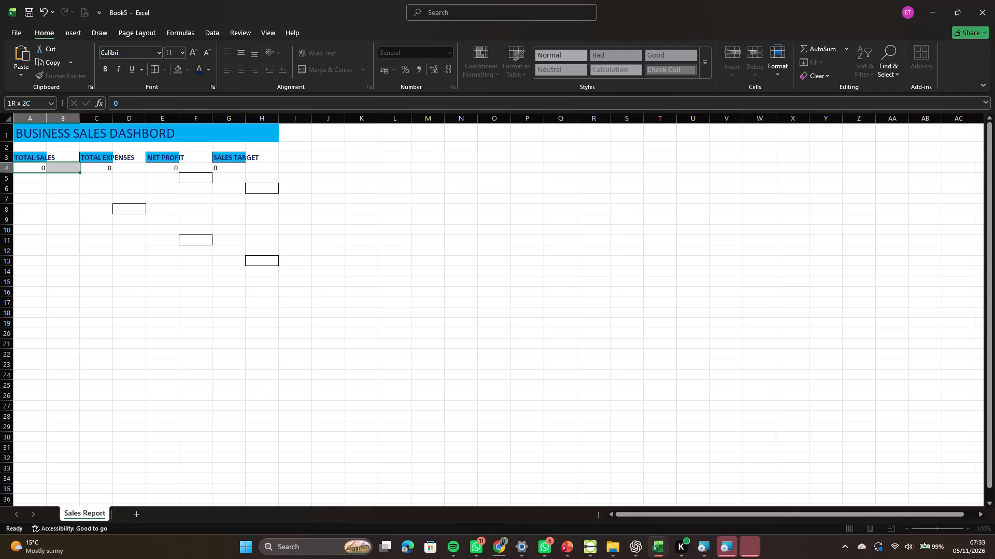
drag(65, 167, 235, 178)
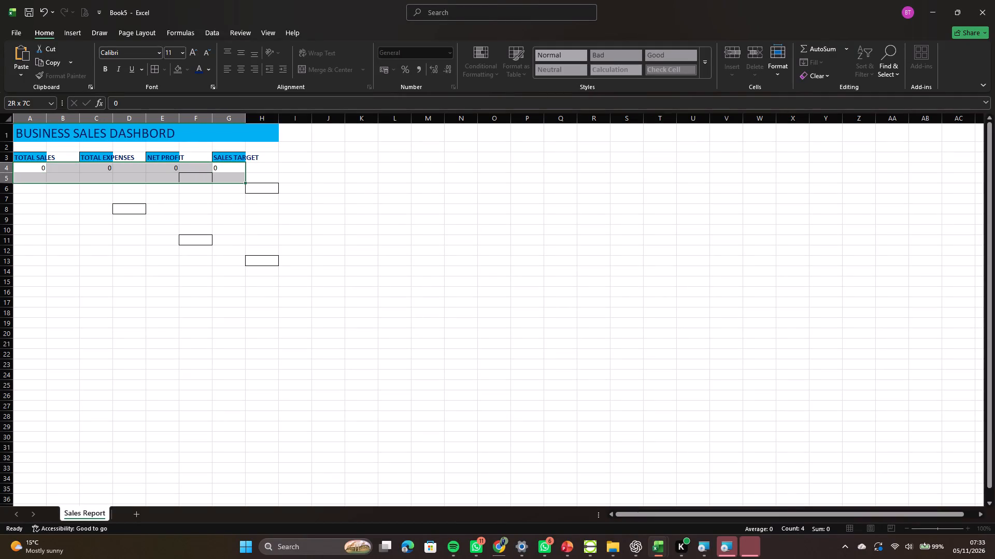
drag(235, 178, 233, 166)
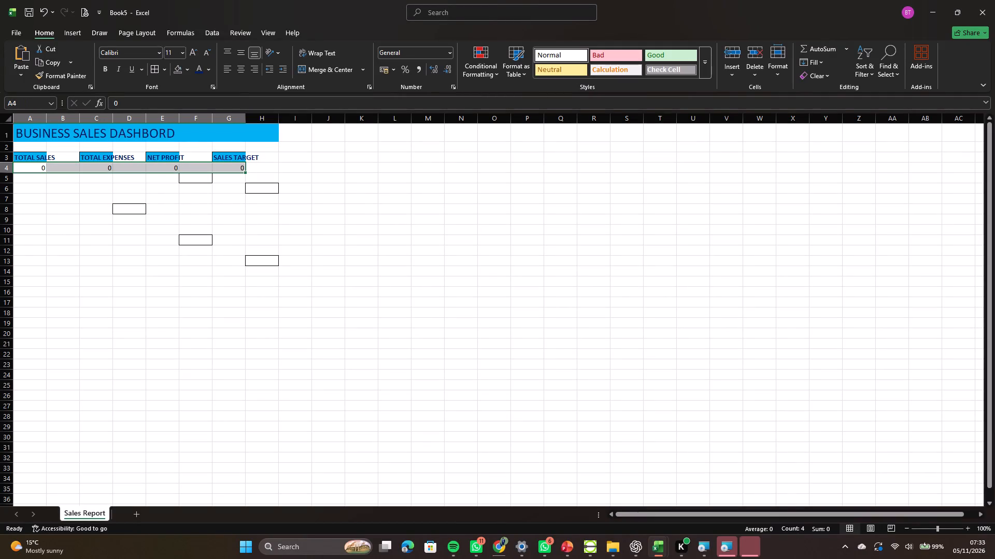
drag(233, 166, 198, 108)
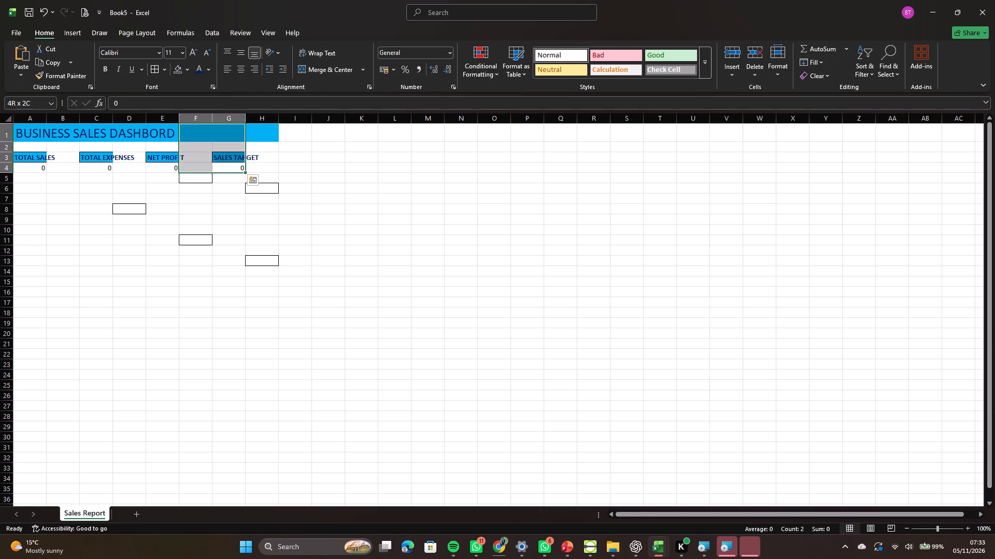
drag(198, 108, 191, 99)
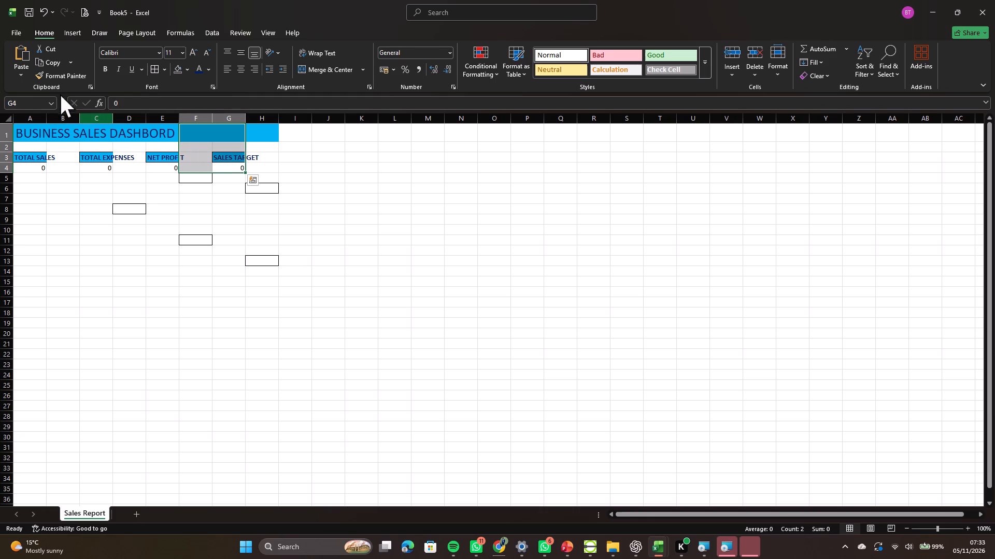
click(82, 259)
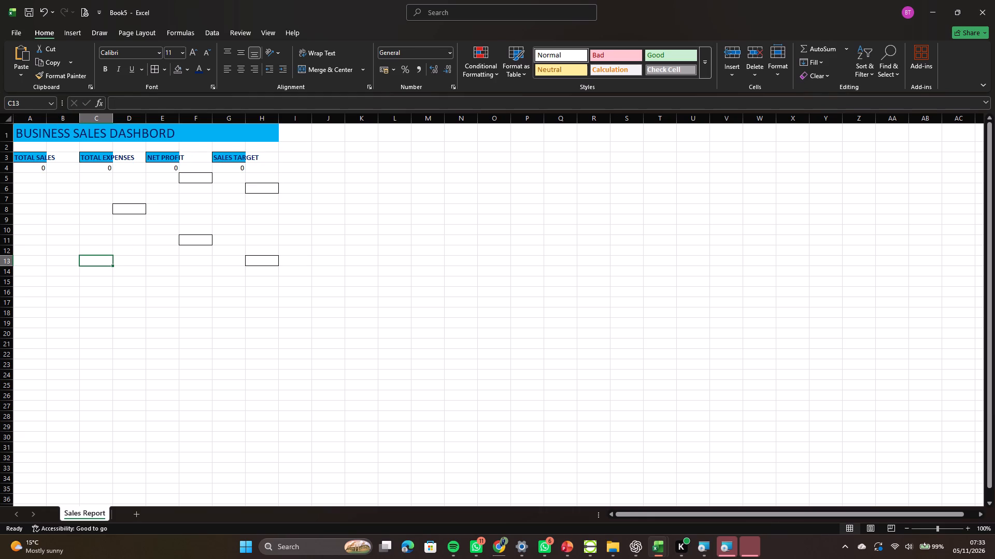
drag(34, 168, 197, 174)
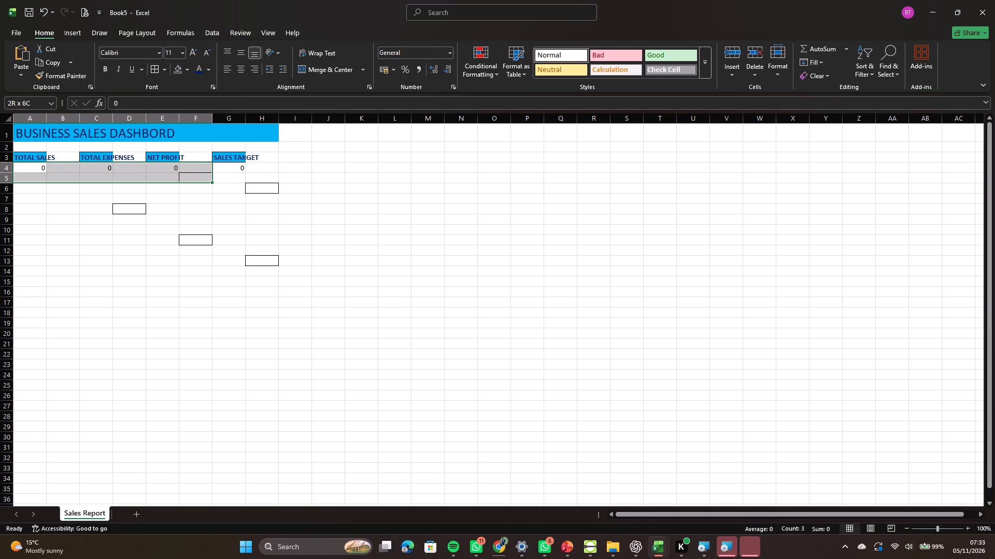
drag(197, 174, 229, 165)
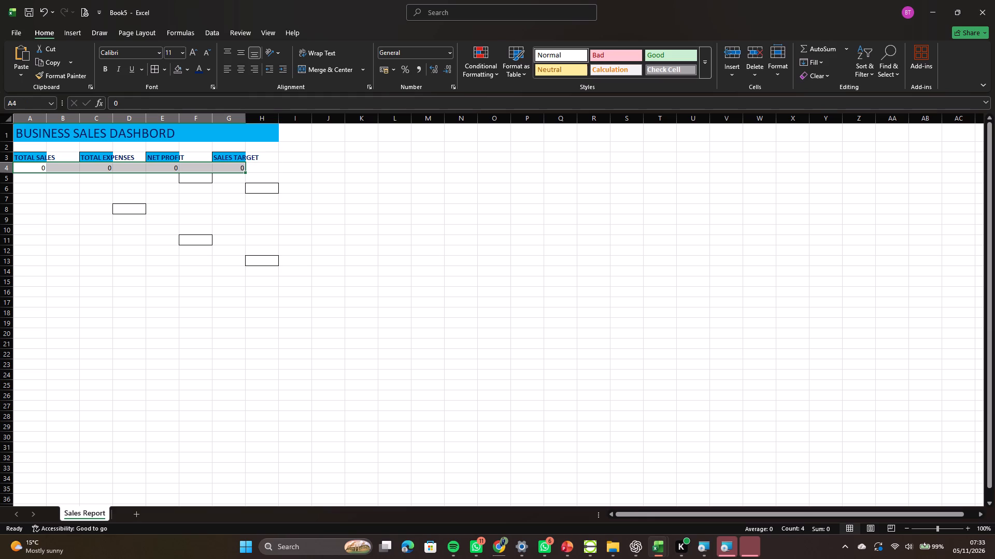
click(184, 50)
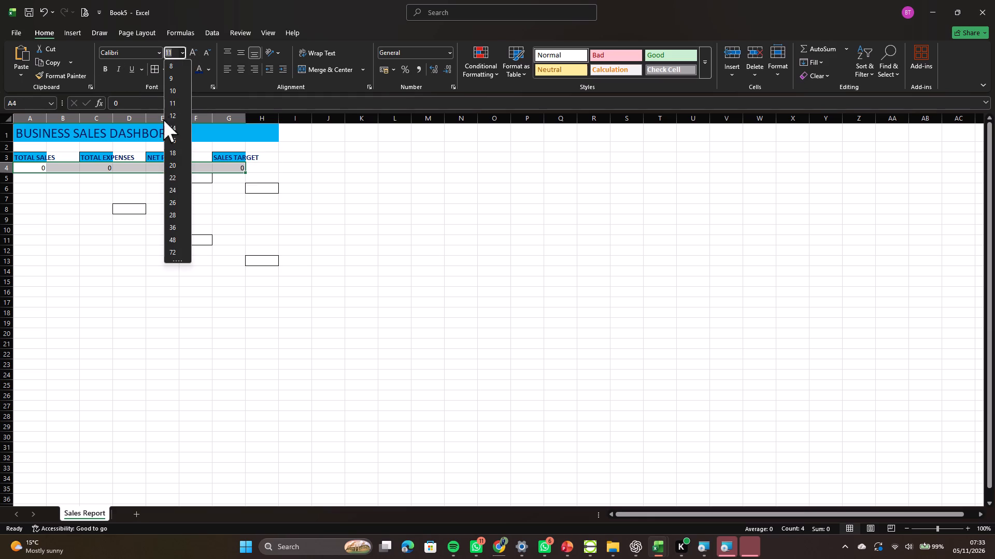
click(176, 152)
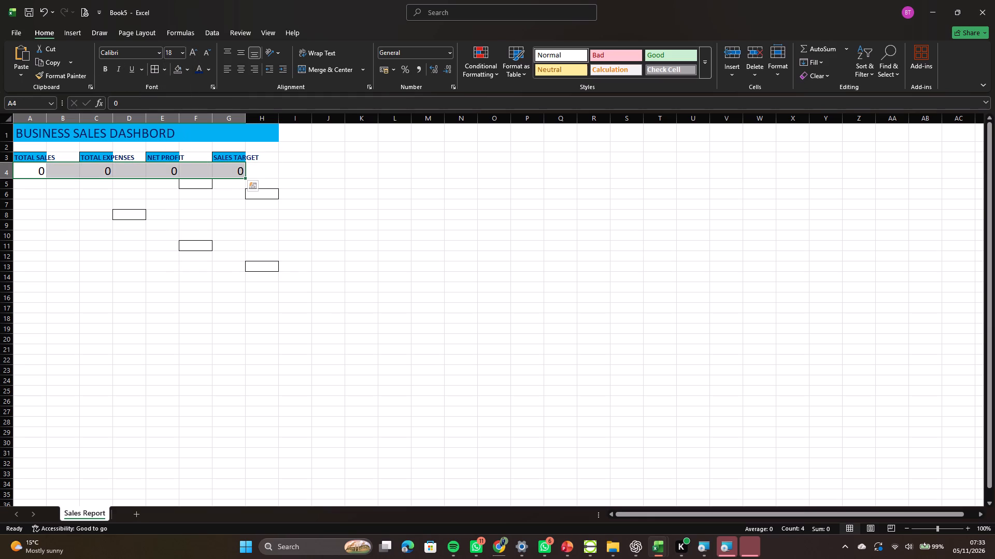
Apply bold and the base theme green font colour to the empty cell F8.
click(184, 213)
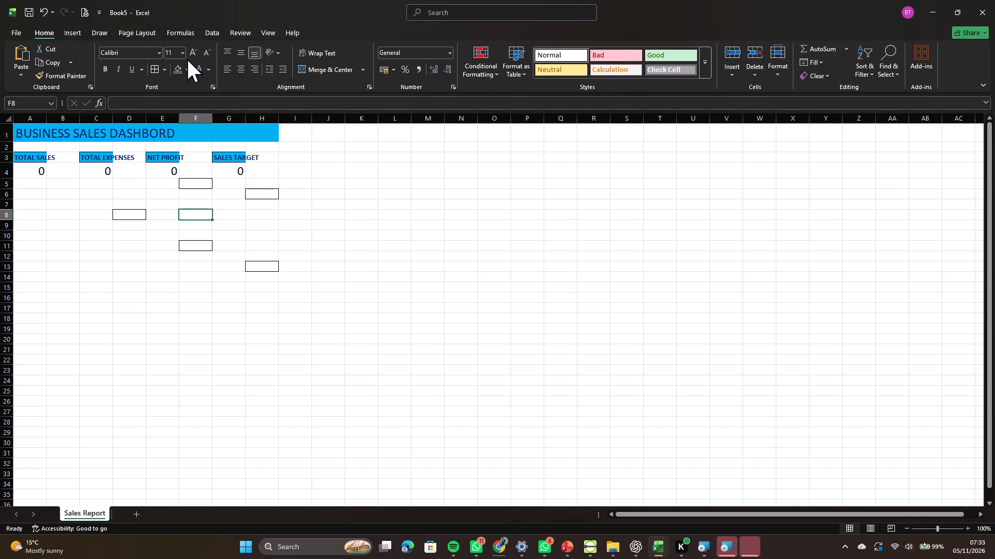
click(101, 67)
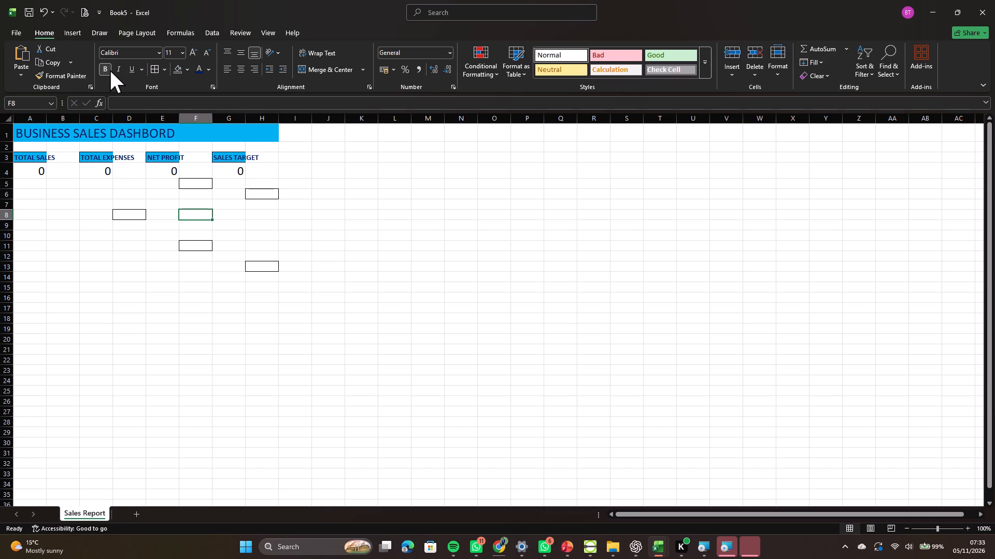
click(110, 70)
click(110, 70)
click(207, 68)
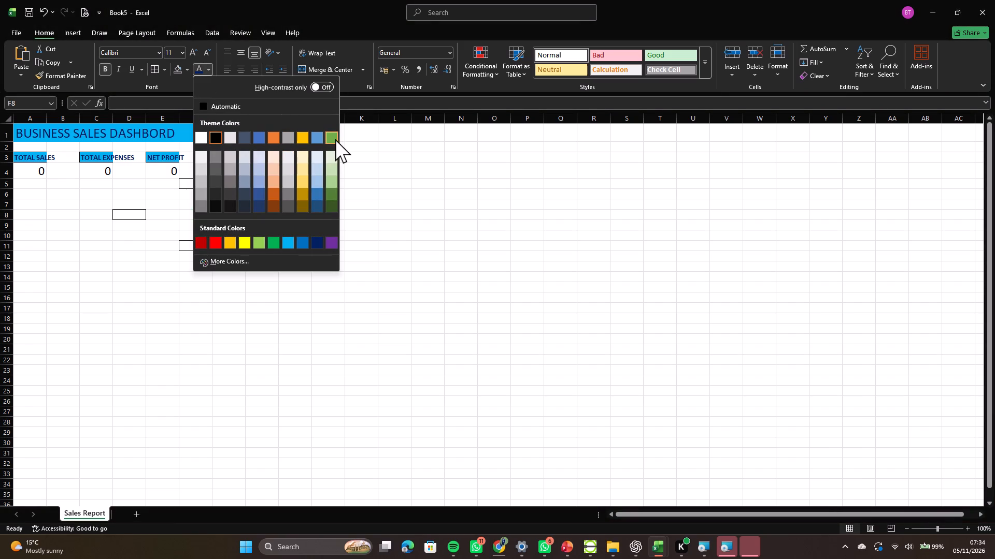
click(337, 138)
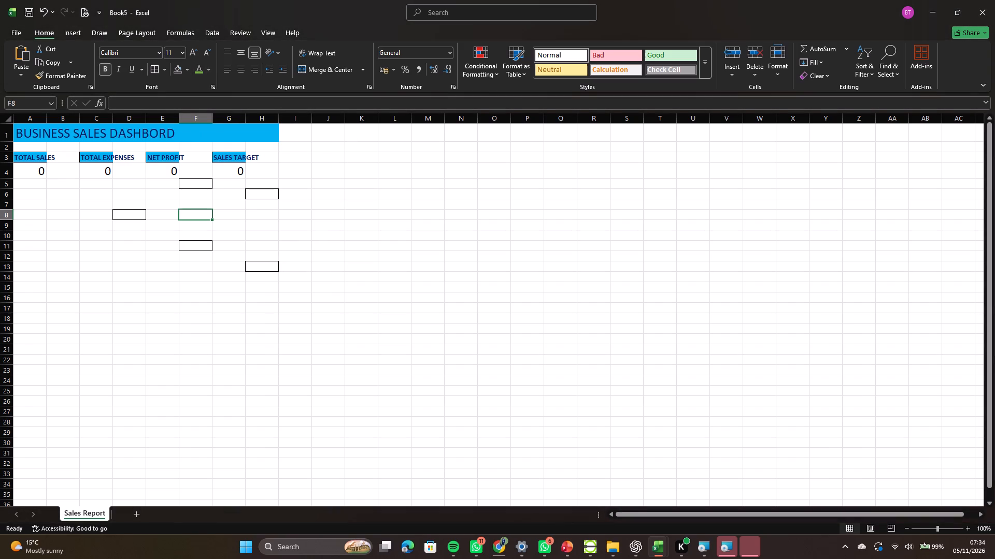
Change the font colour of the placeholder values in A4:G4 to the base theme green.
drag(12, 171, 157, 175)
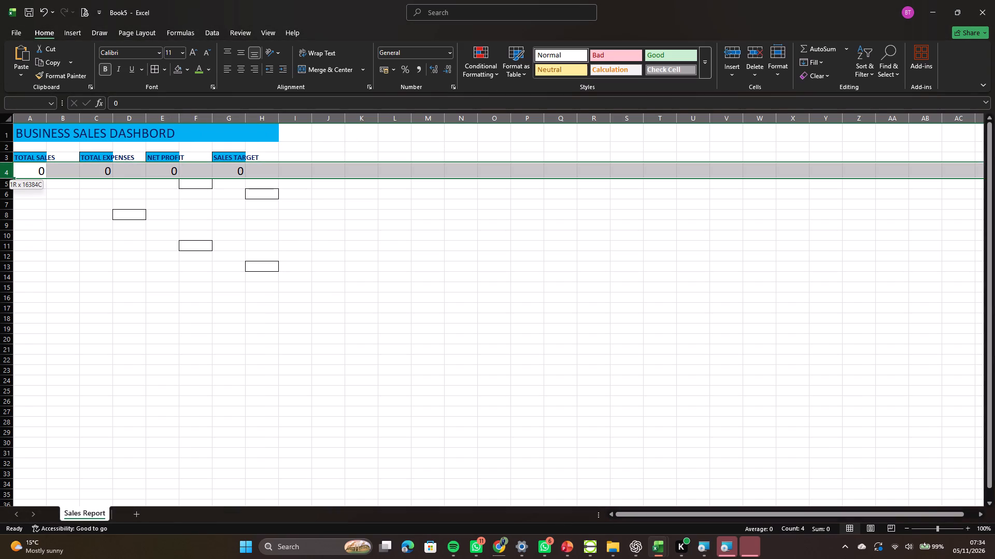
drag(157, 175, 229, 174)
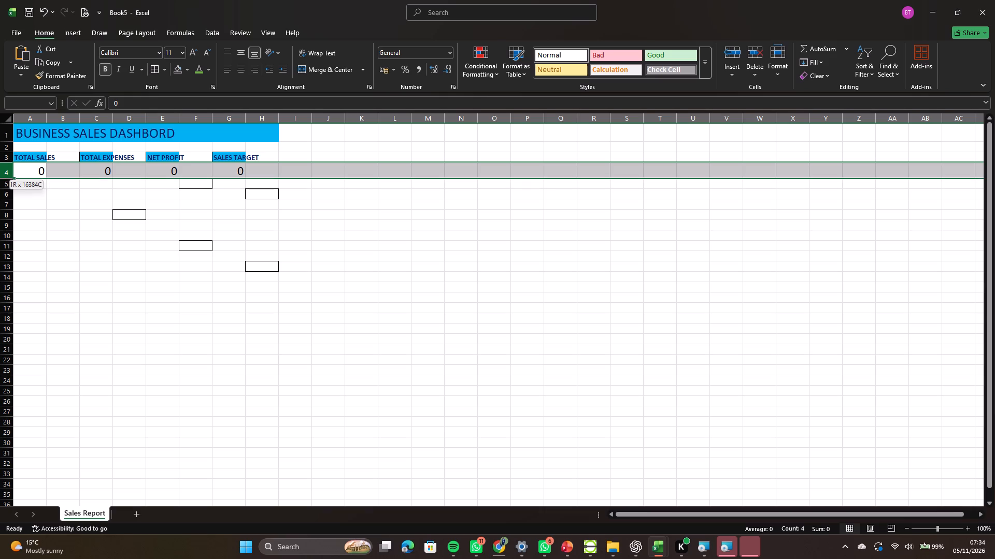
drag(229, 174, 268, 170)
drag(268, 170, 224, 162)
click(112, 241)
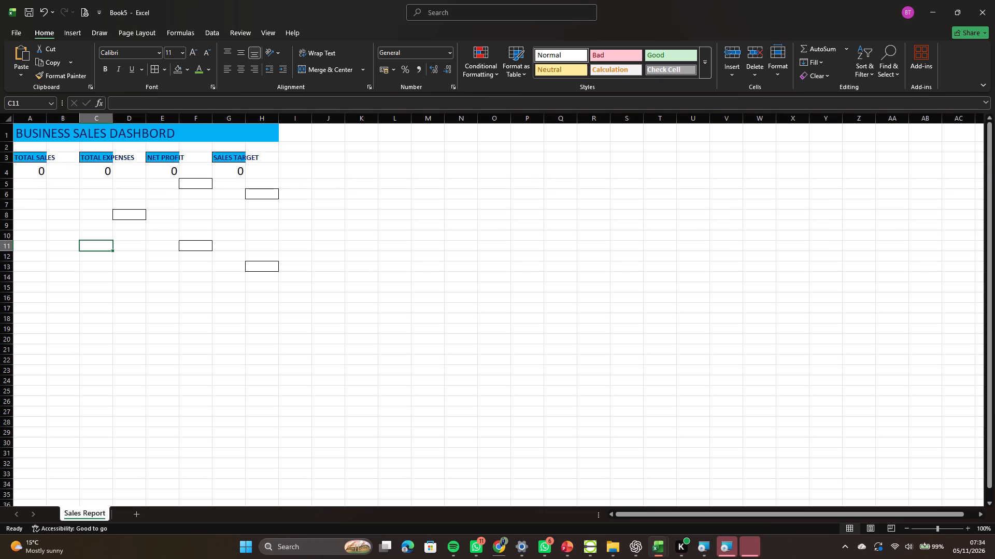
drag(35, 171, 110, 171)
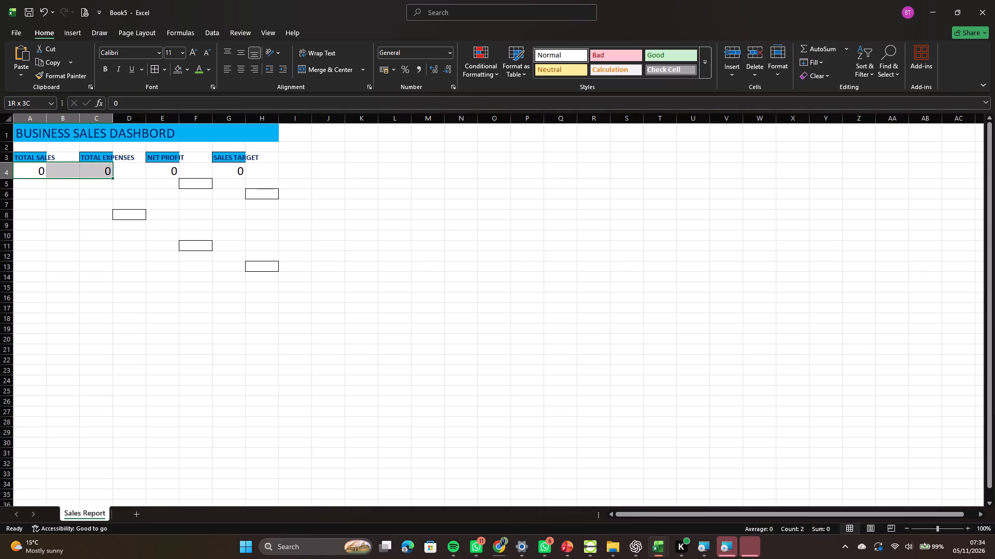
drag(110, 171, 224, 172)
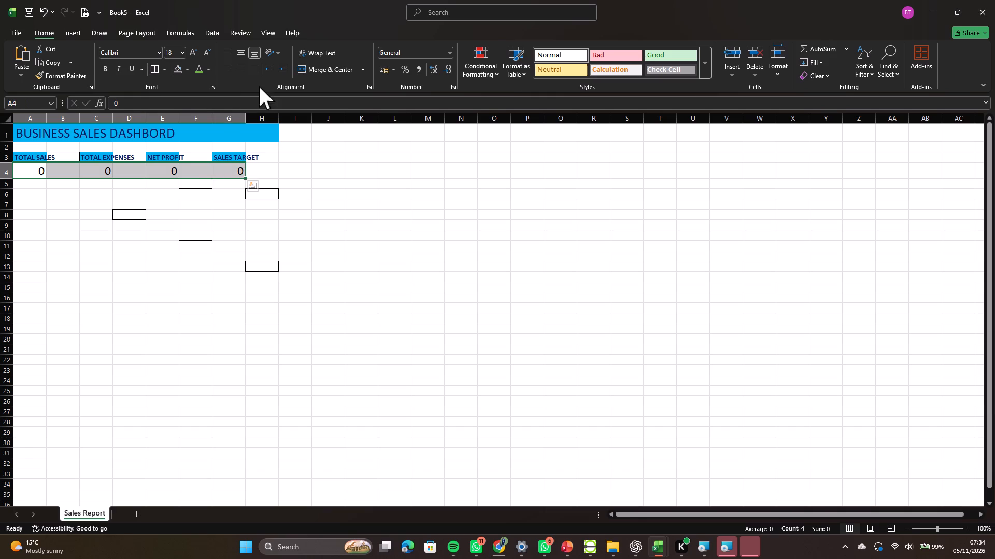
click(207, 68)
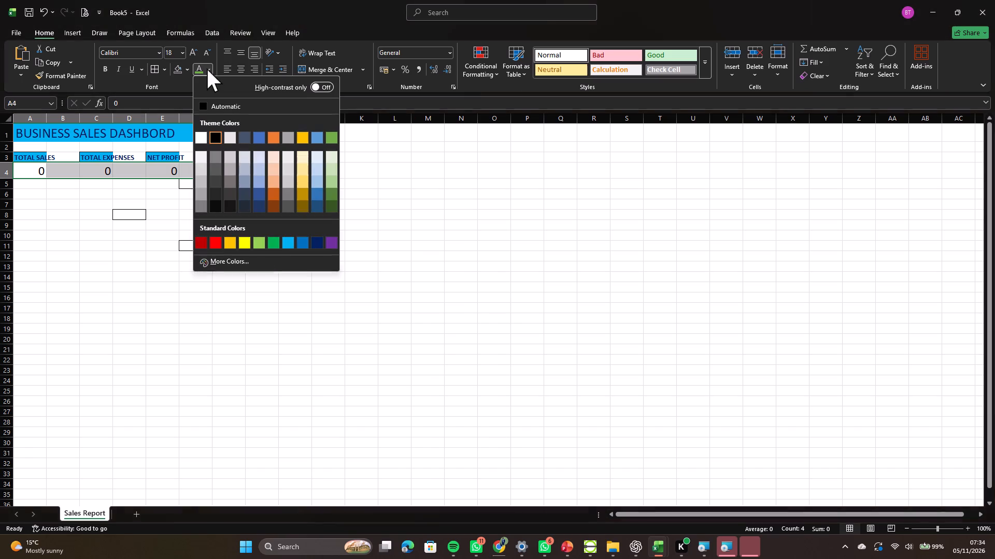
click(330, 132)
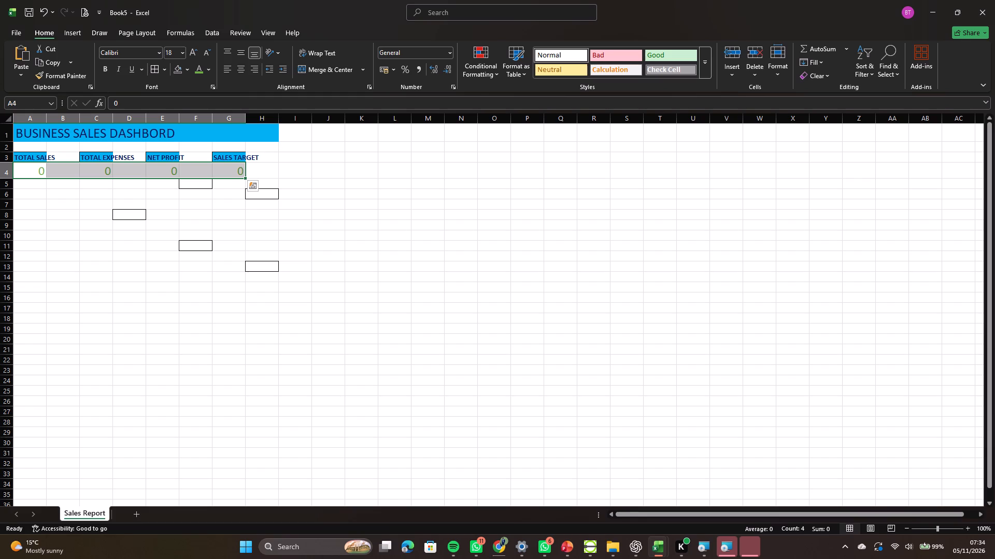
Fill A4:G4 with Gray, Accent 3, Lighter 40% and apply All Borders to the range.
click(188, 68)
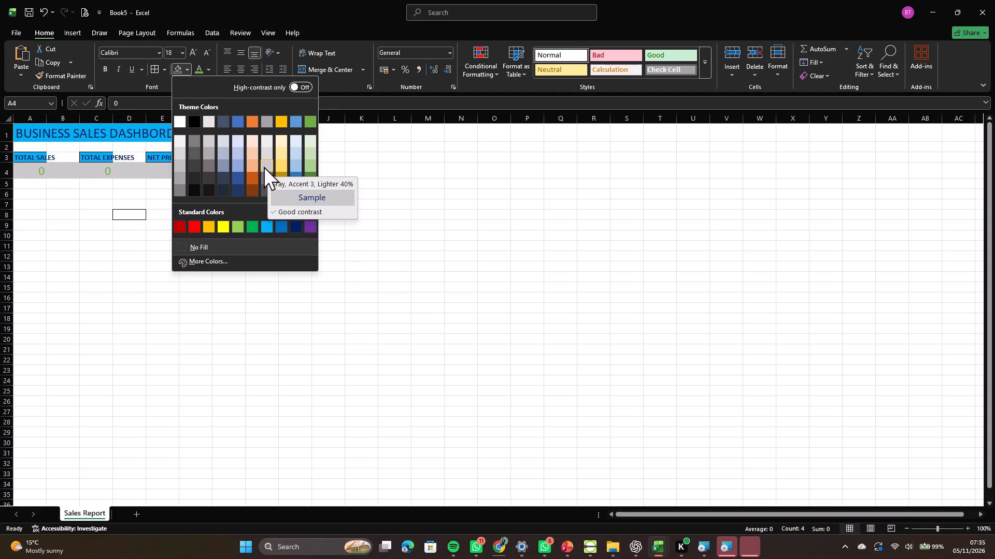
click(267, 167)
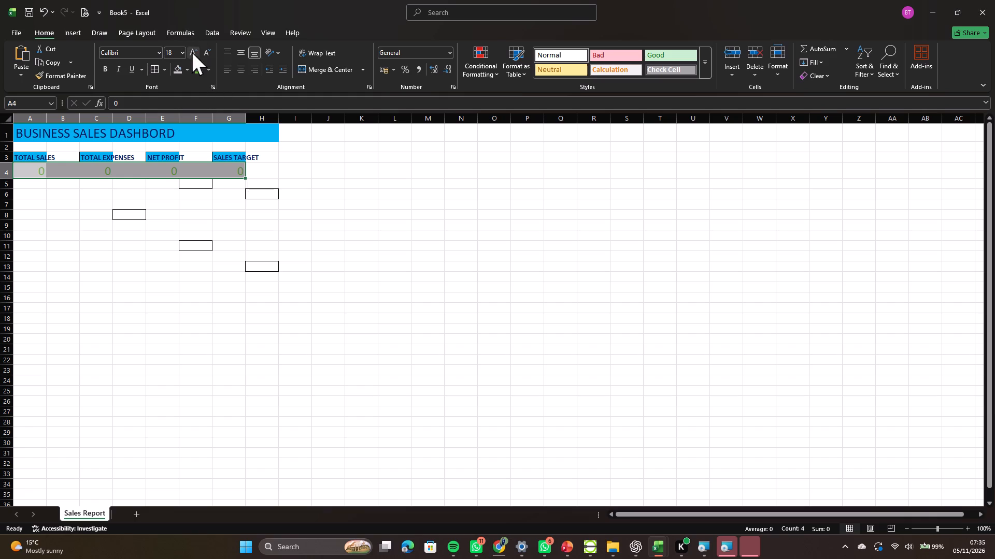
click(155, 72)
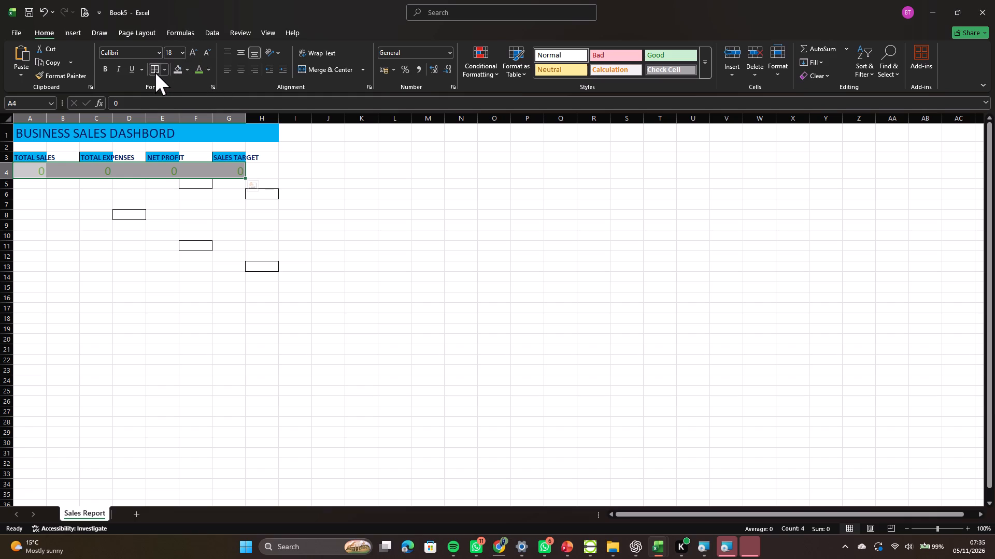
click(164, 68)
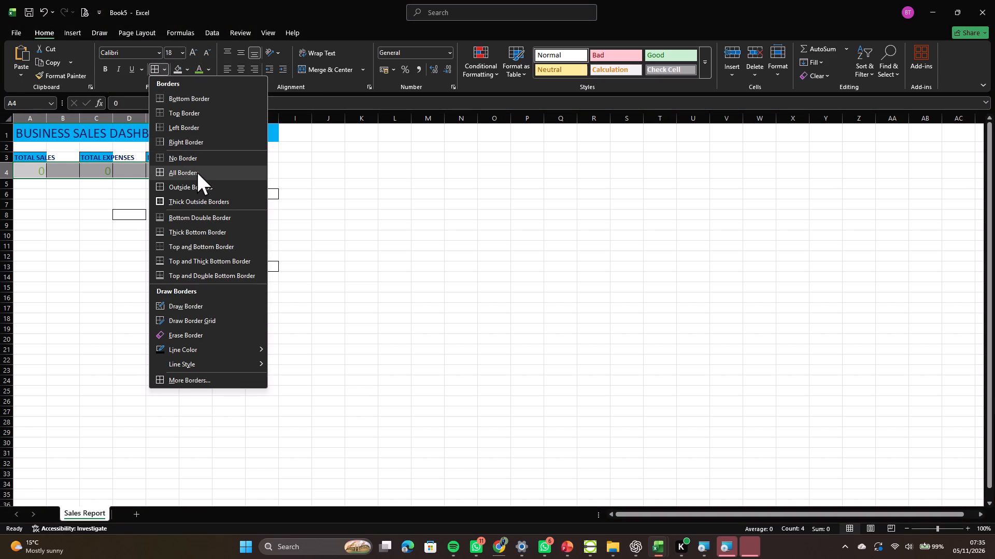
click(197, 172)
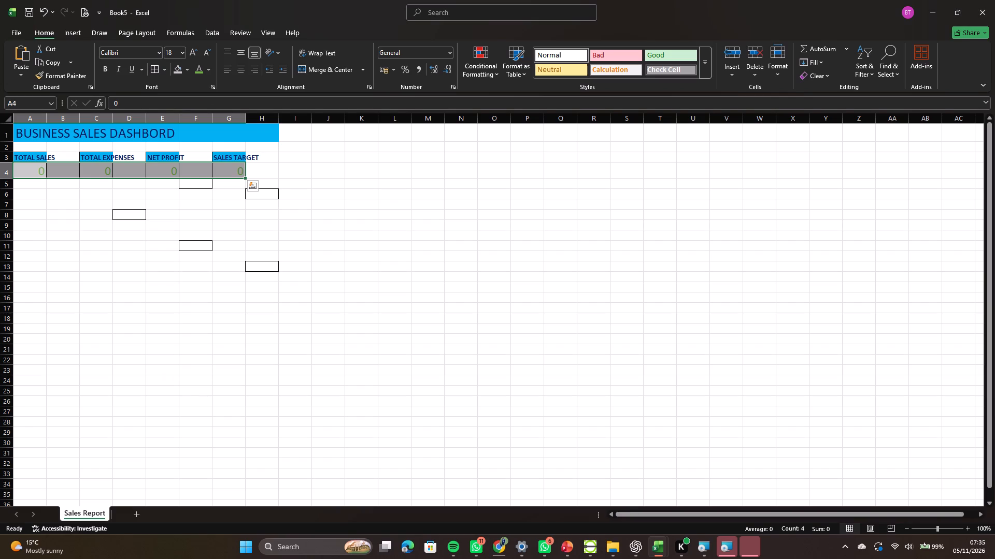
Enter the table headings MONTH in A7 and SALES in B7.
click(31, 202)
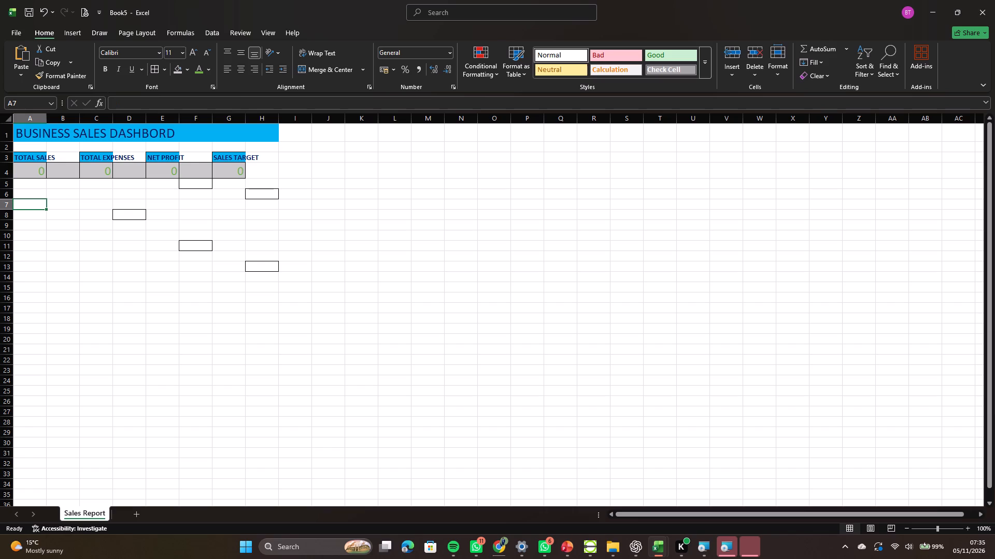
click(31, 202)
click(31, 202)
key(m)
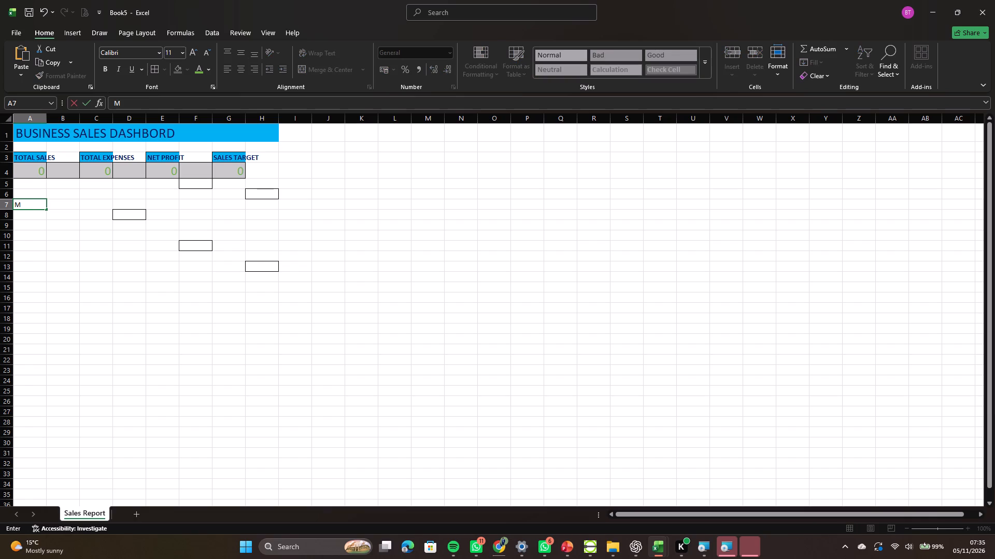
text(ONTH)
click(63, 203)
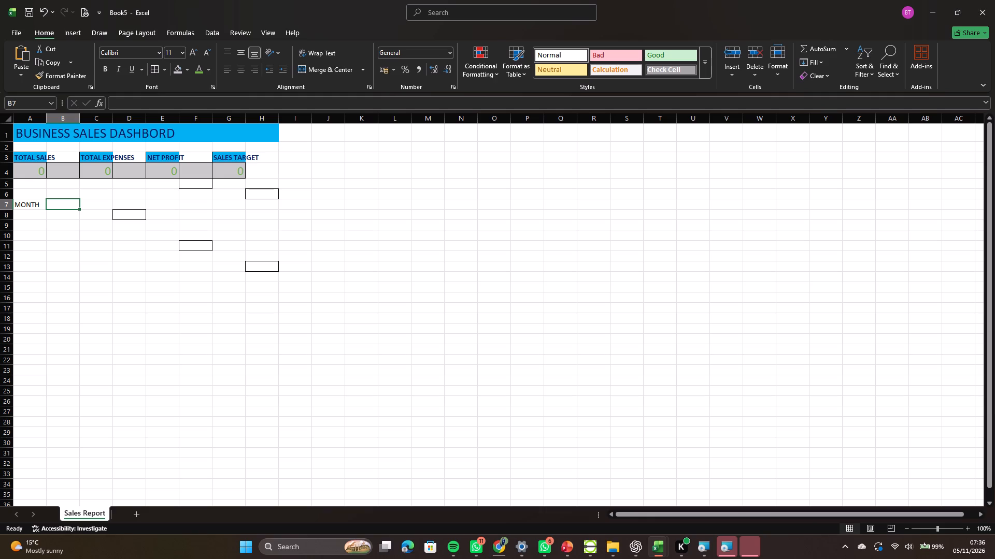
key(h)
key(BackSpace)
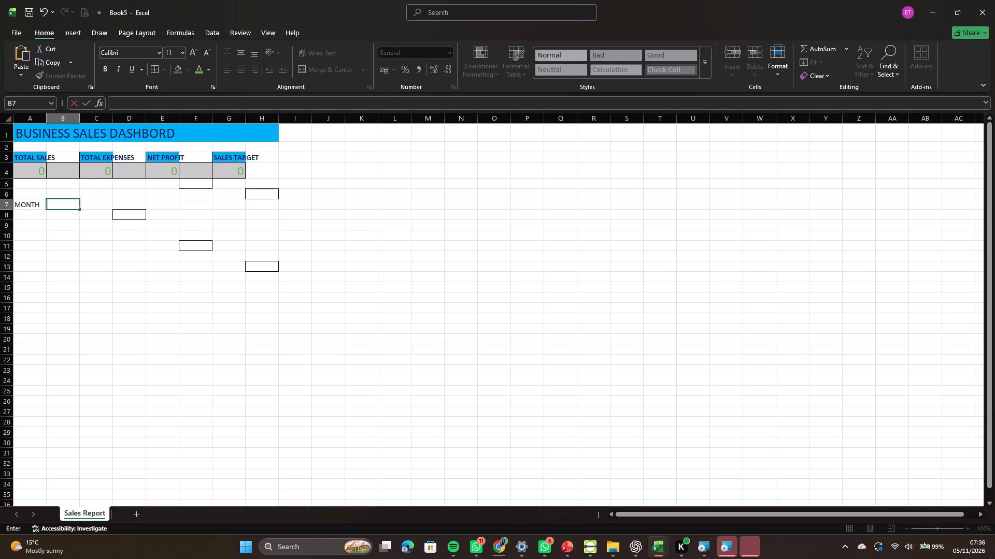
text(SALES)
Enter the table headings EXPENSES in C7 and PROFIT in D7.
click(98, 204)
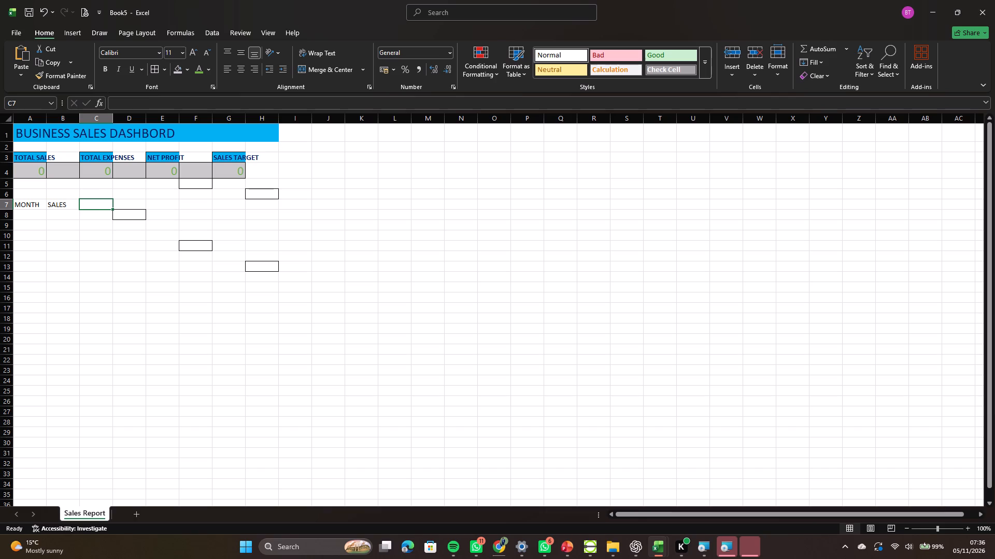
key(e)
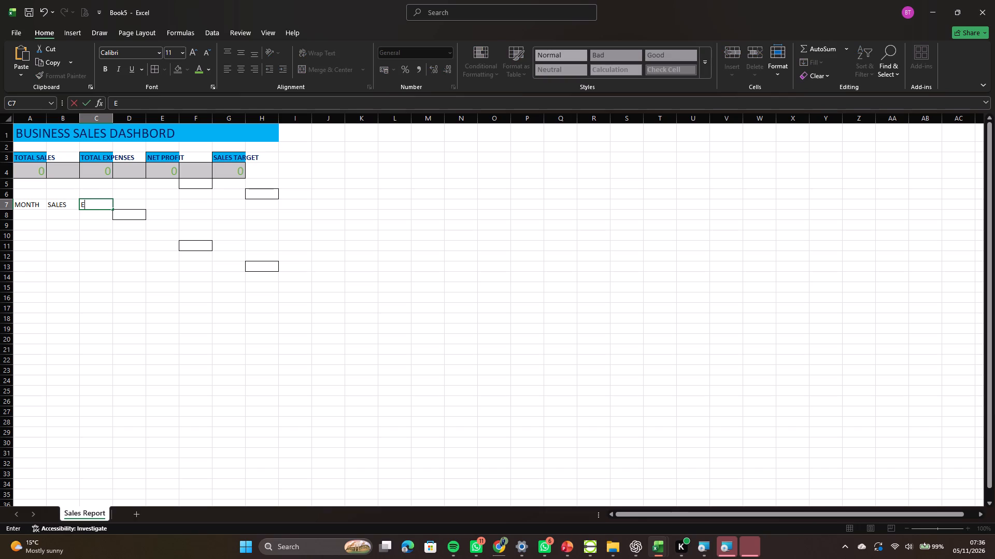
text(XPENSES)
click(127, 203)
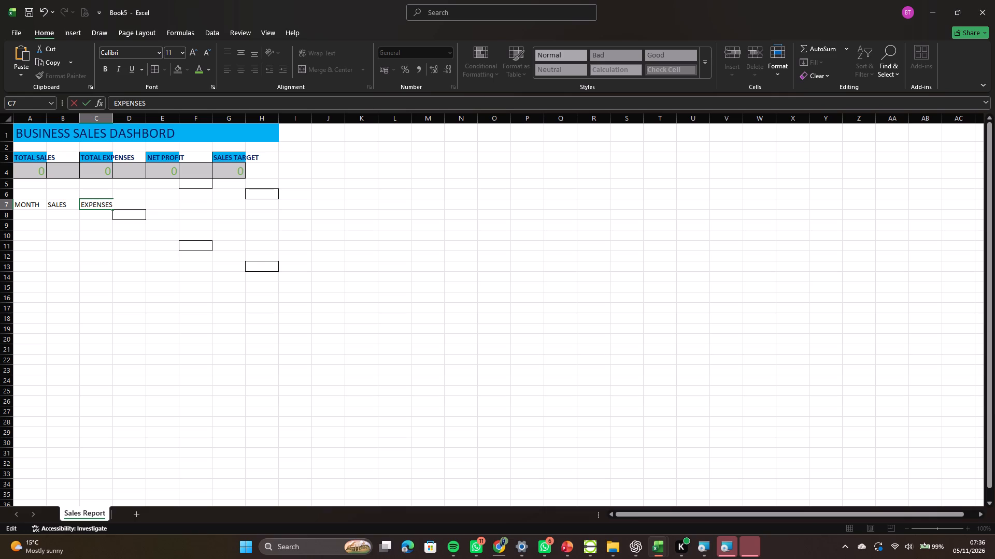
triple_click(127, 203)
click(143, 269)
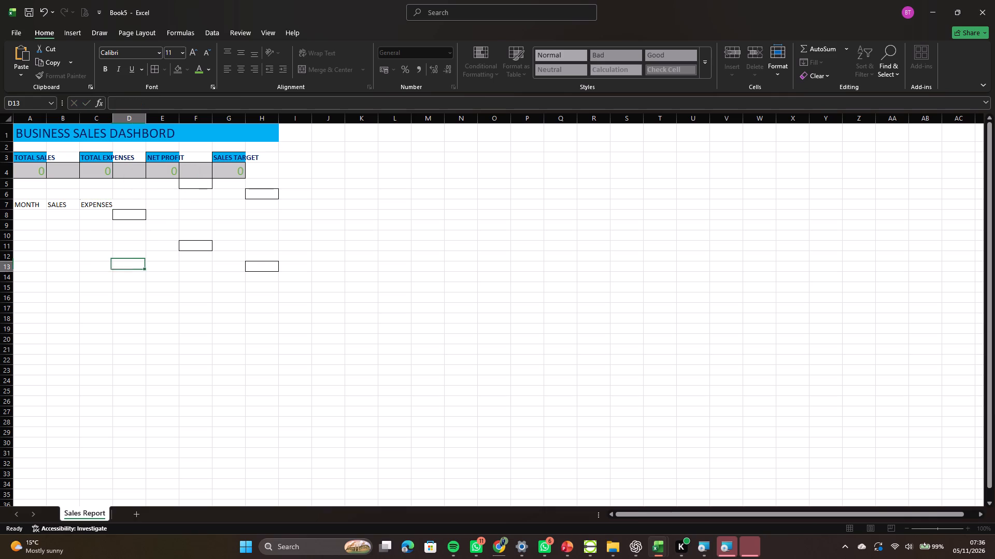
click(129, 203)
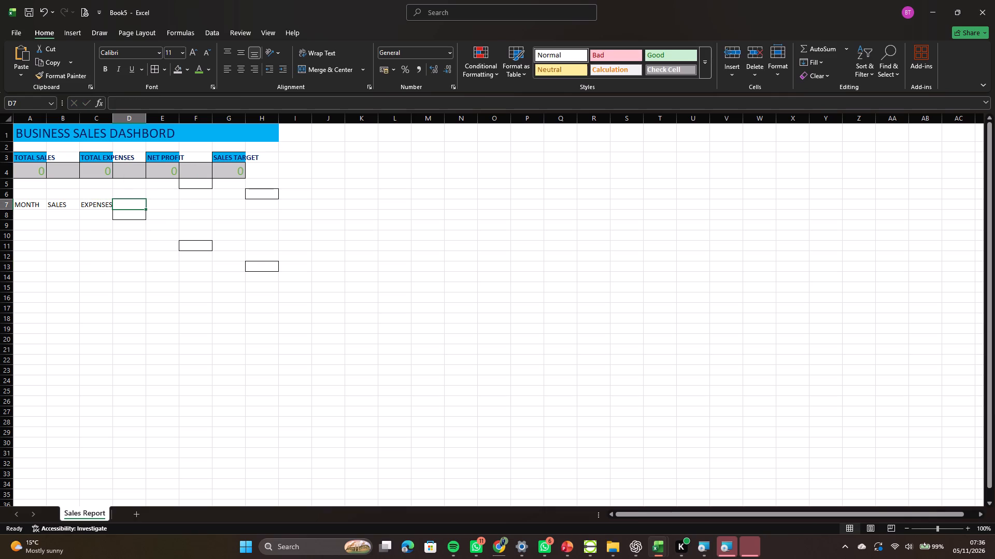
key(p)
text(ROFIT)
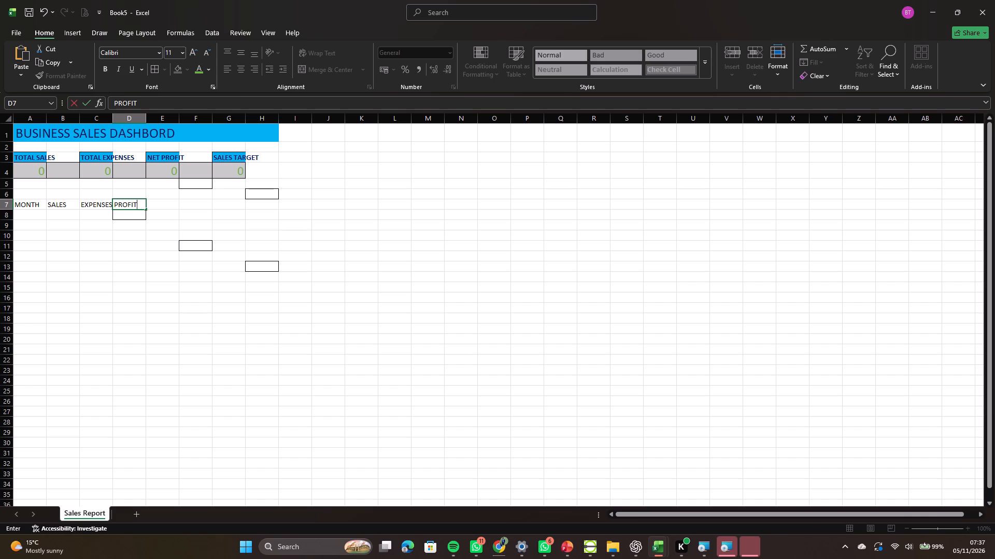
Fill in the January row in A8:D8 with sales 50000, expenses 20000 and profit 30000.
click(35, 215)
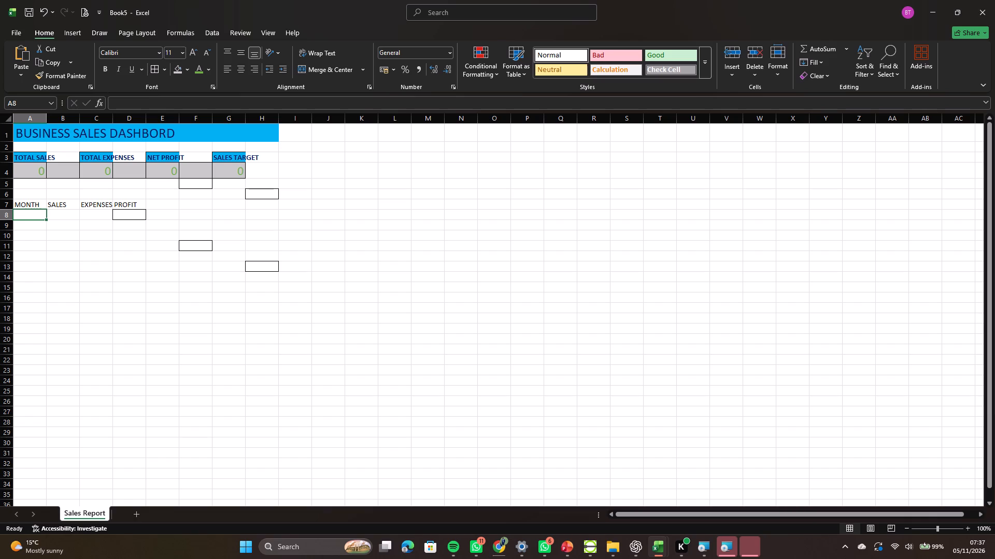
click(37, 212)
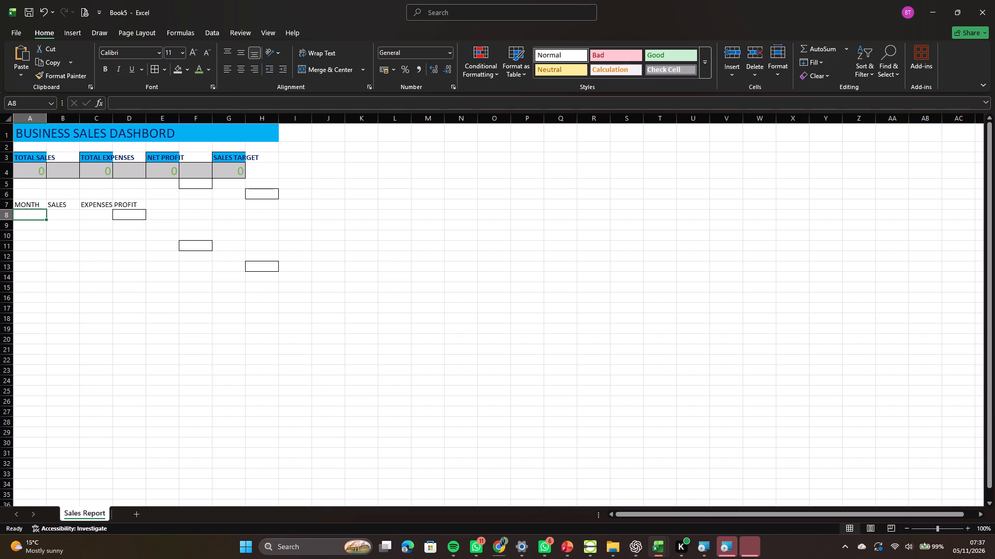
click(33, 215)
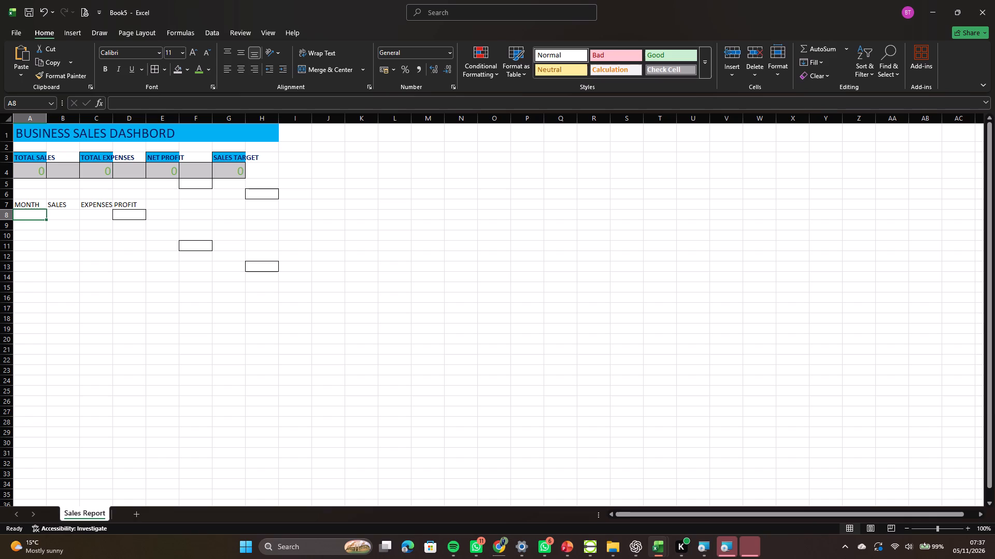
click(33, 215)
text(JJ)
click(46, 236)
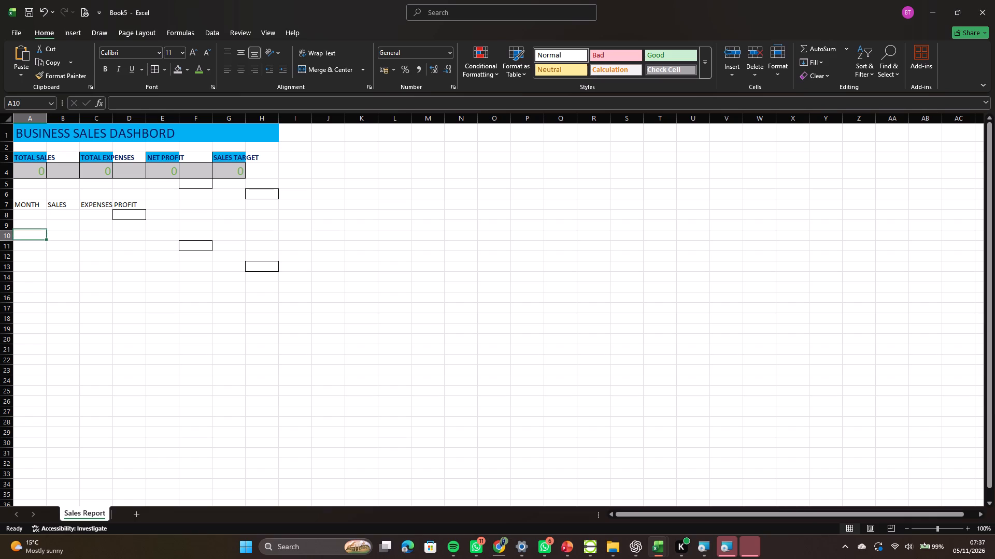
click(33, 215)
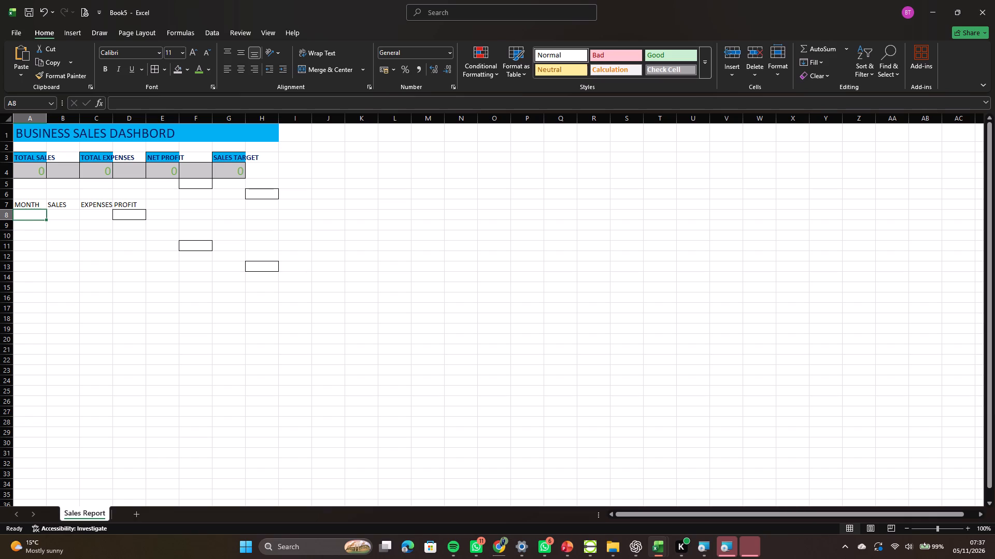
key(j)
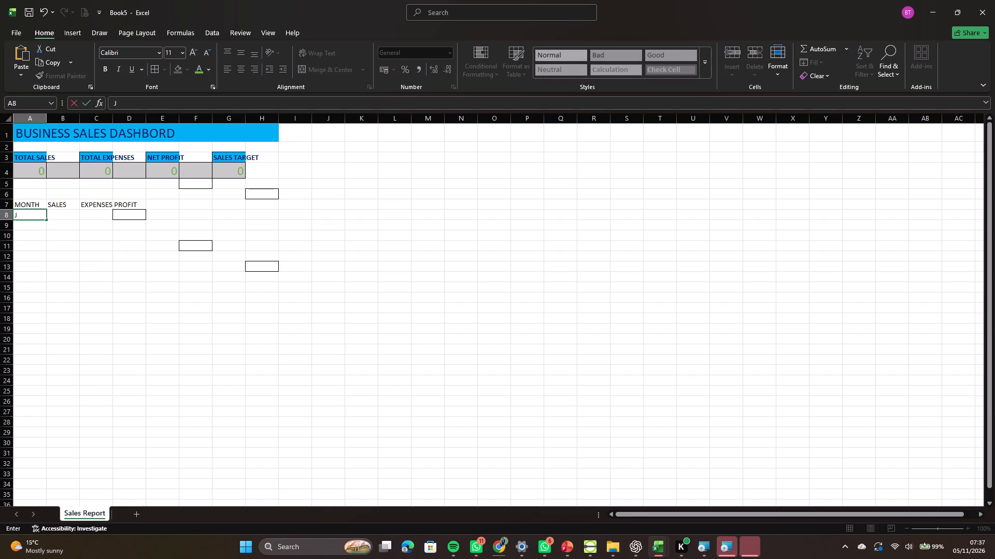
text(anuary)
key(Right)
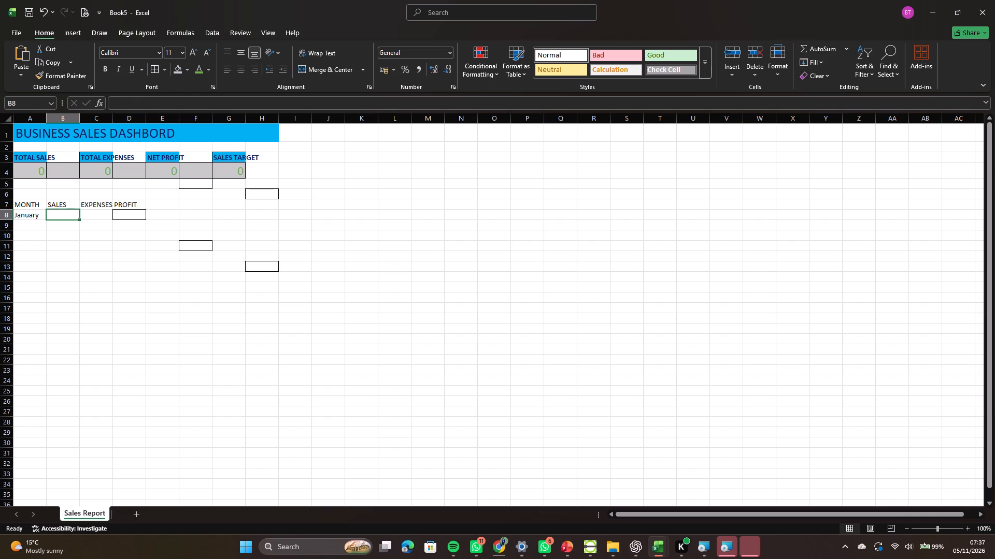
text(50000)
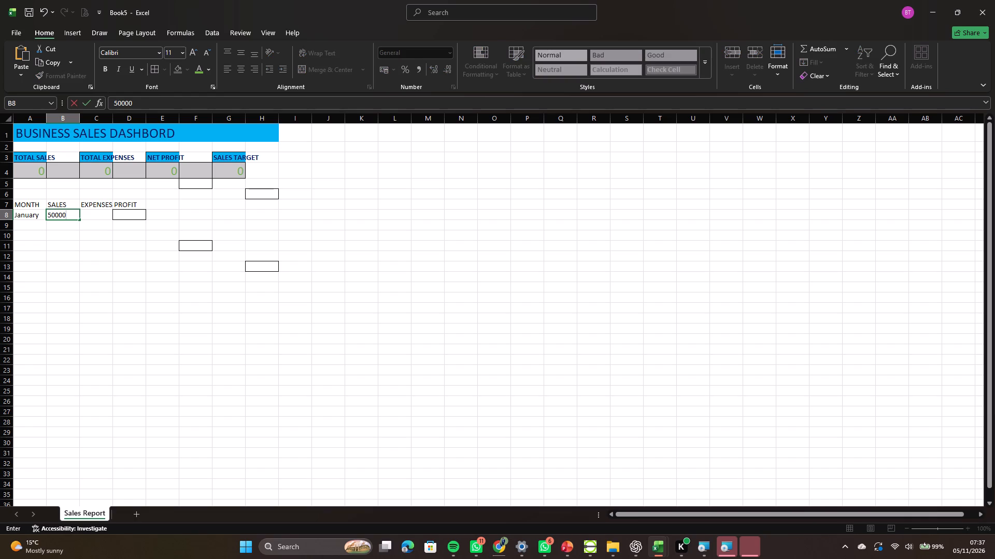
key(Right)
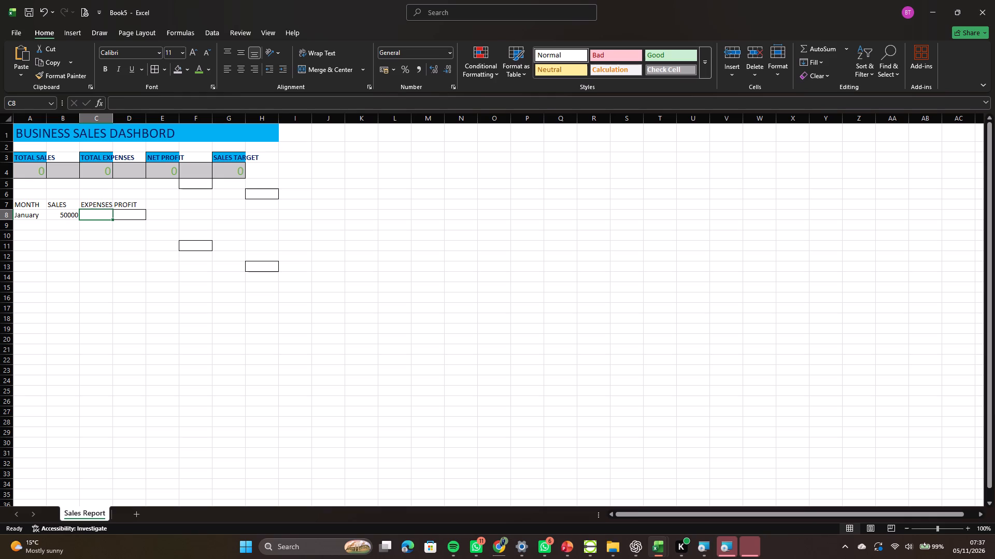
text(20)
text(000)
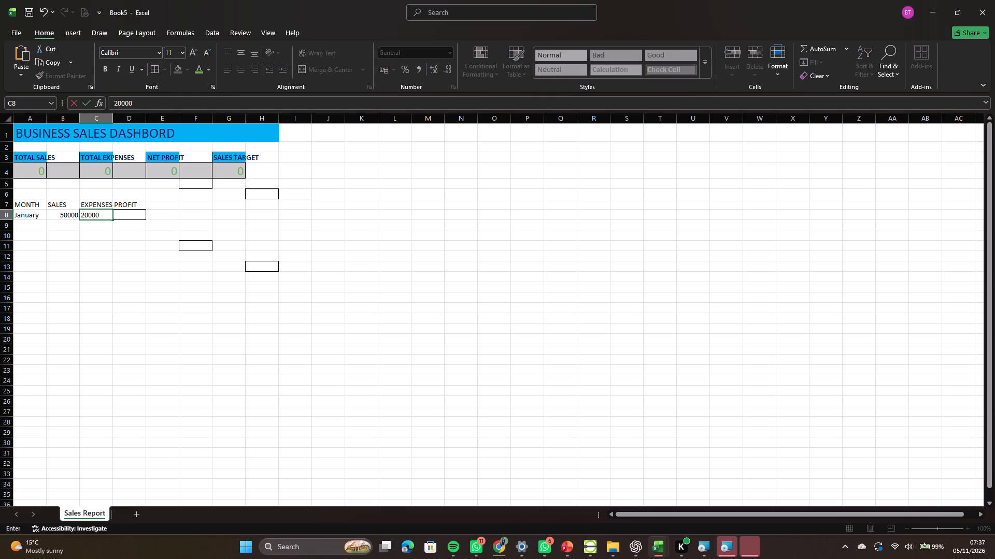
key(Right)
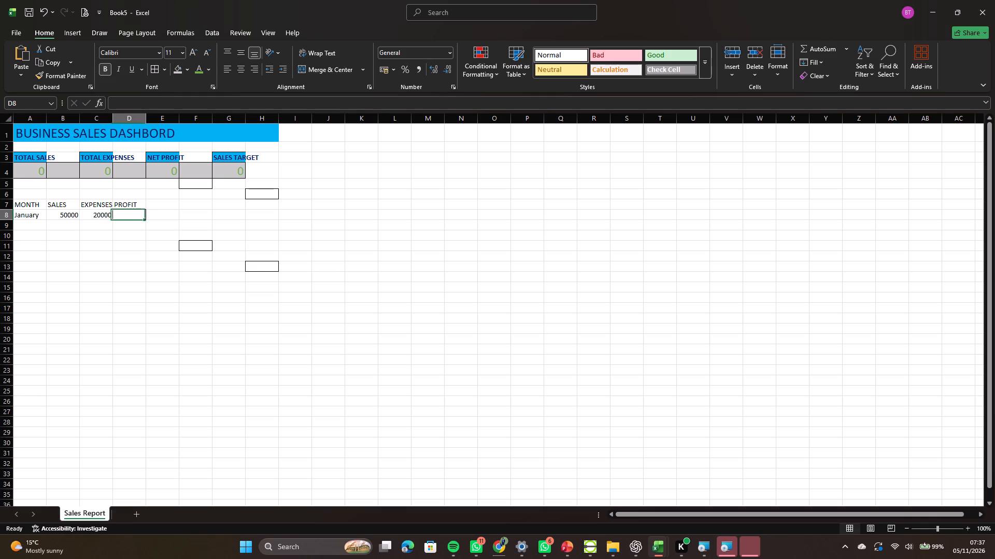
text(30000)
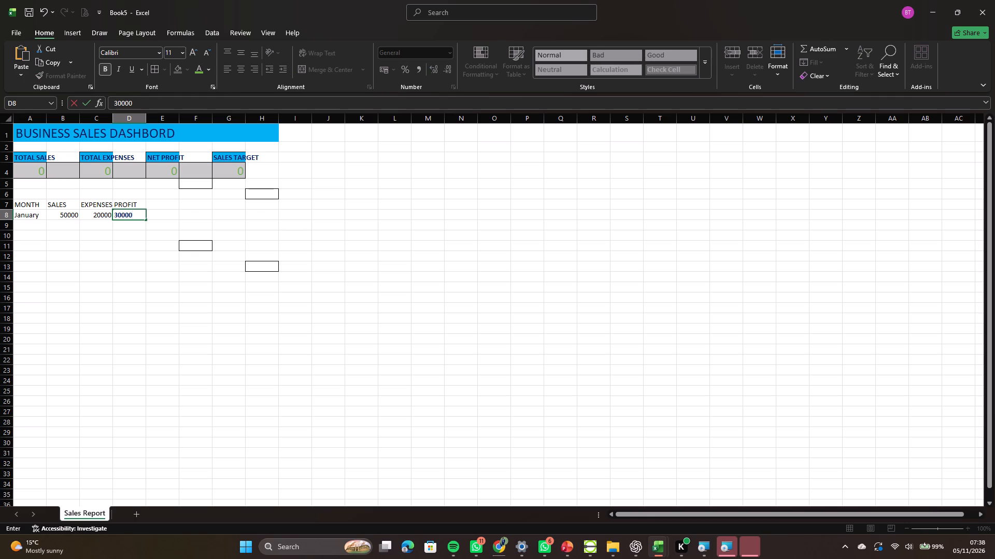
Fill in the February row in A9:D9 with sales 65000, expenses 25000 and profit 40000.
click(27, 228)
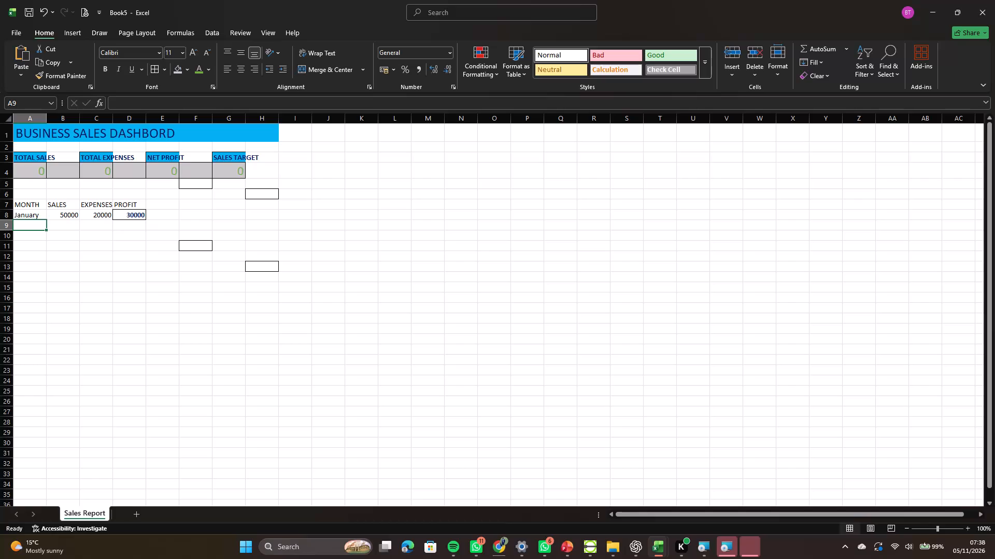
text(FE)
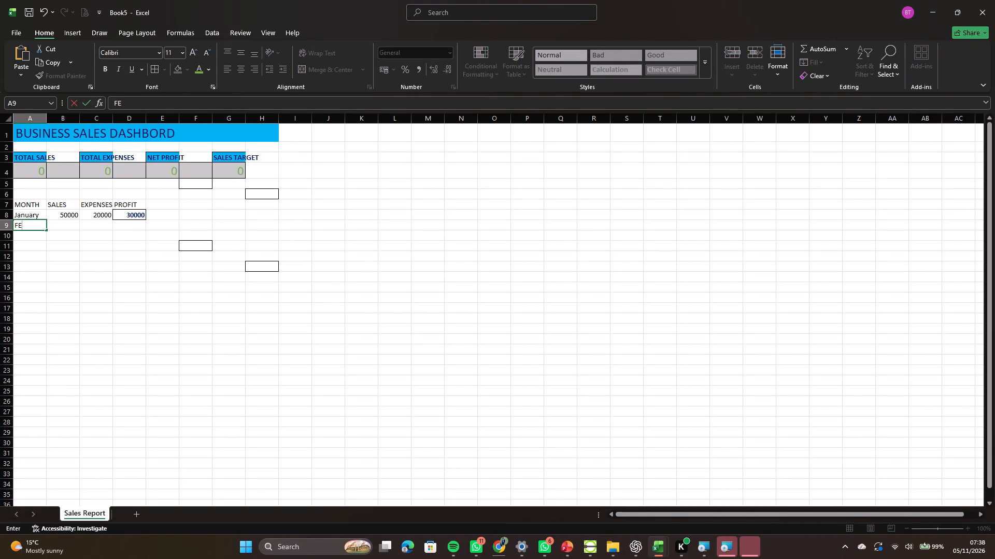
key(BackSpace)
key(e)
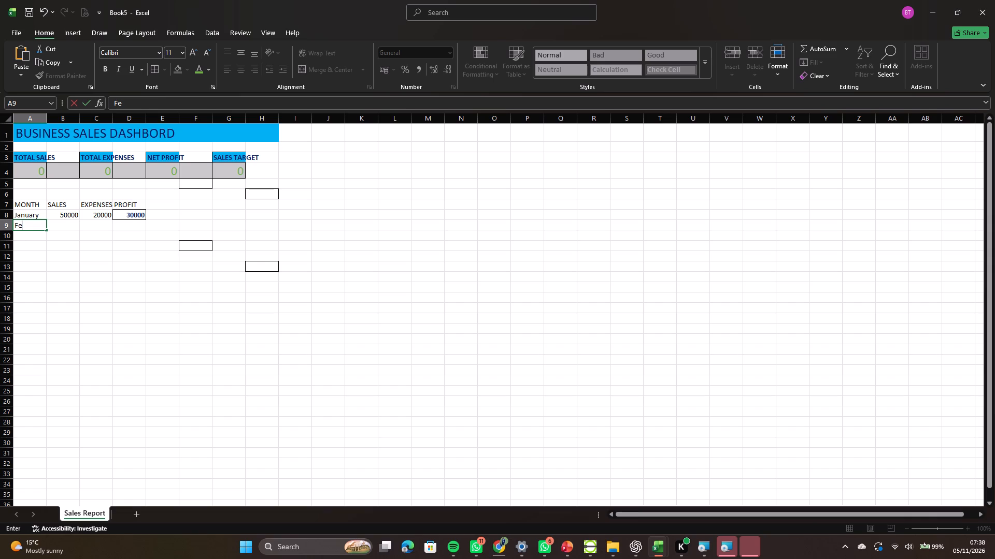
text(bruary)
key(Right)
text(65000)
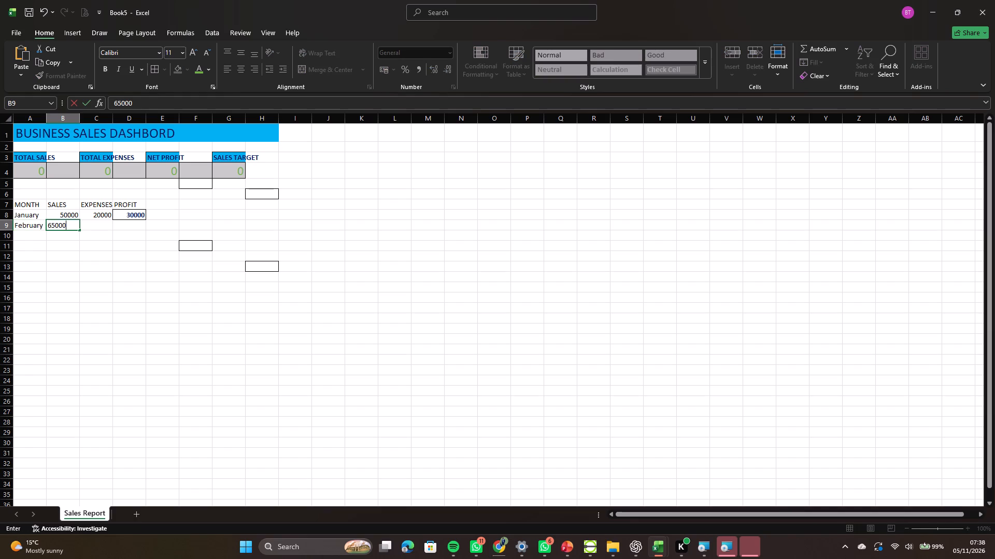
key(Right)
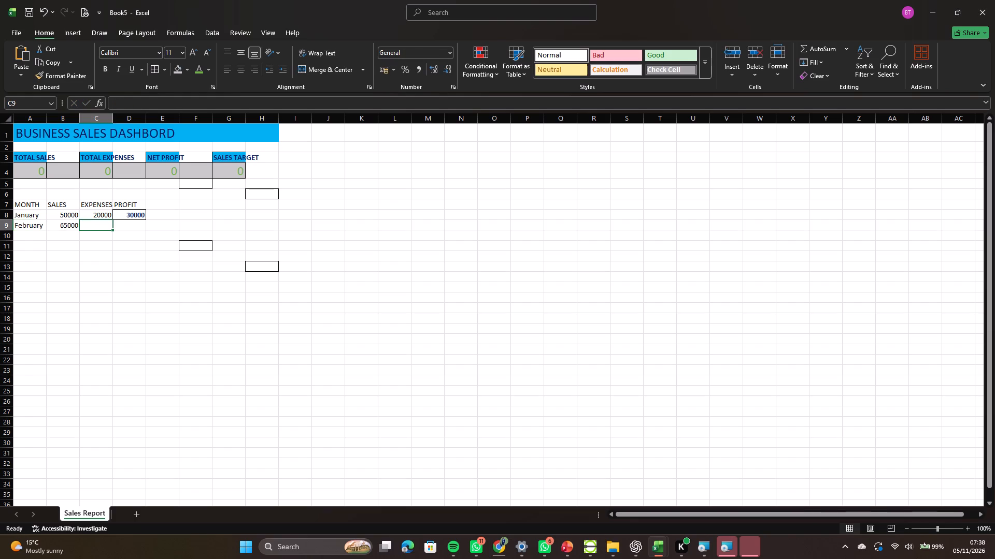
text(25)
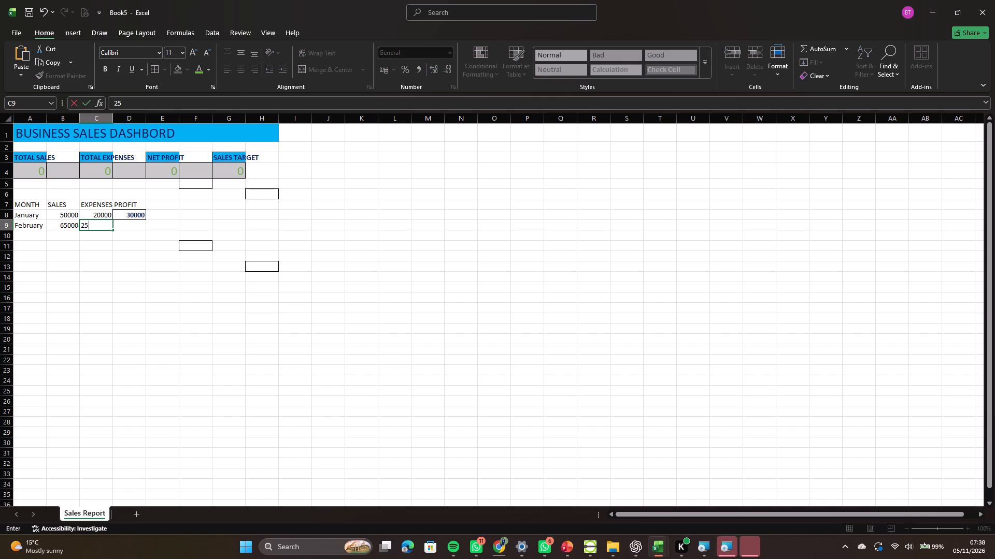
text(000)
key(Right)
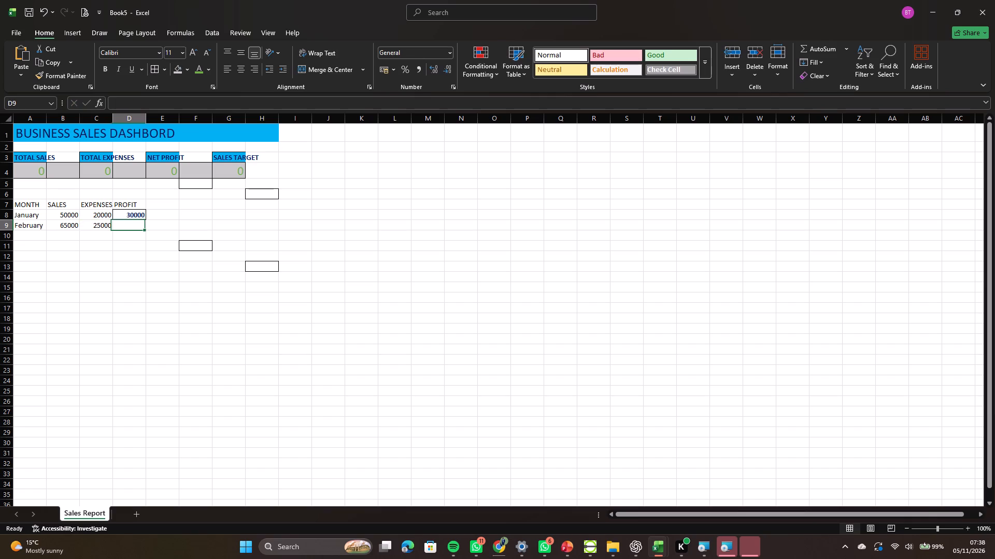
text(40000)
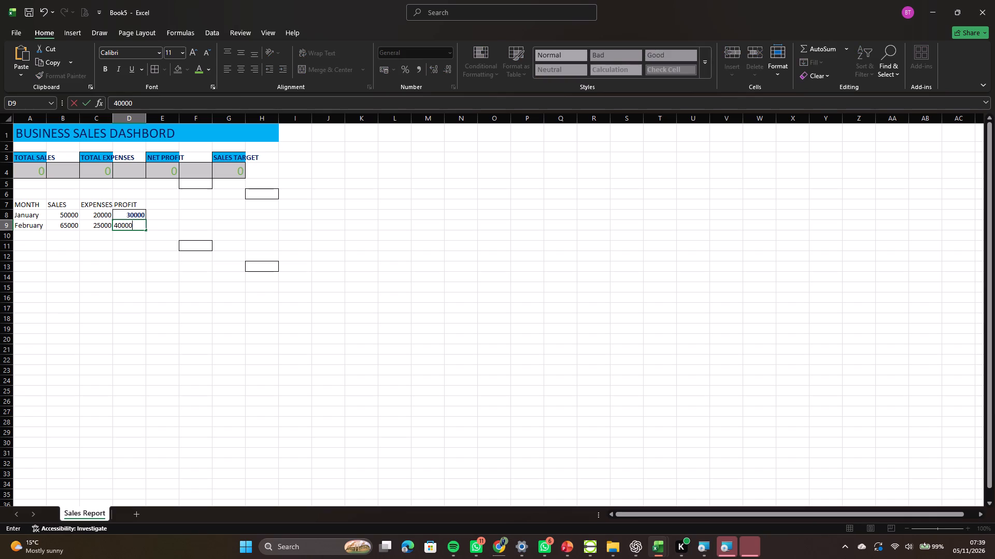
key(Down)
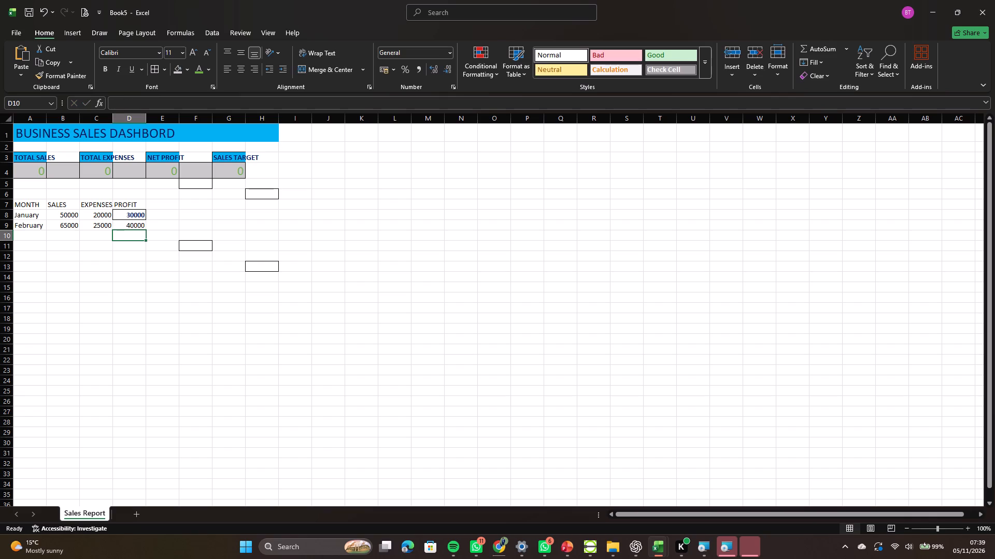
Fill in the March row in A10:D10 with sales 80000, expenses 30000 and profit 50000.
key(Left)
key(Left)
key(Left)
key(Left)
key(Left)
key(Left)
key(Left)
key(Left)
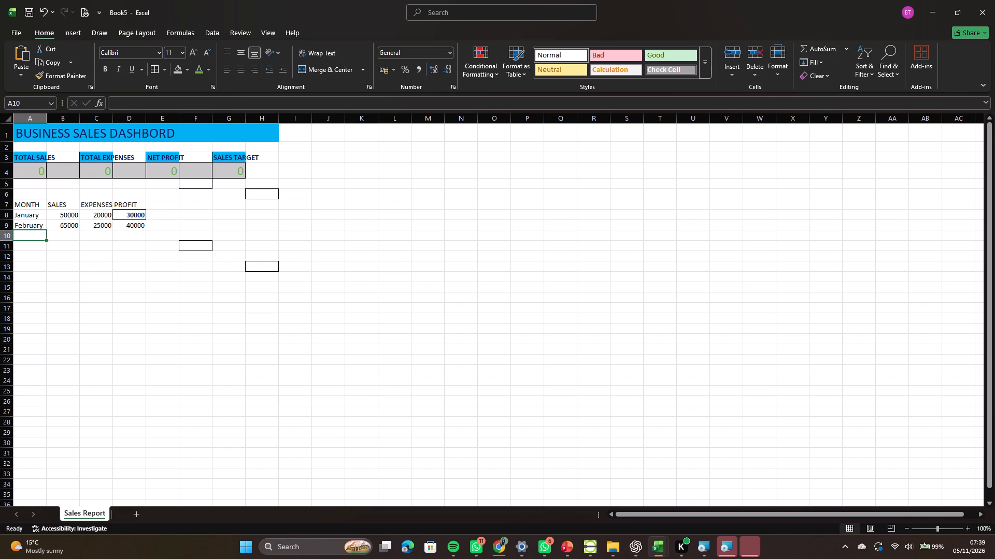
key(m)
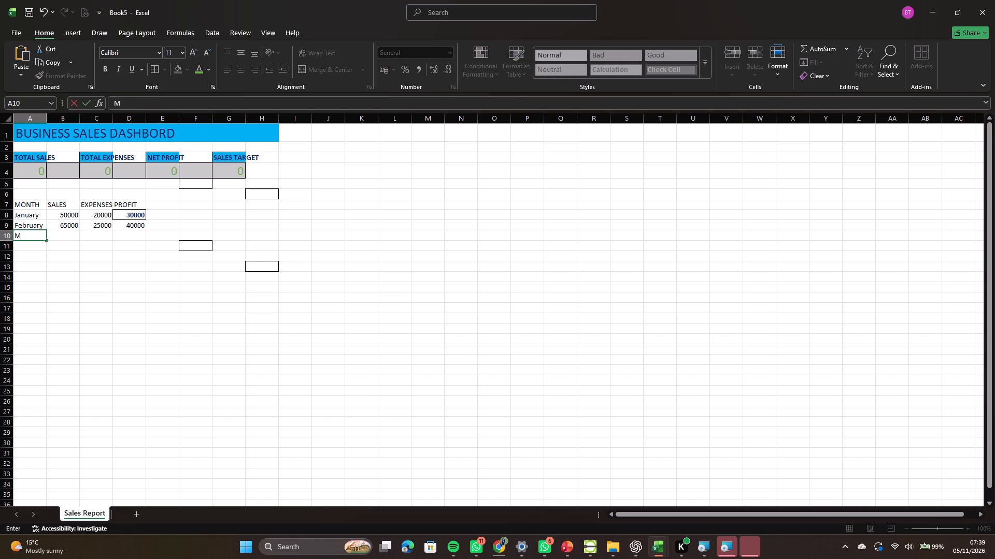
text(arch)
click(70, 233)
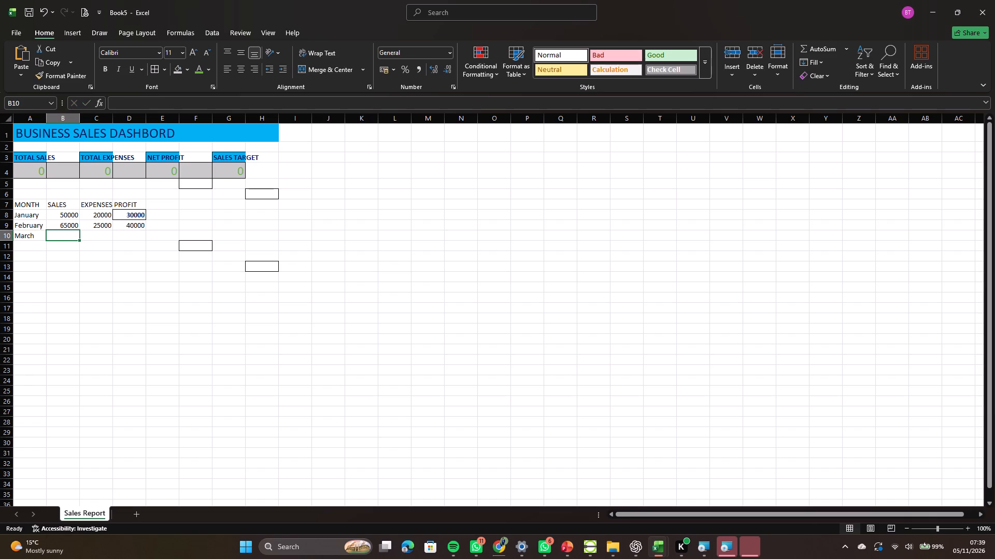
click(70, 233)
key(8)
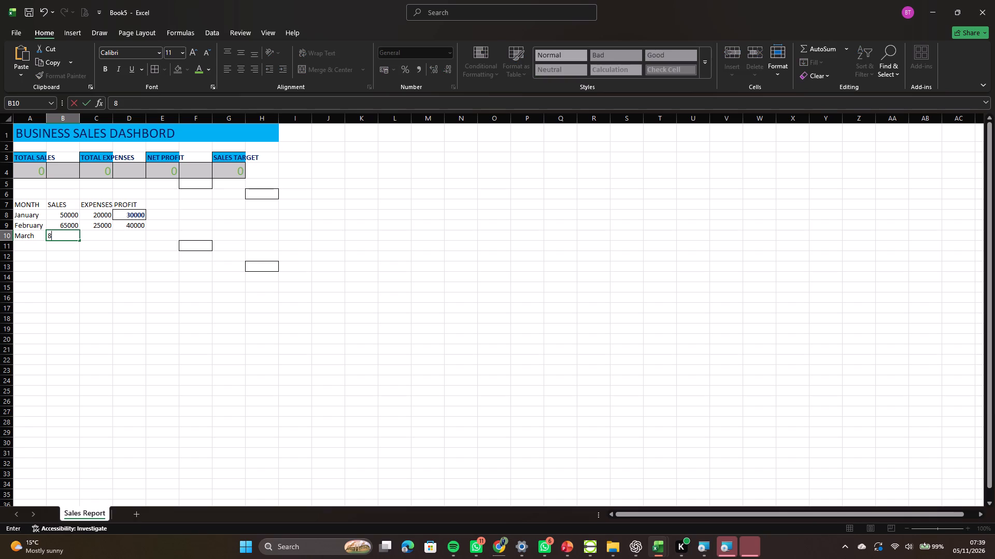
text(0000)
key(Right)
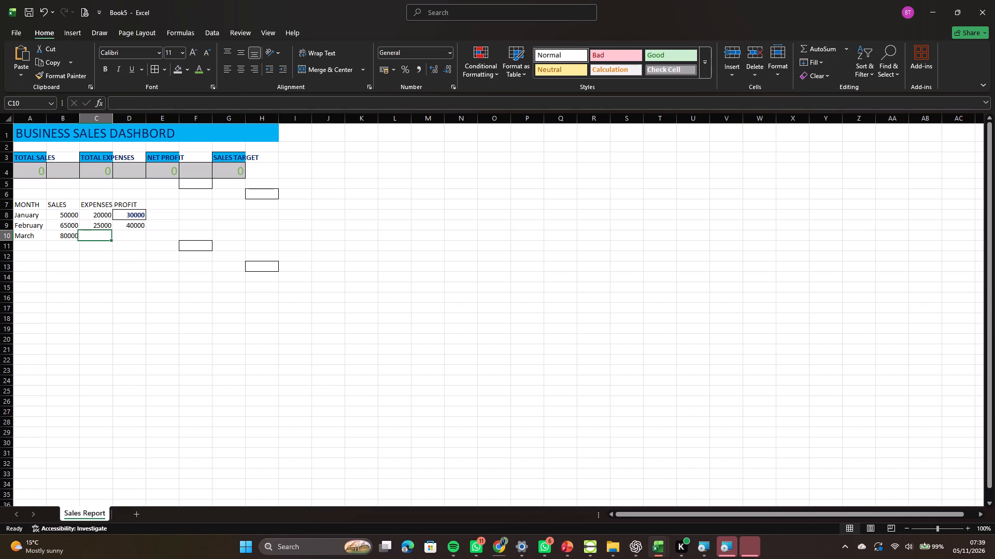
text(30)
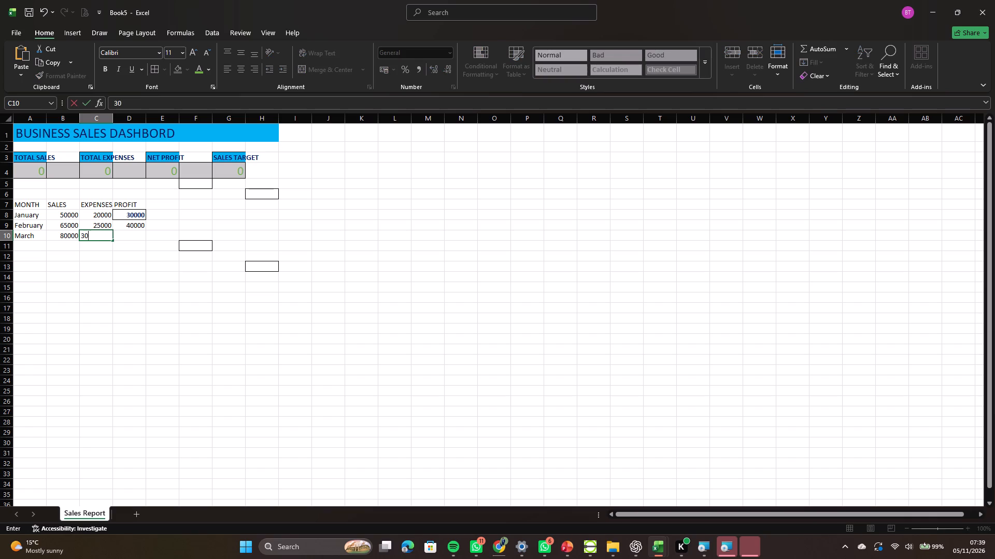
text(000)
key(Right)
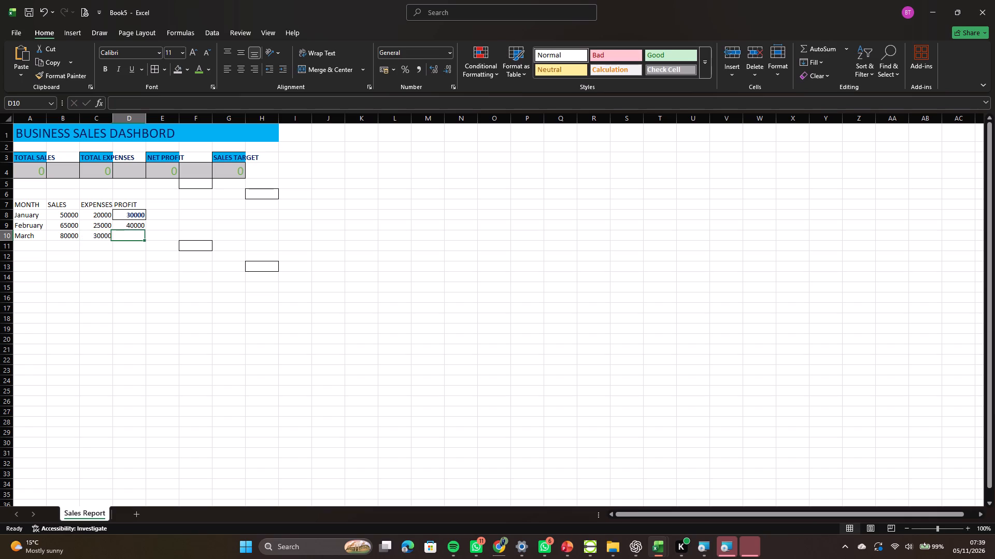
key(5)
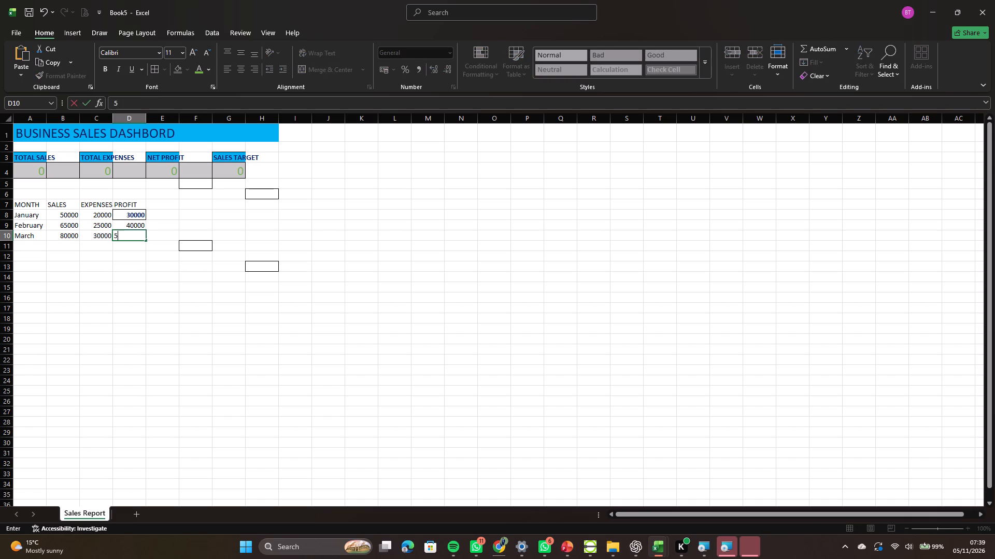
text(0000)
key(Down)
Fill in the April row in A11:D11 with sales 70000, expenses 20000 and profit 50000.
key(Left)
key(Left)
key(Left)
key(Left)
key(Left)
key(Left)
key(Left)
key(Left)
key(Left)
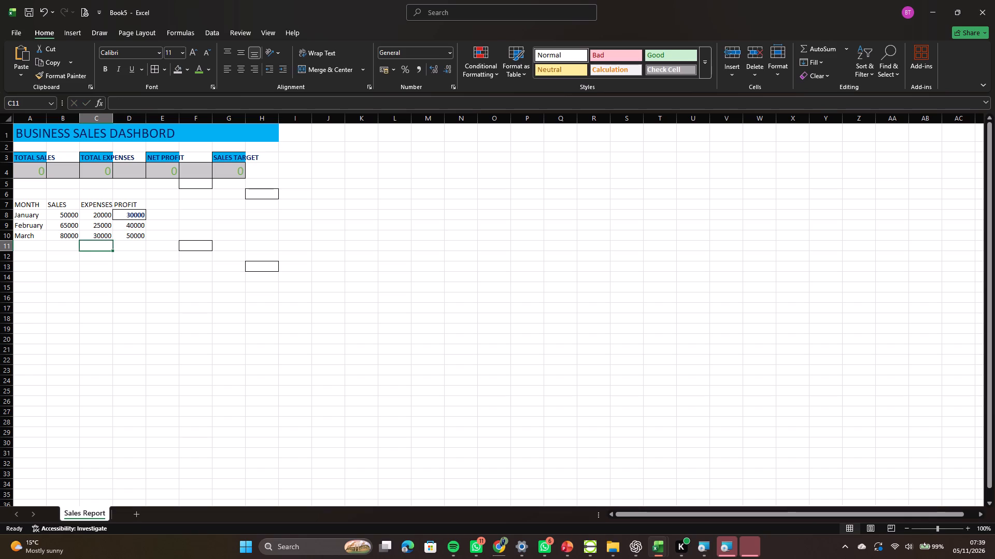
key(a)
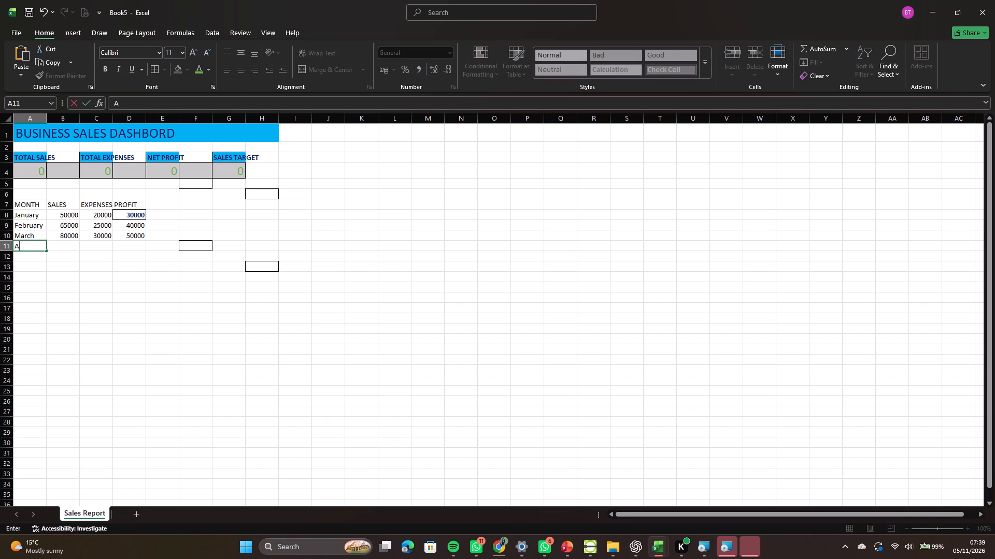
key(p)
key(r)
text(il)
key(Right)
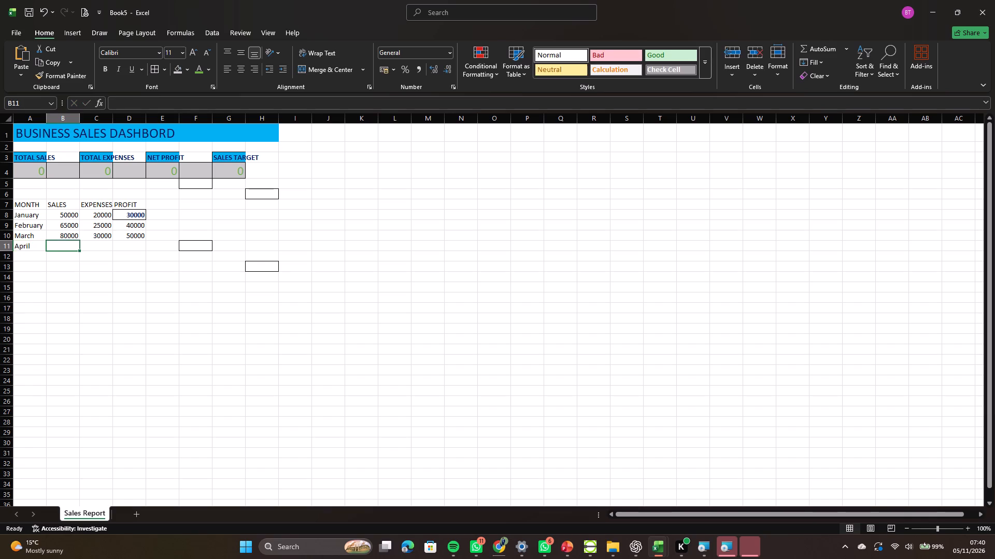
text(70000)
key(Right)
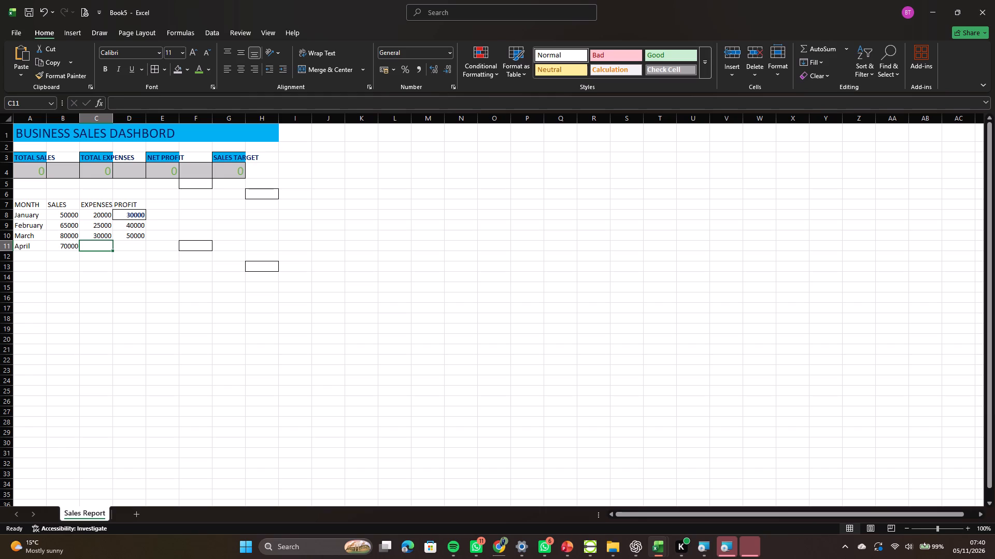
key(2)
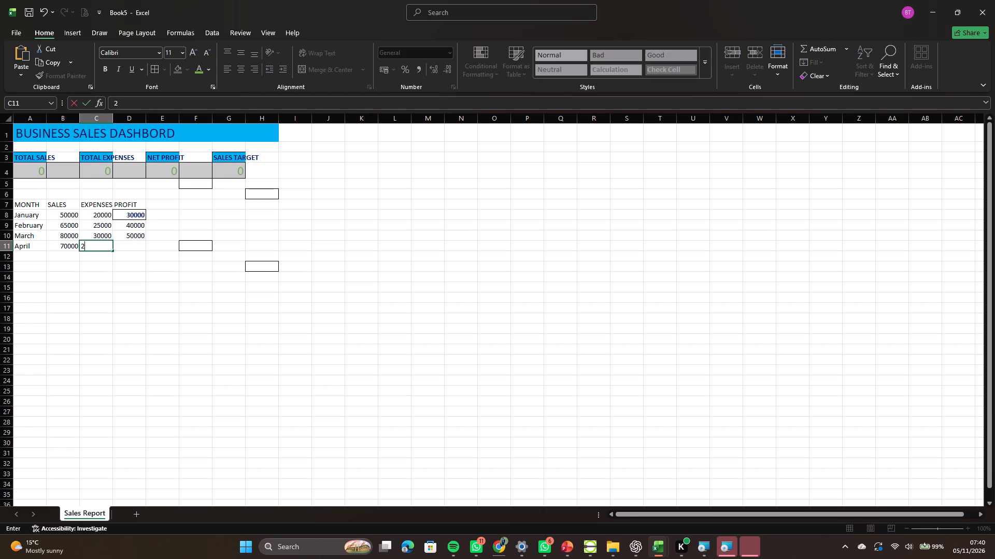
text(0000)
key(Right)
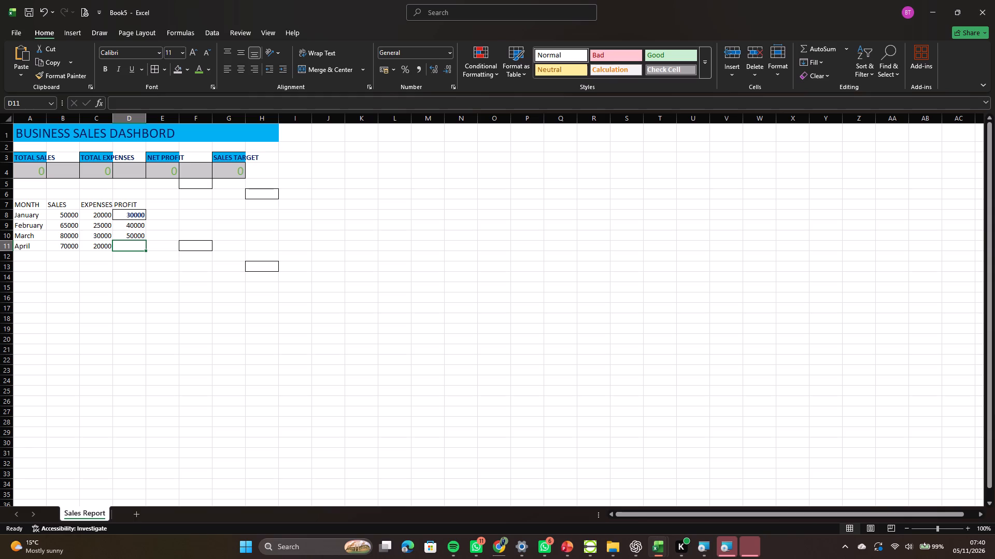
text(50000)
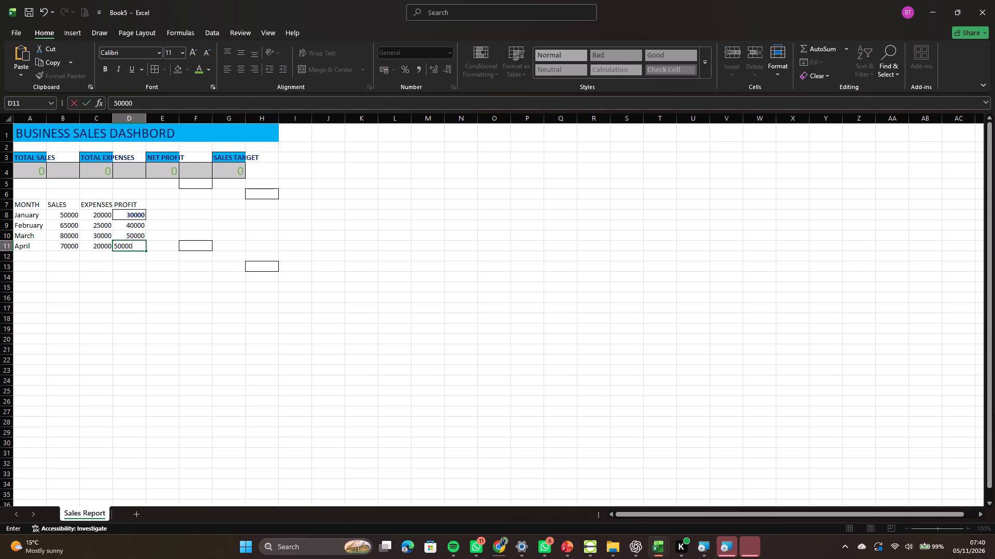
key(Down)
Fill in the May row in A12:D12 with sales 90000, expenses 35000 and profit 55000.
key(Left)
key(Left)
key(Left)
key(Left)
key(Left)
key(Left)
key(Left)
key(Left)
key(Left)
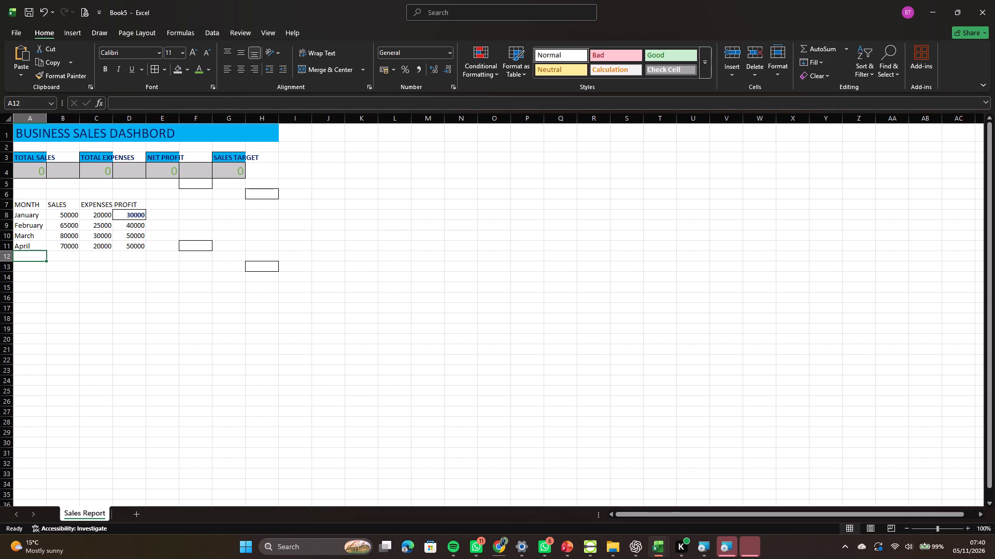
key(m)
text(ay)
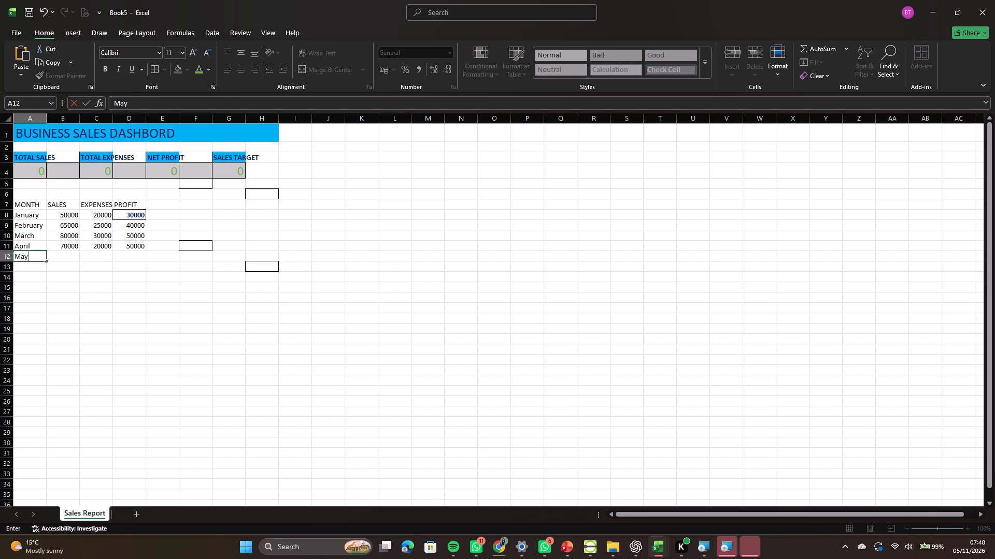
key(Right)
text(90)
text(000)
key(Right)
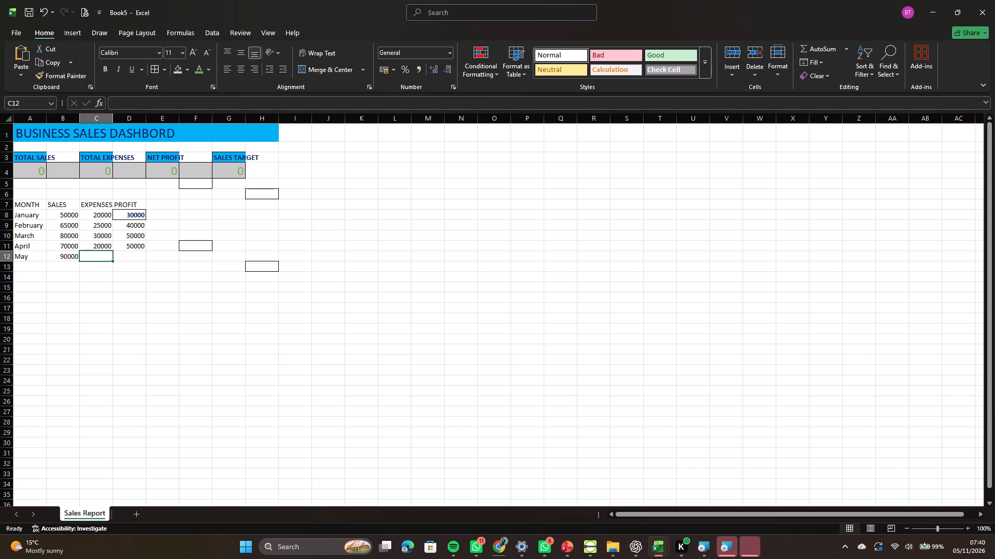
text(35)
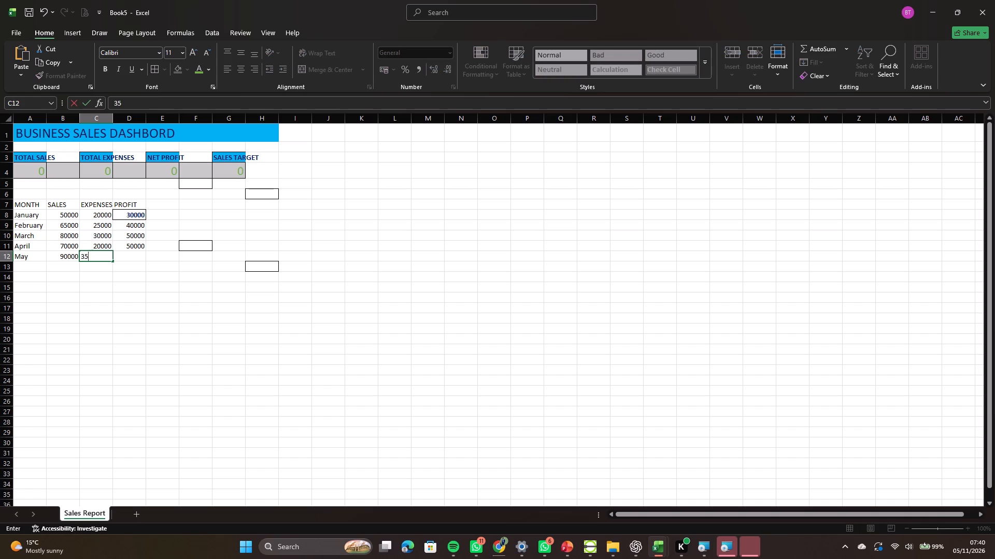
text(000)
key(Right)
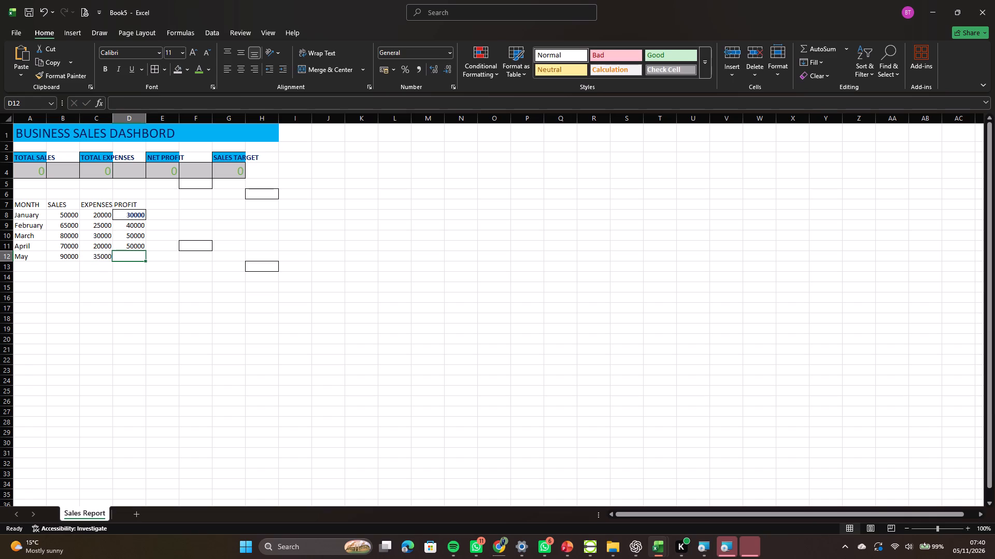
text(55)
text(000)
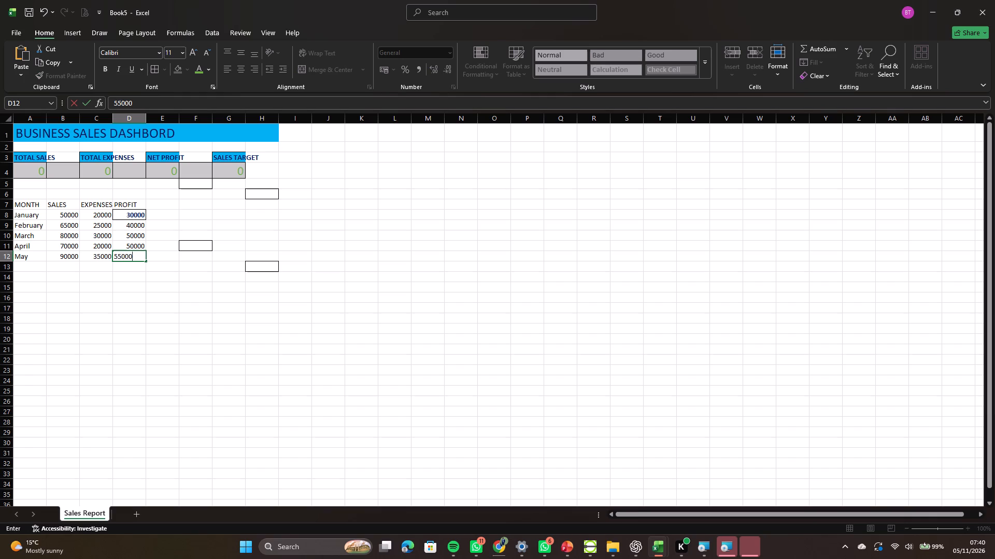
Fill in the June row in A13:D13 with sales 100000, expenses 40000 and profit 60000.
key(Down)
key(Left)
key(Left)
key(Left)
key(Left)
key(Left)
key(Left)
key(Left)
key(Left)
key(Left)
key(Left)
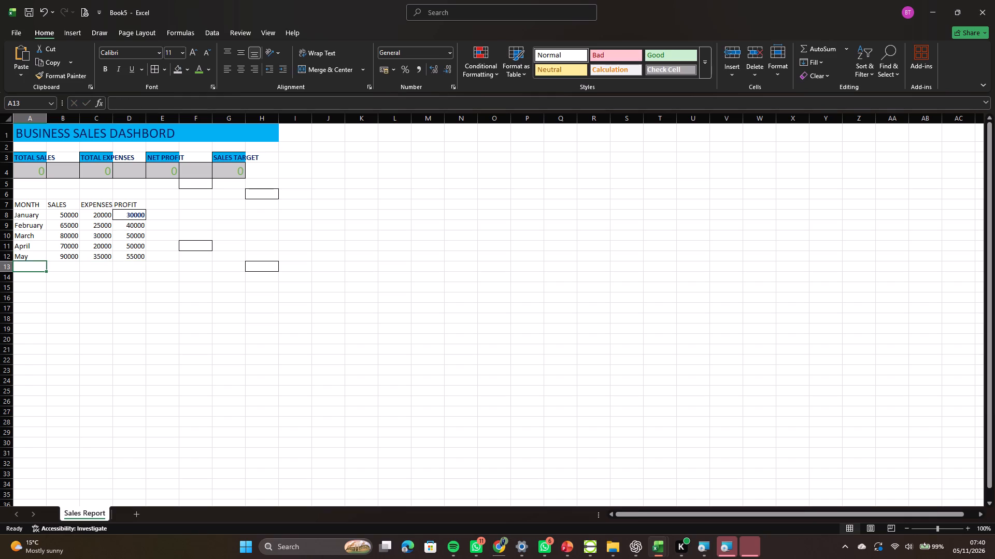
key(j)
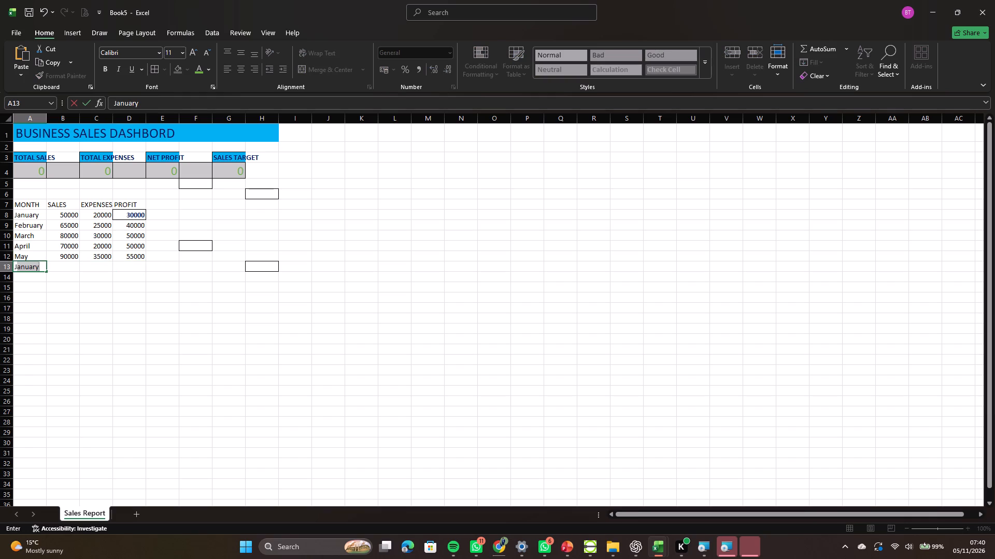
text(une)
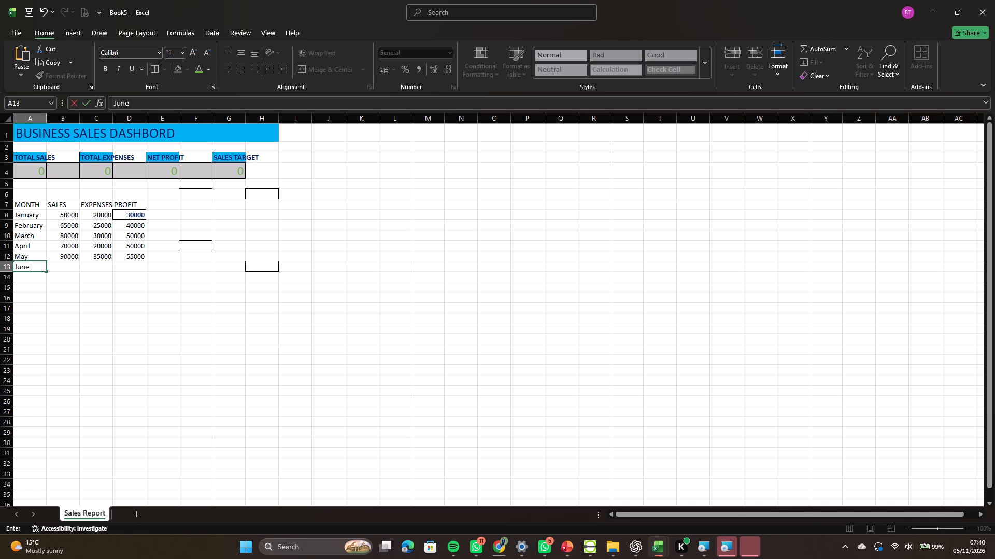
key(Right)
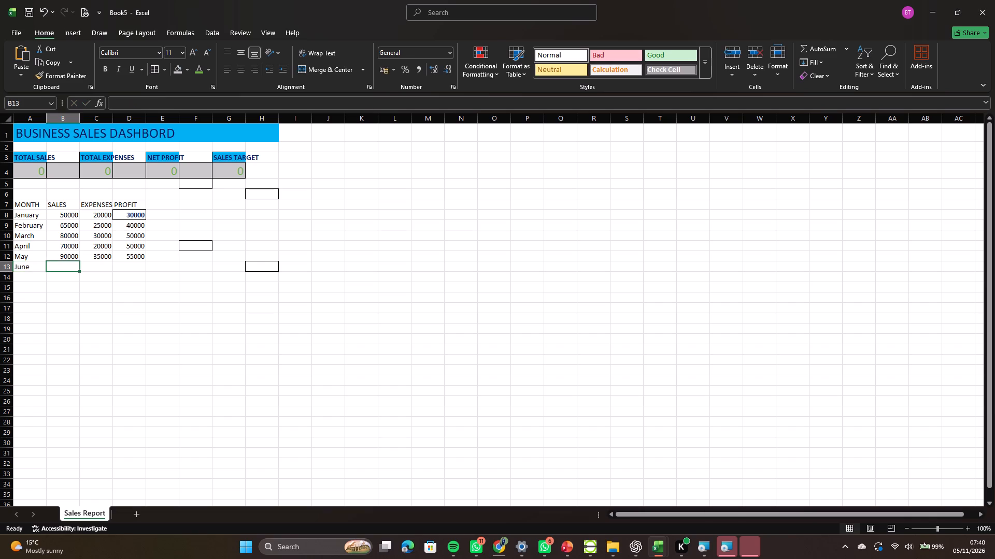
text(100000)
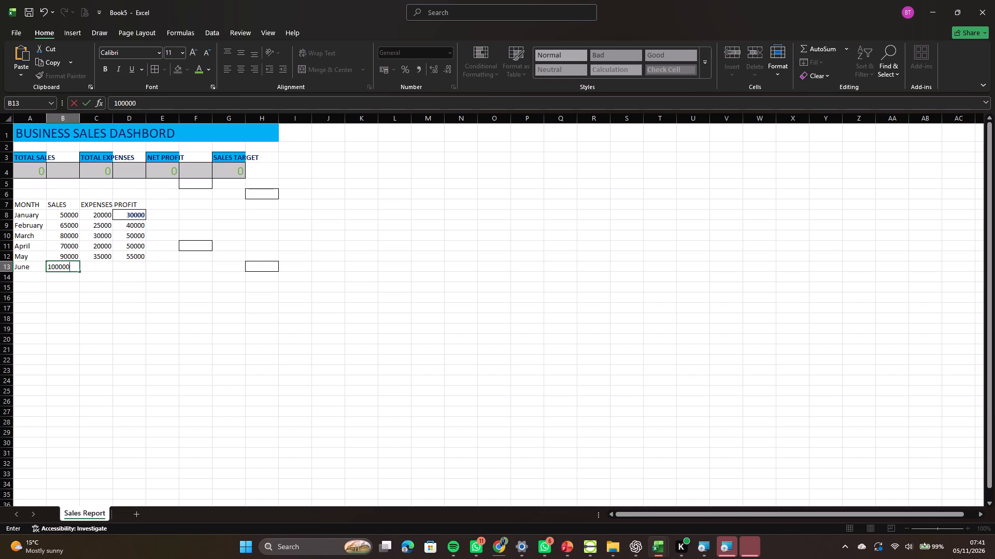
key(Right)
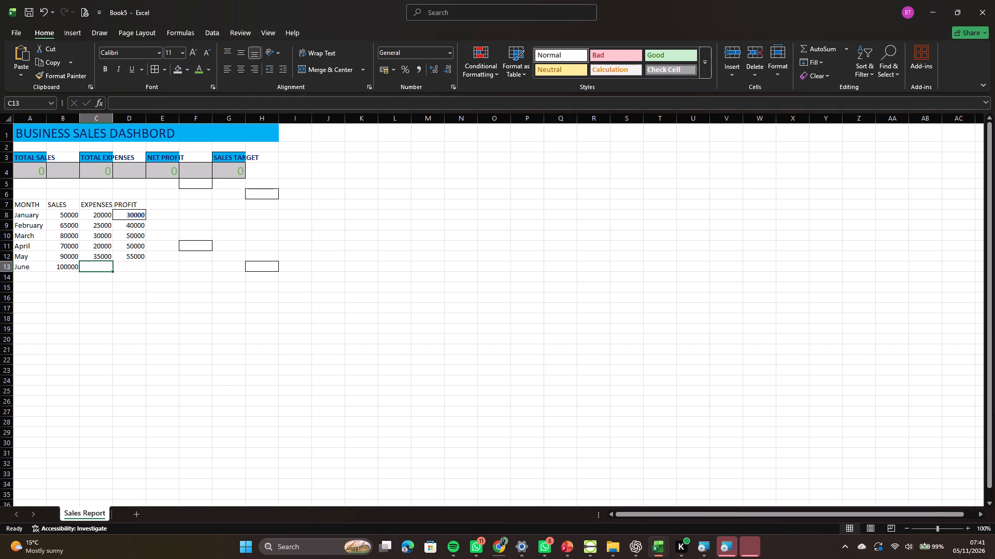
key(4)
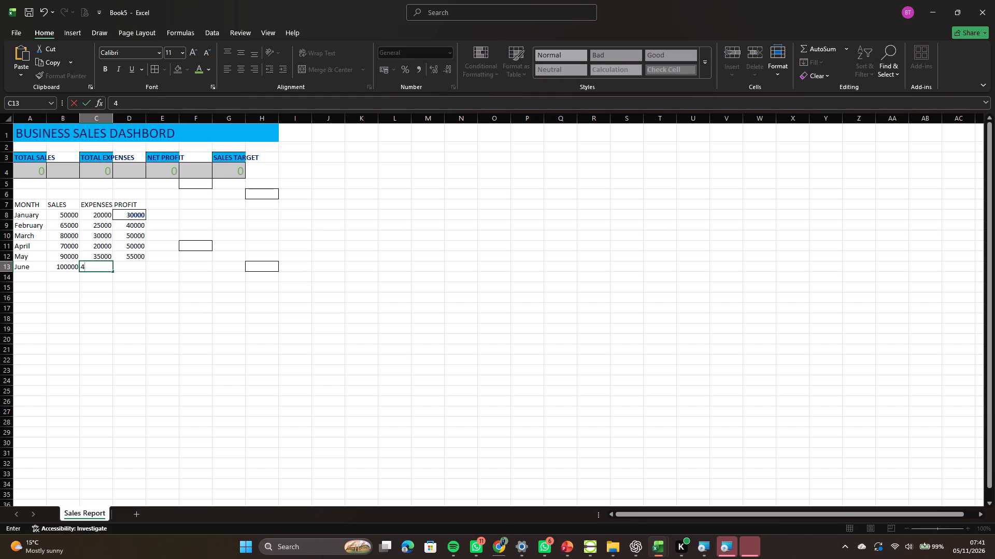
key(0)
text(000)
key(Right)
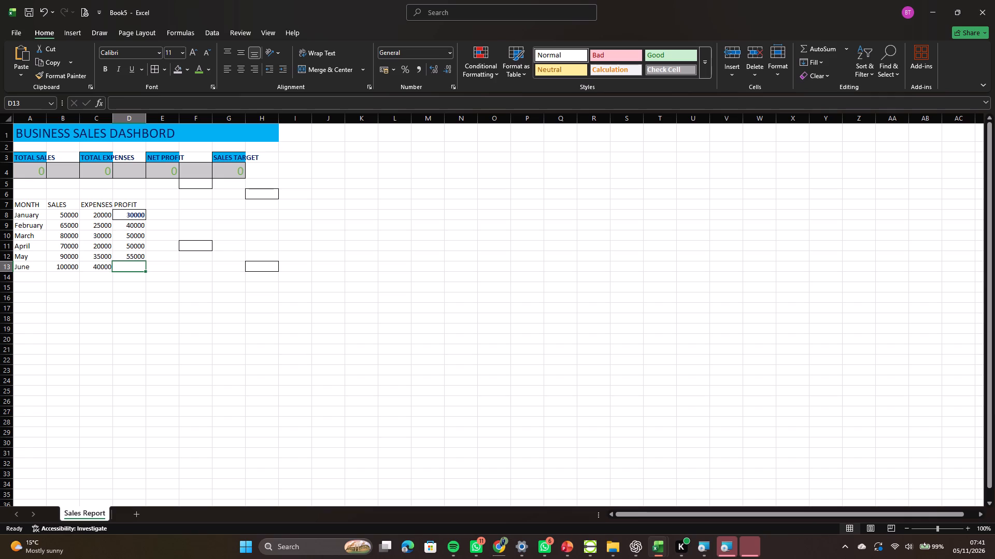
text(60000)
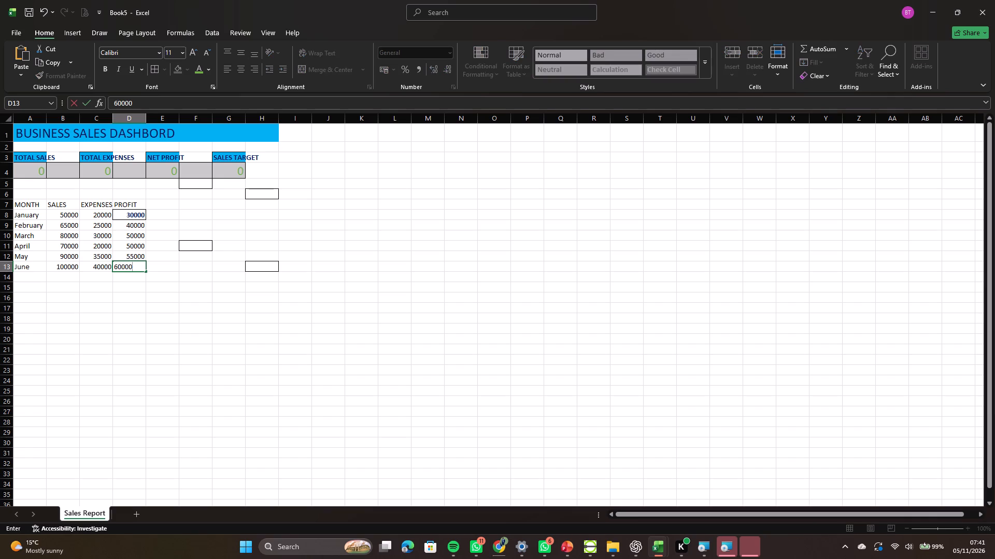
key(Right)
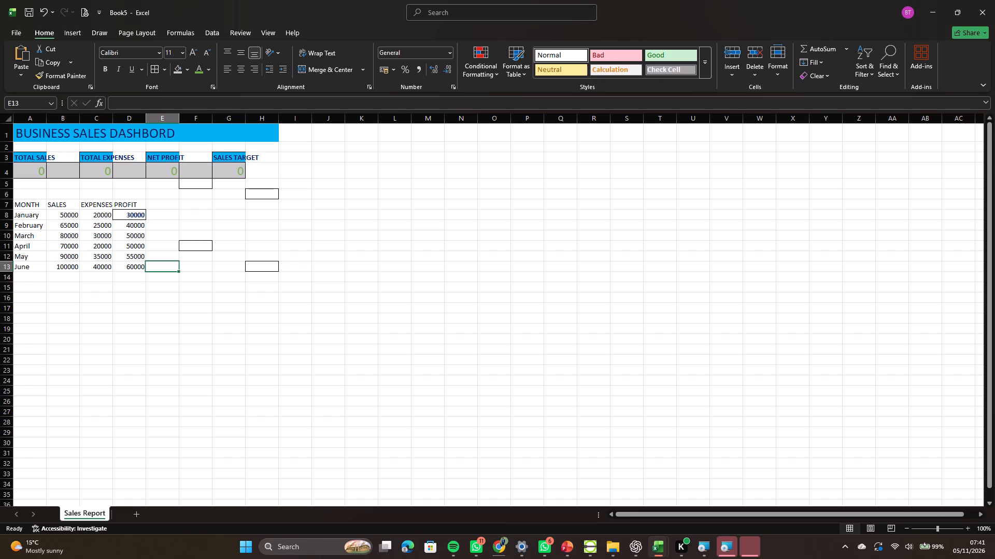
Fill the monthly table's header row A7:D7 with the standard blue color.
drag(21, 204, 49, 211)
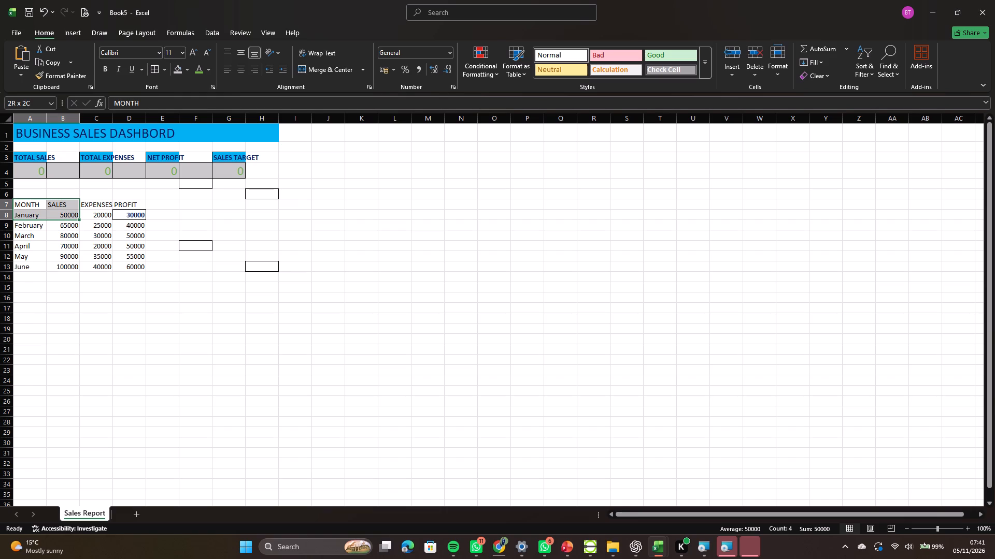
drag(49, 211, 96, 229)
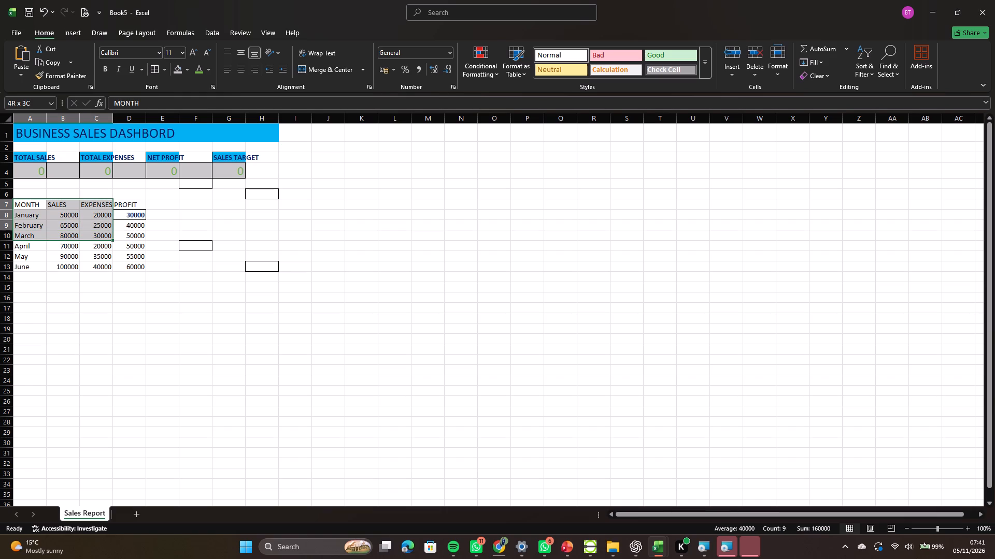
drag(96, 229, 125, 205)
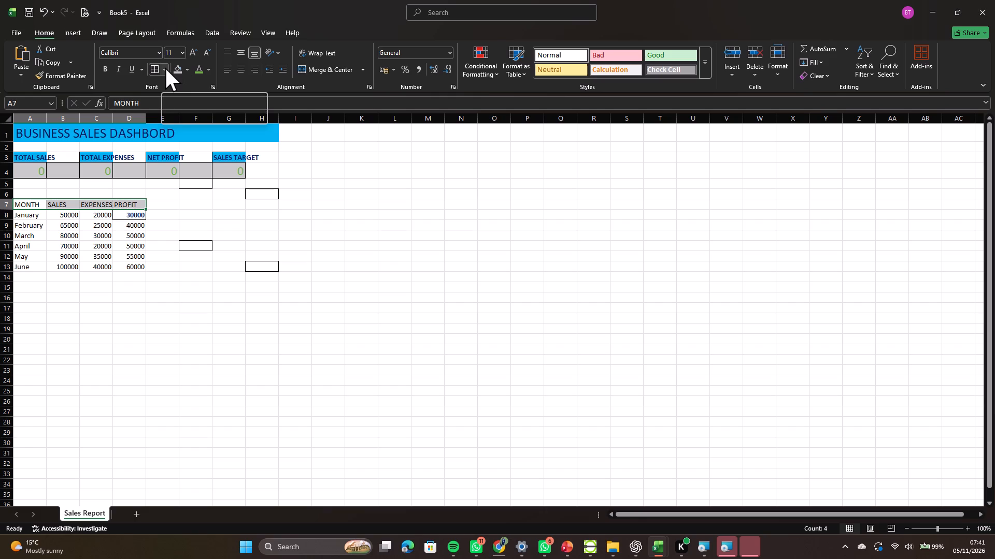
click(165, 68)
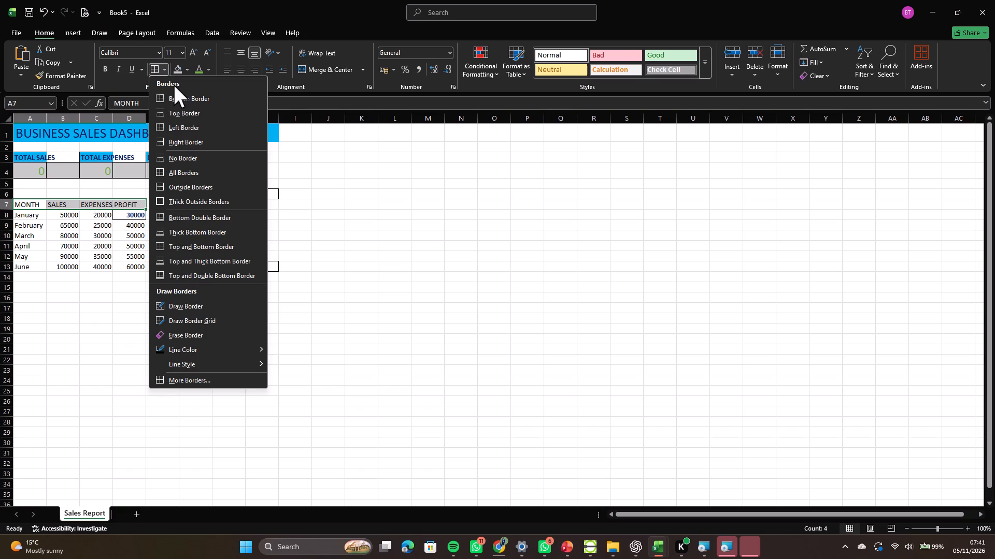
click(126, 76)
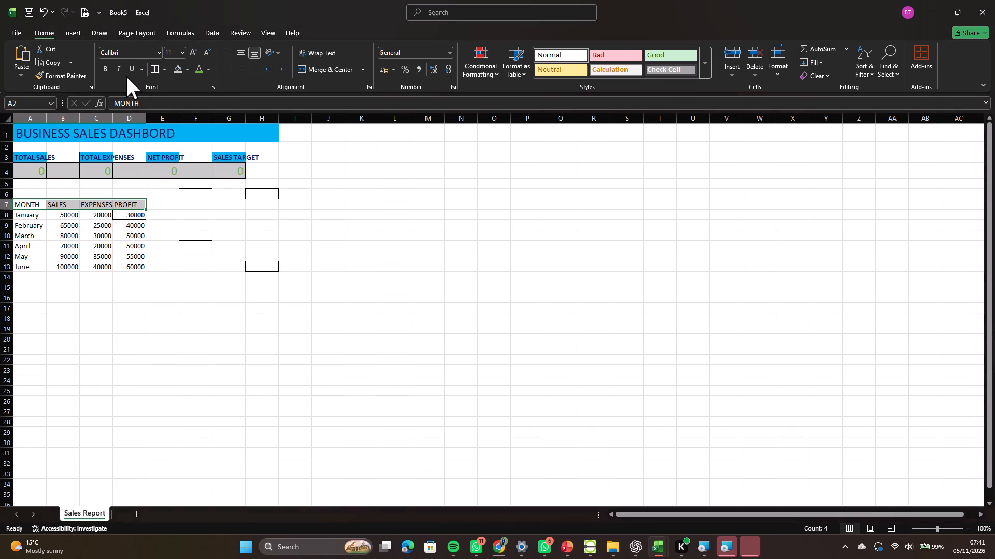
click(187, 68)
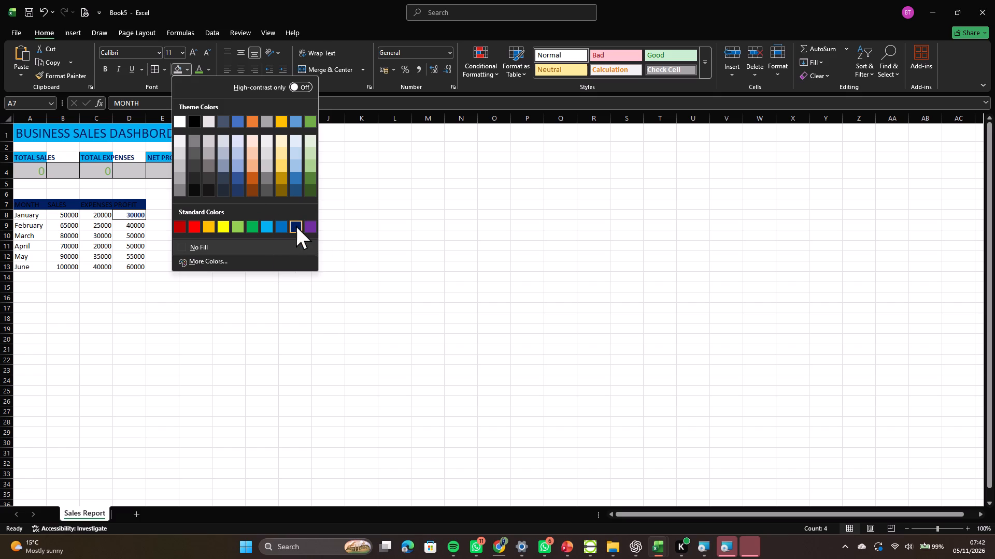
click(296, 226)
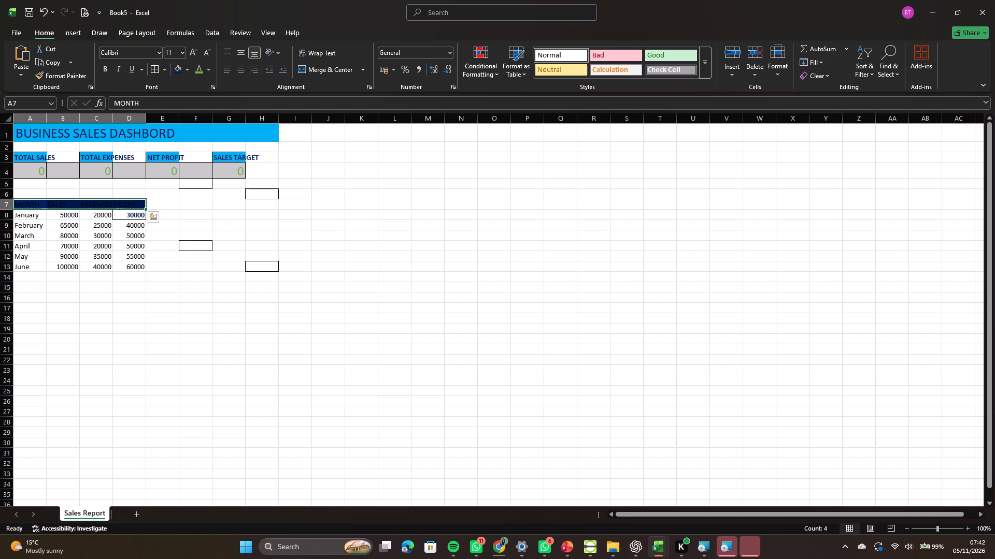
click(178, 67)
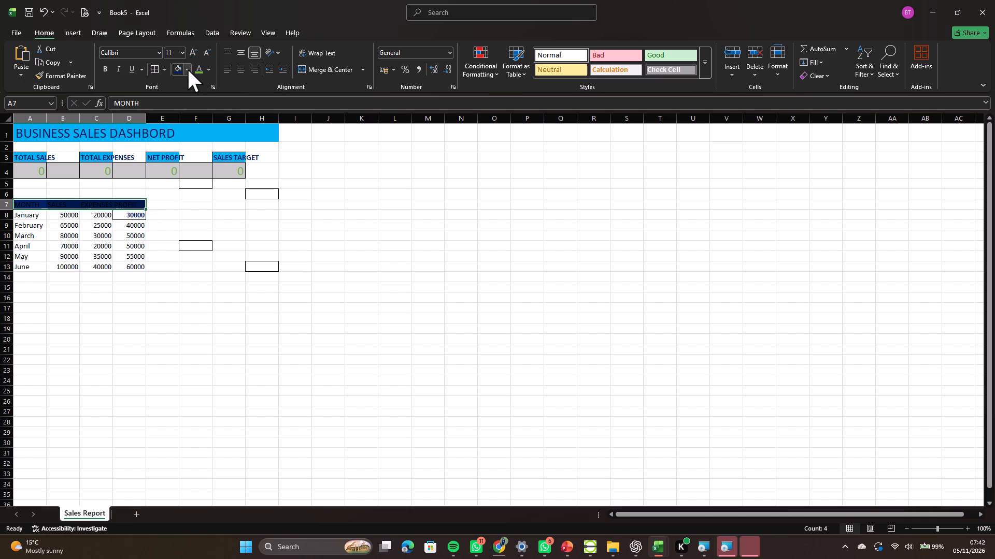
click(188, 69)
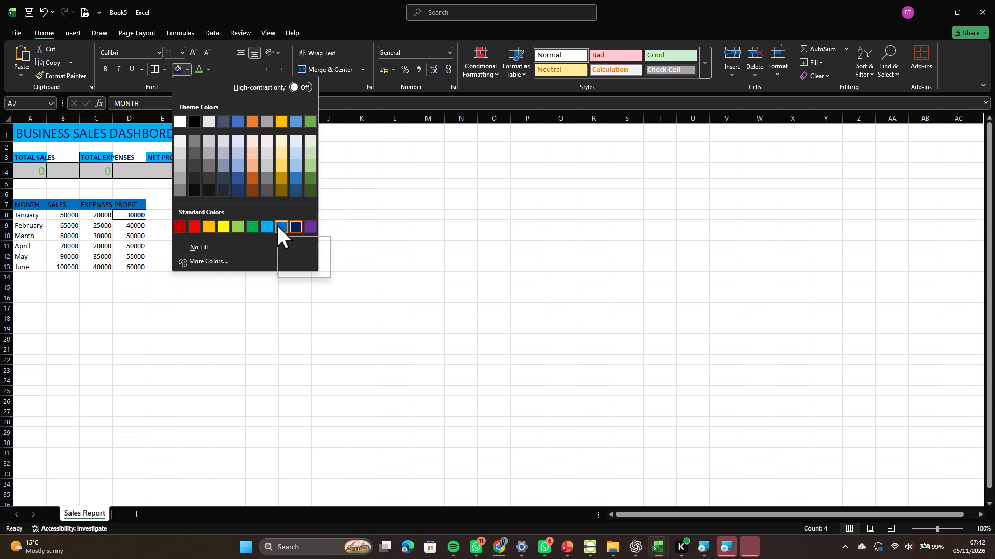
click(277, 225)
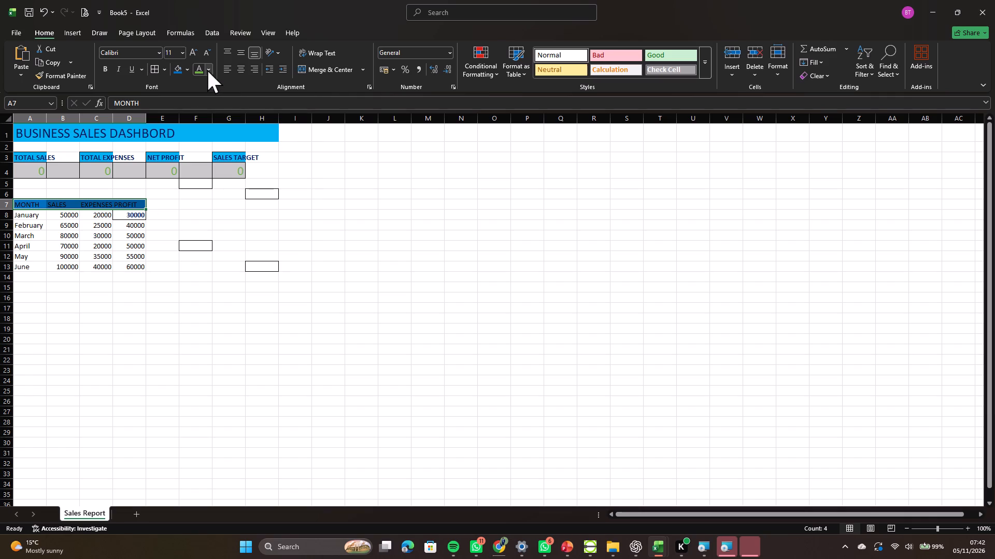
Make the header text in A7:D7 white and bold.
click(207, 70)
click(201, 132)
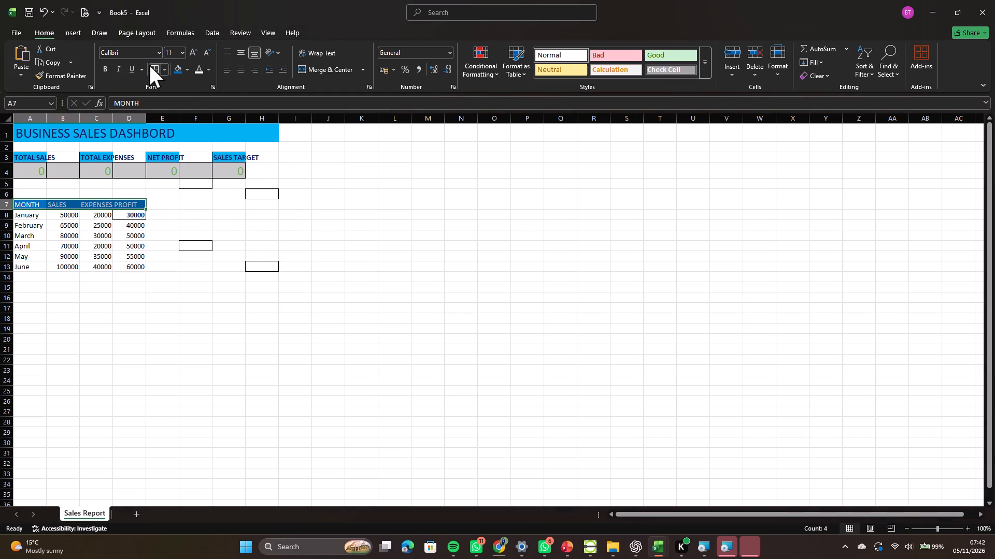
click(102, 64)
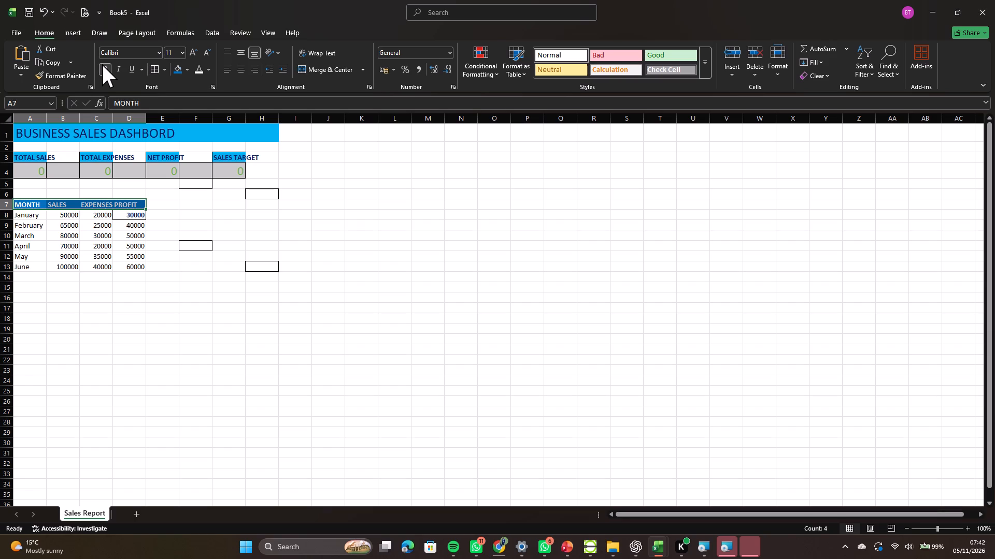
Apply All Borders to the whole monthly table in A7:D13.
click(27, 207)
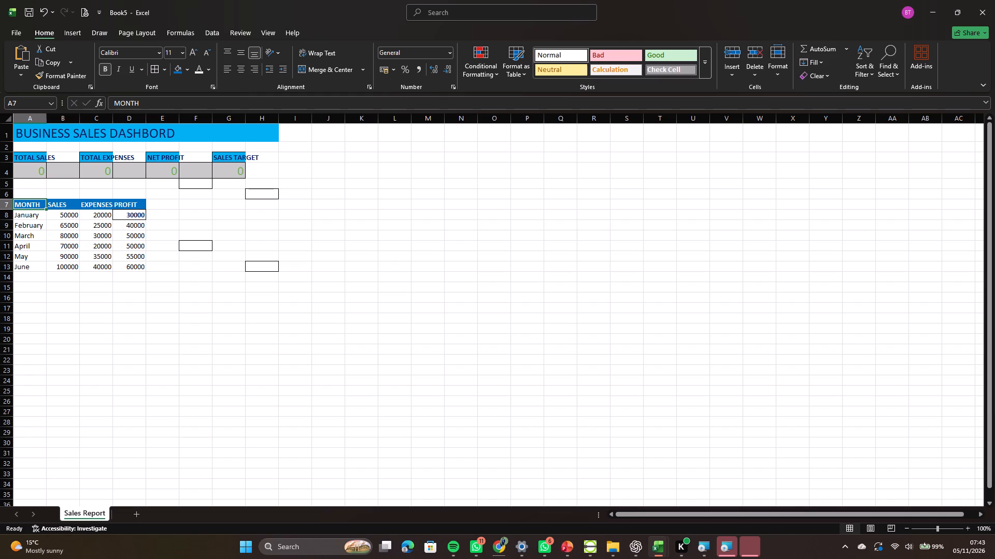
drag(27, 207, 126, 261)
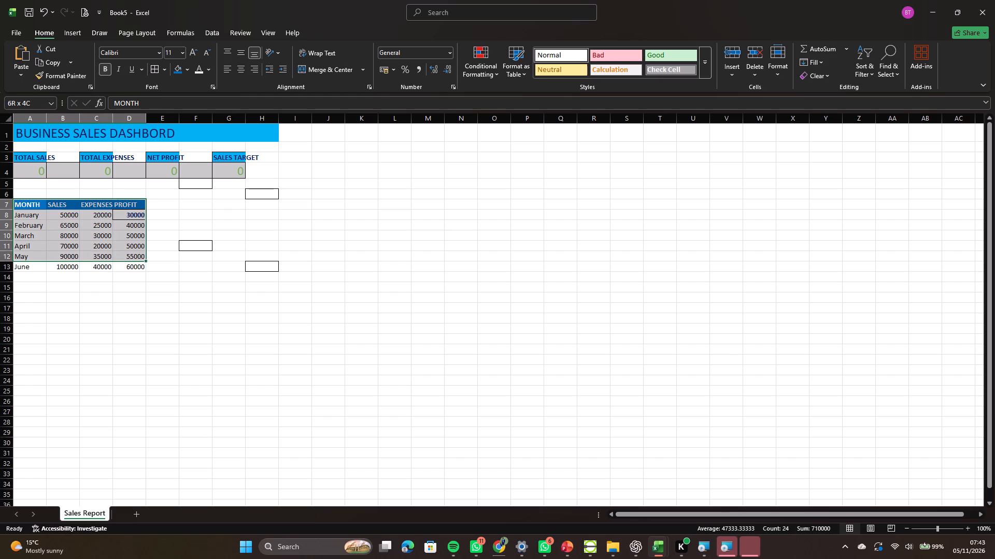
drag(126, 261, 126, 263)
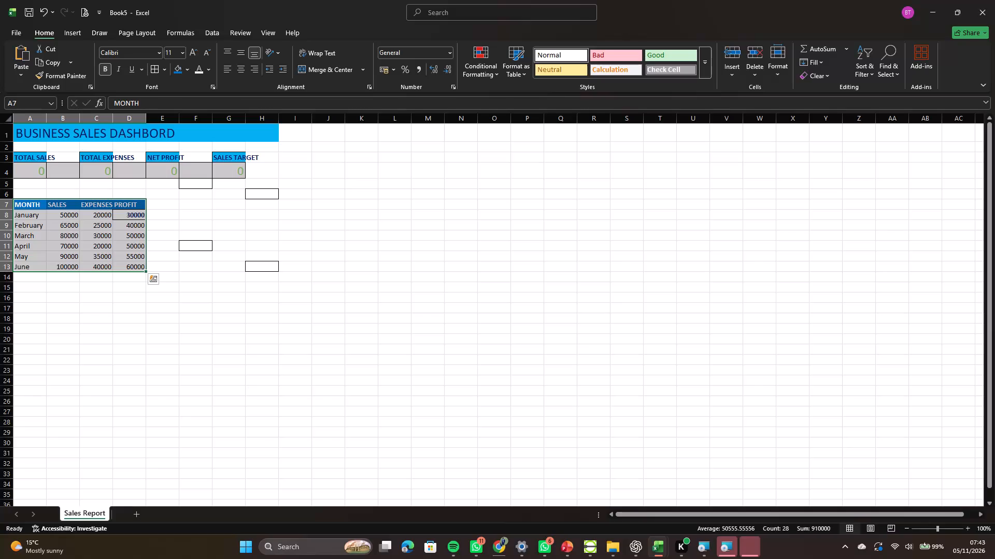
click(154, 65)
click(165, 67)
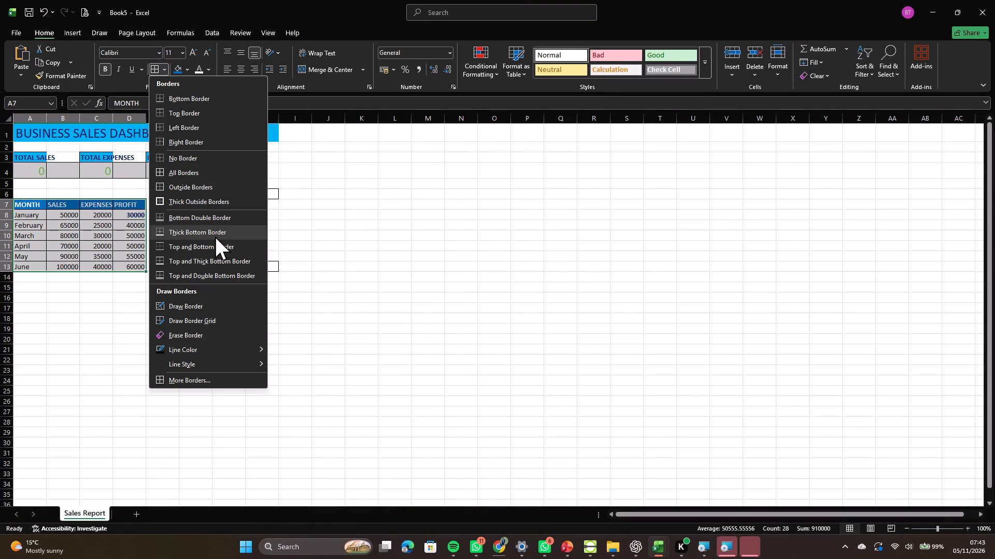
click(196, 172)
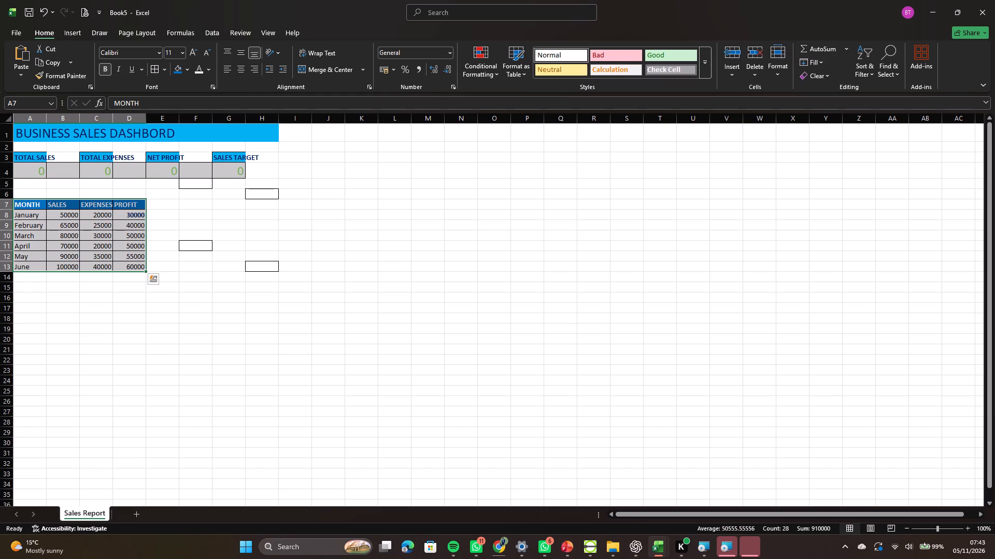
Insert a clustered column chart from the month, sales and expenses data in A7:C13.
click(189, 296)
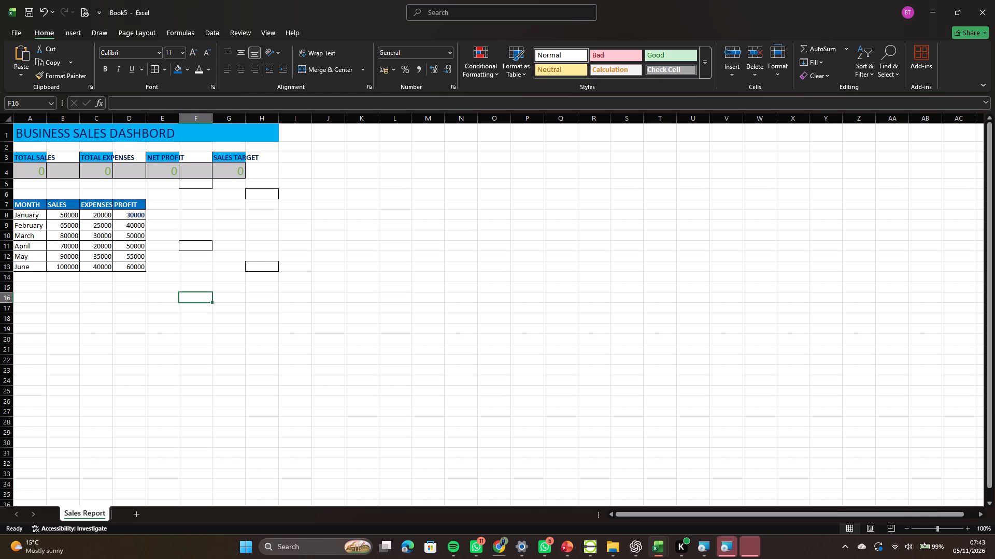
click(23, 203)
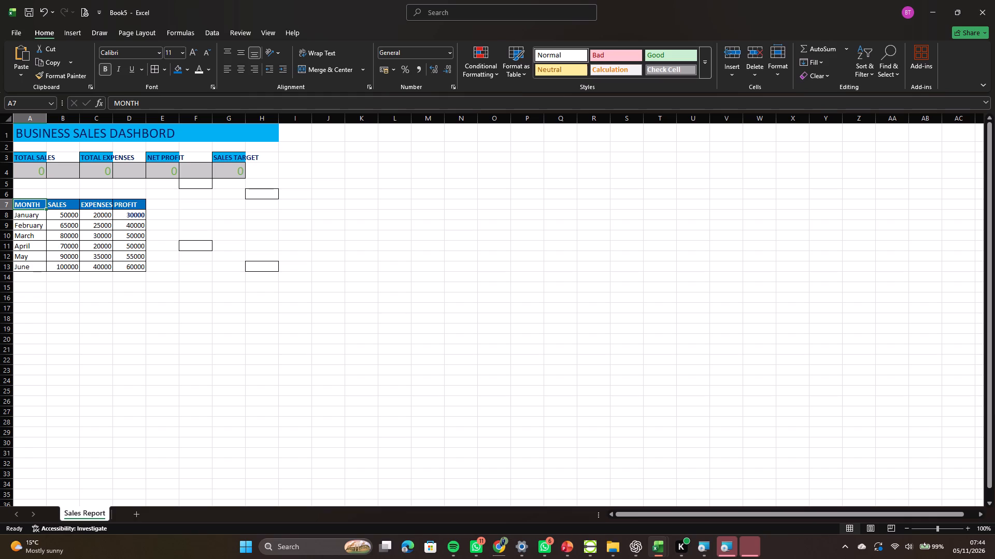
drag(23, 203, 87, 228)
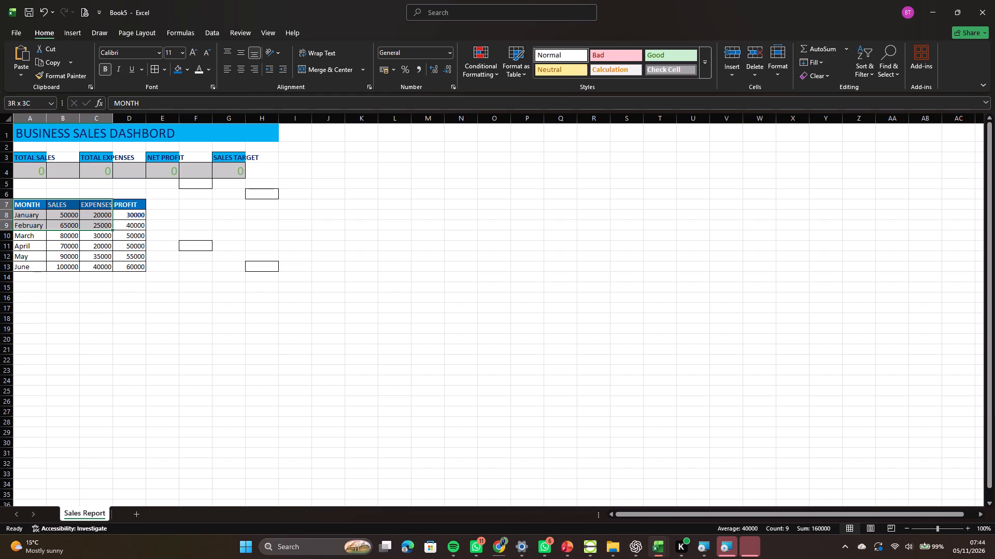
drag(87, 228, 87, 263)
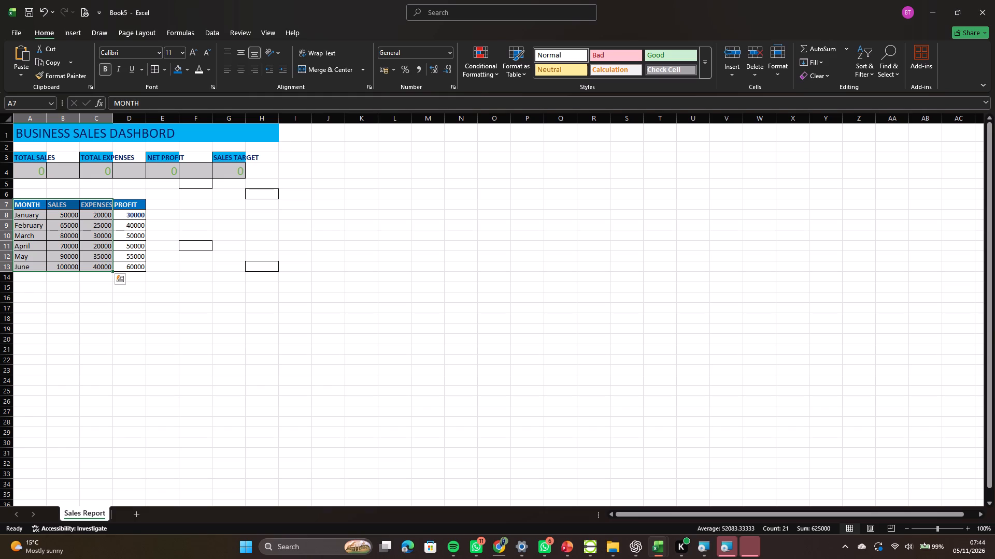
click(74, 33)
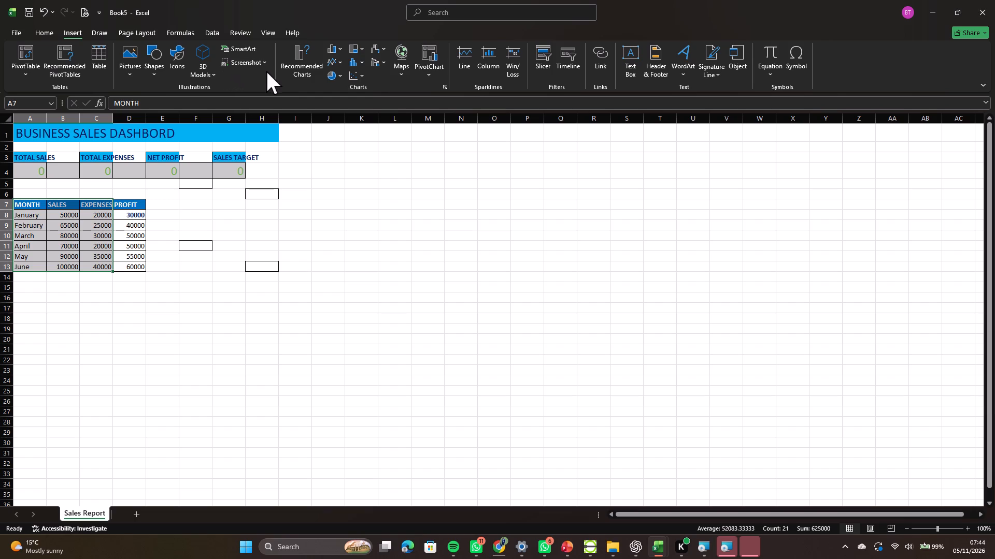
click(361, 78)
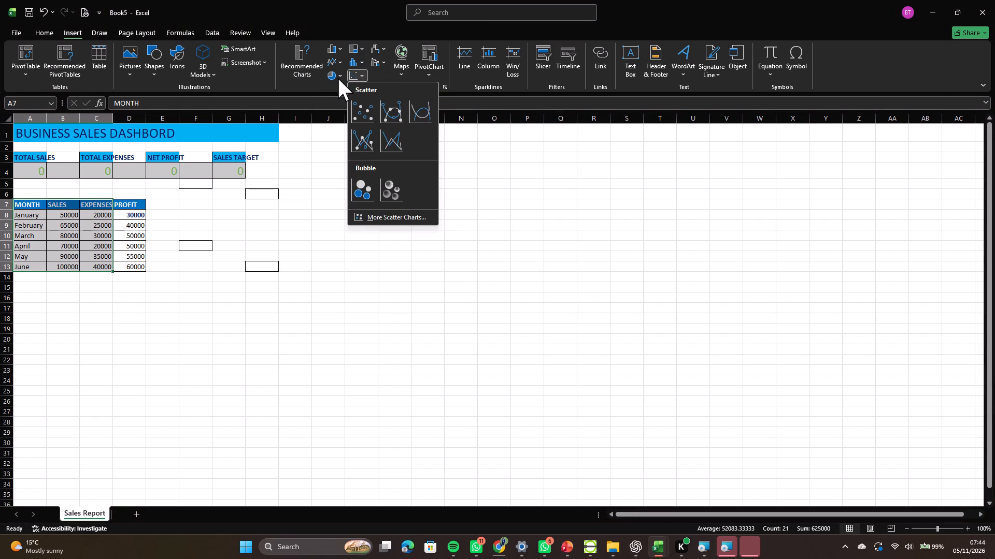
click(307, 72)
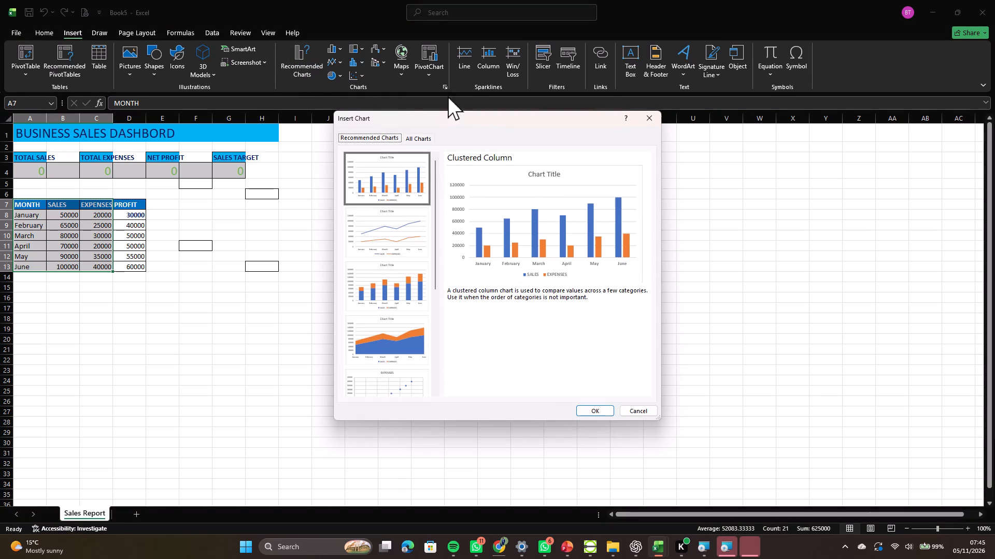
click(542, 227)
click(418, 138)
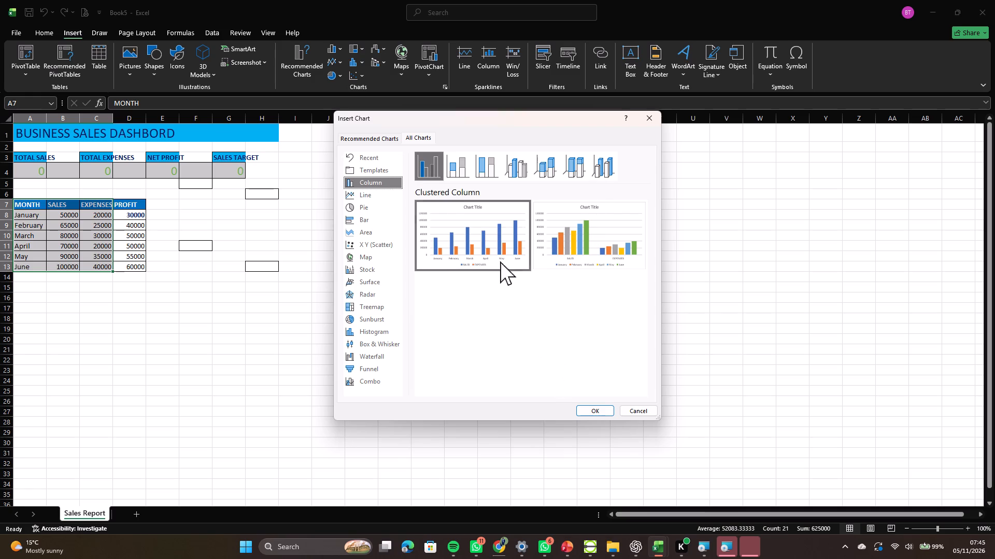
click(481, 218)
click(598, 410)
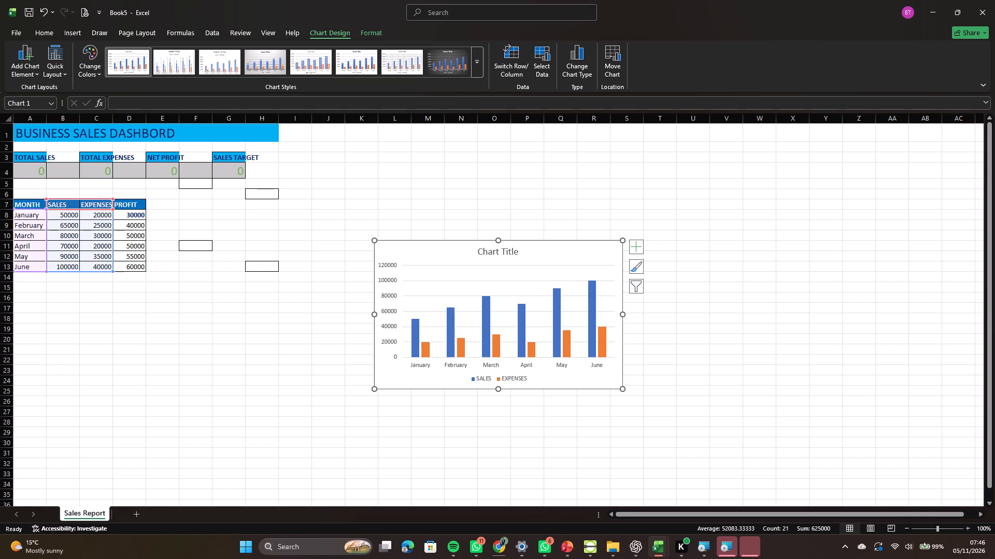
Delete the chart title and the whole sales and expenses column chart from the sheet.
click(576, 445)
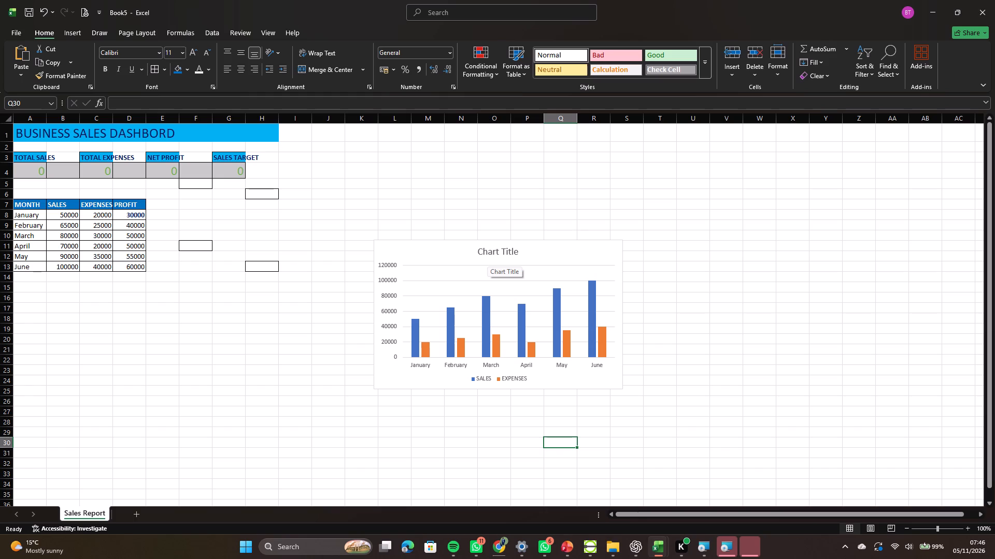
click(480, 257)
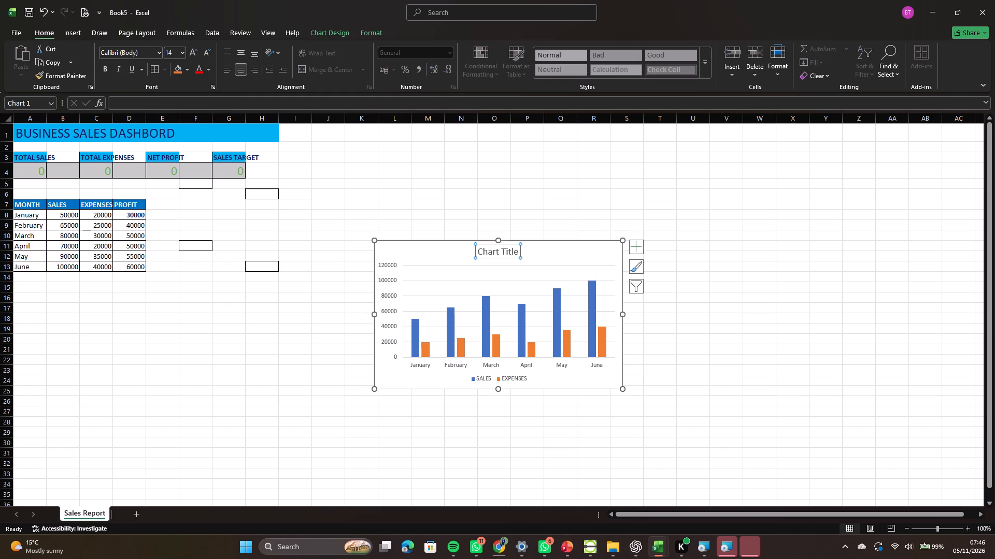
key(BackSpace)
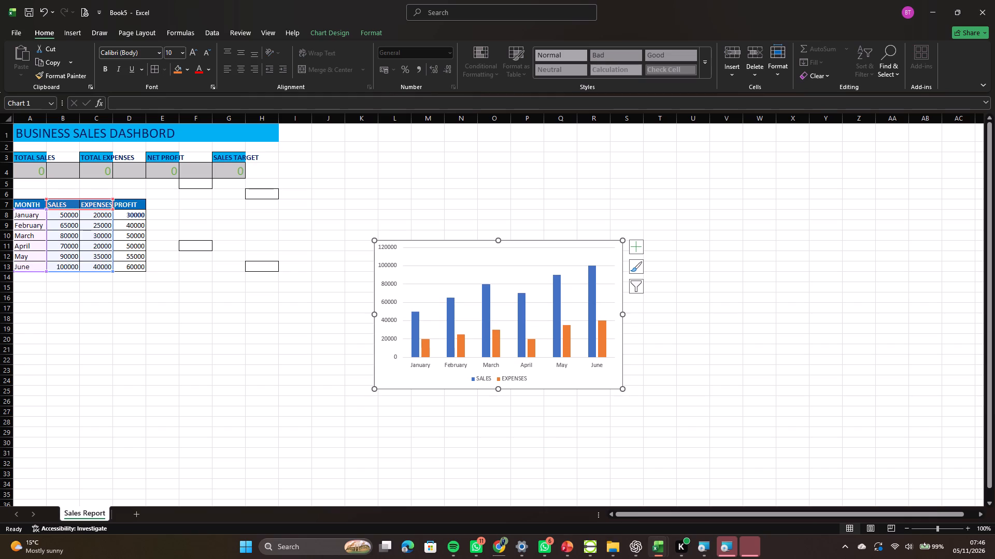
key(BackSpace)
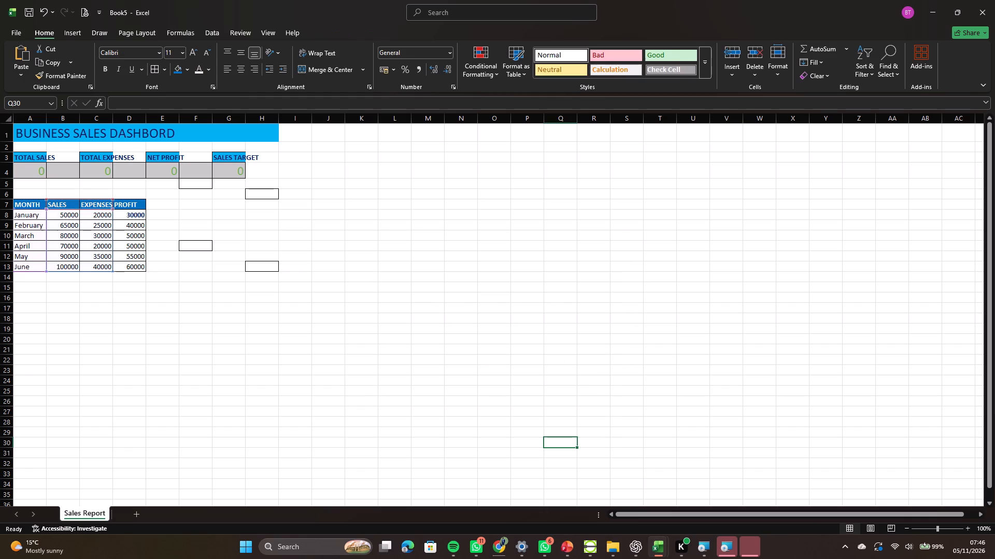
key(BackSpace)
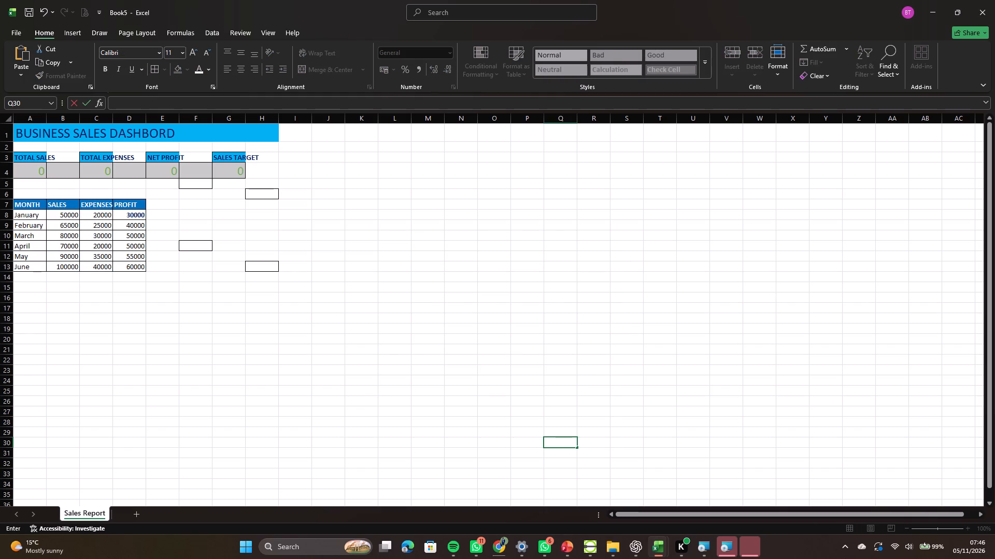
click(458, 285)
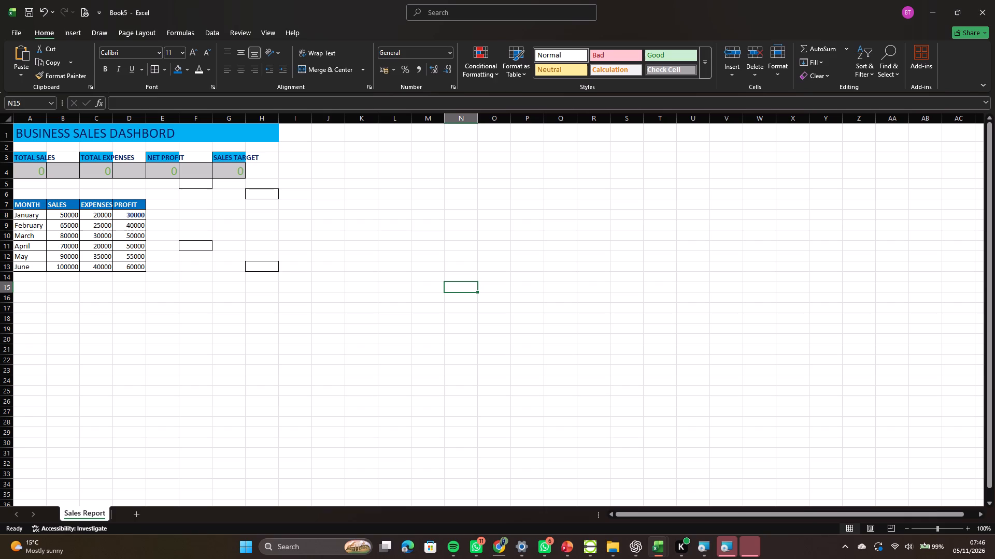
Insert the recommended Clustered Column chart from the month, sales and expenses data in A7:C13.
drag(24, 204, 80, 218)
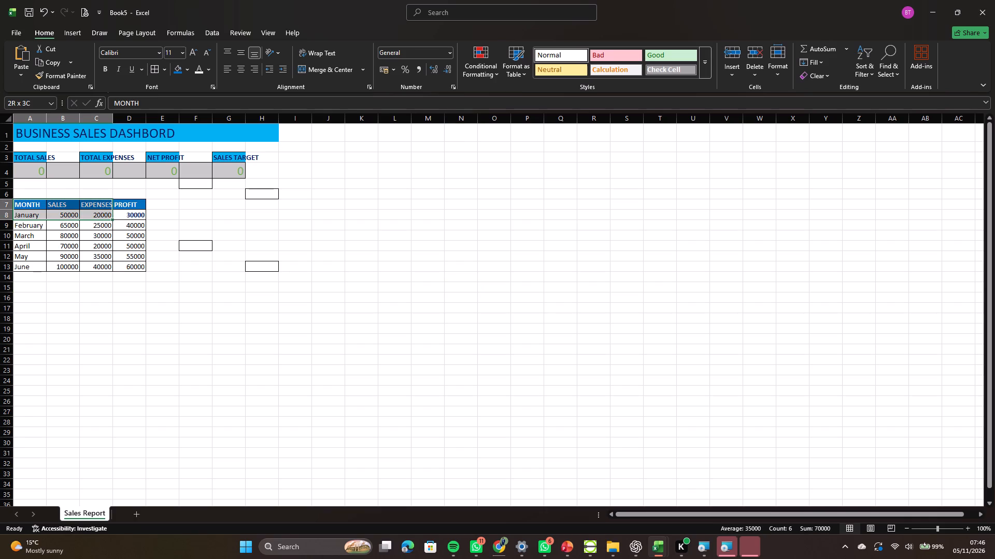
drag(80, 218, 81, 264)
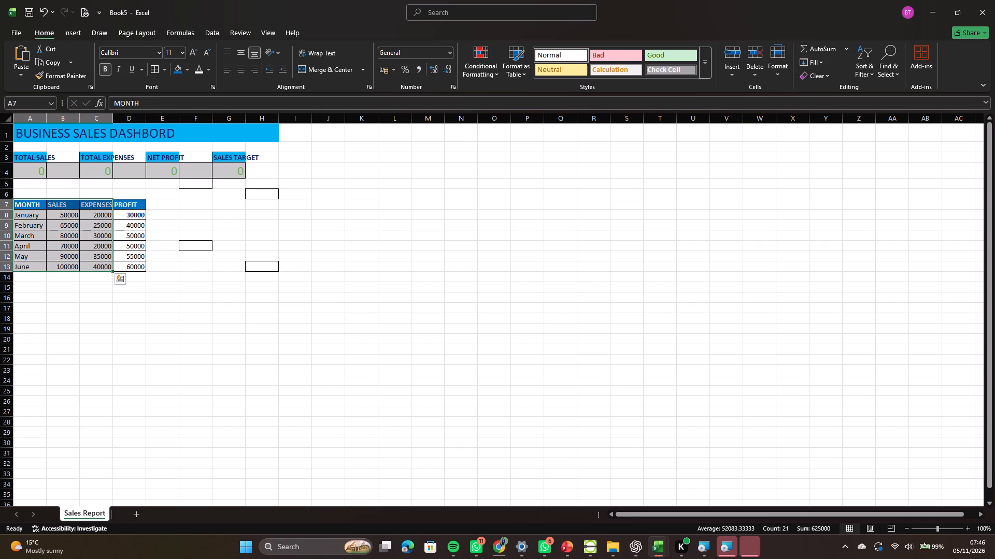
click(71, 32)
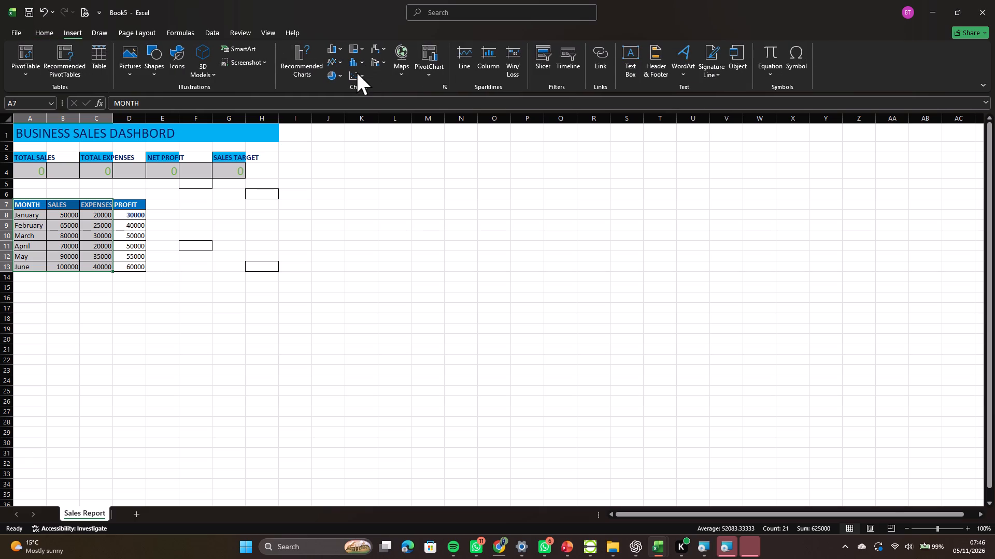
click(306, 67)
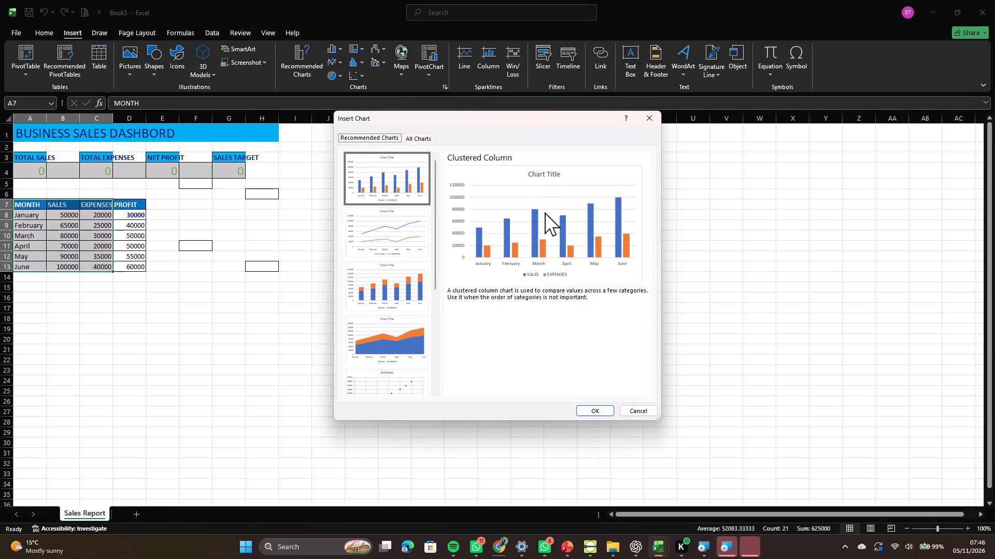
click(602, 413)
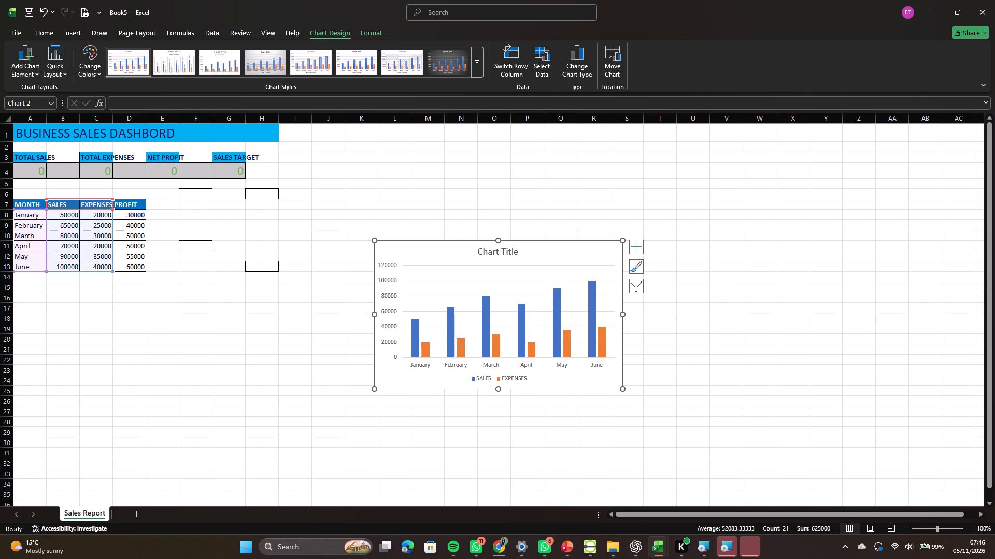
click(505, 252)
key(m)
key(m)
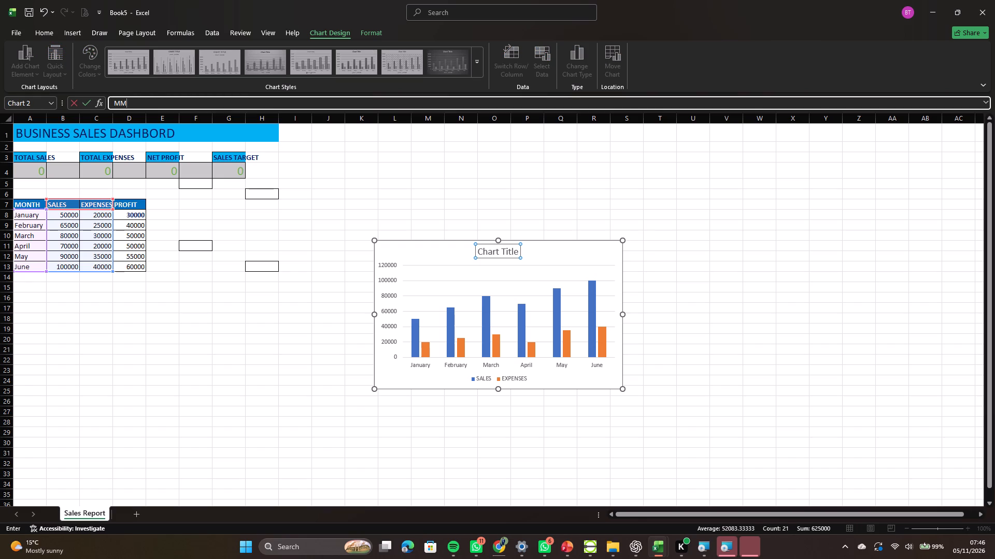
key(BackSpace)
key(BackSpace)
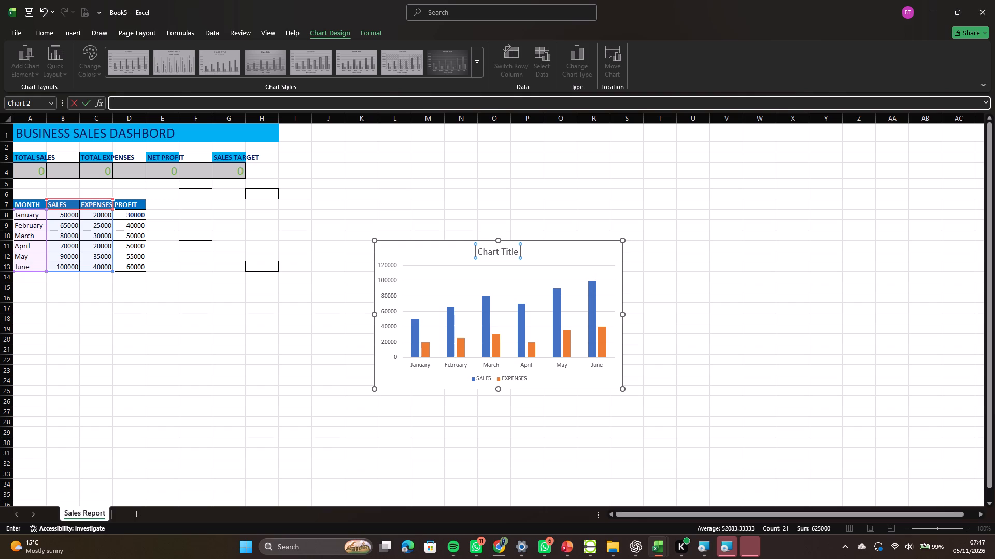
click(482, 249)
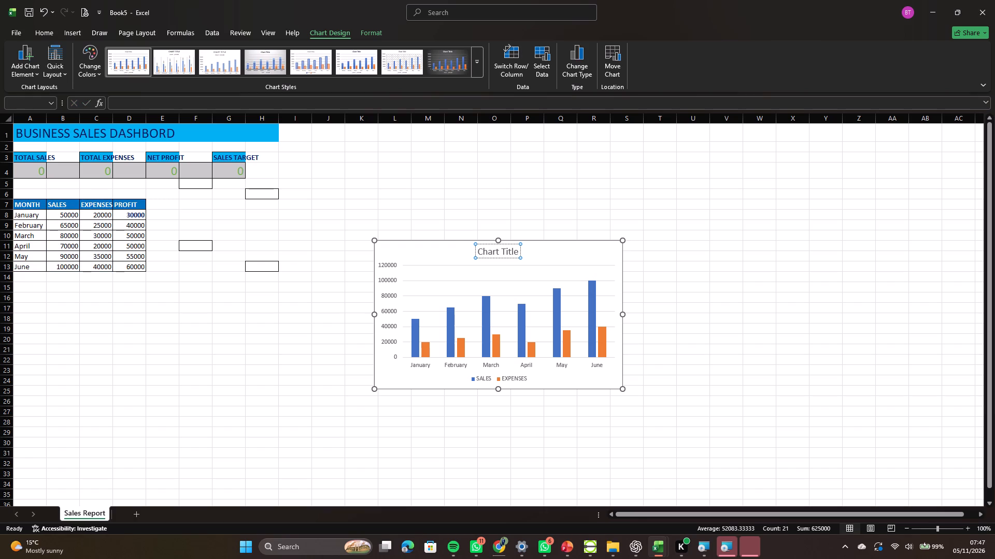
Replace the column chart's placeholder title with MONTHLY SALES VS EXPENSES.
click(515, 250)
click(515, 250)
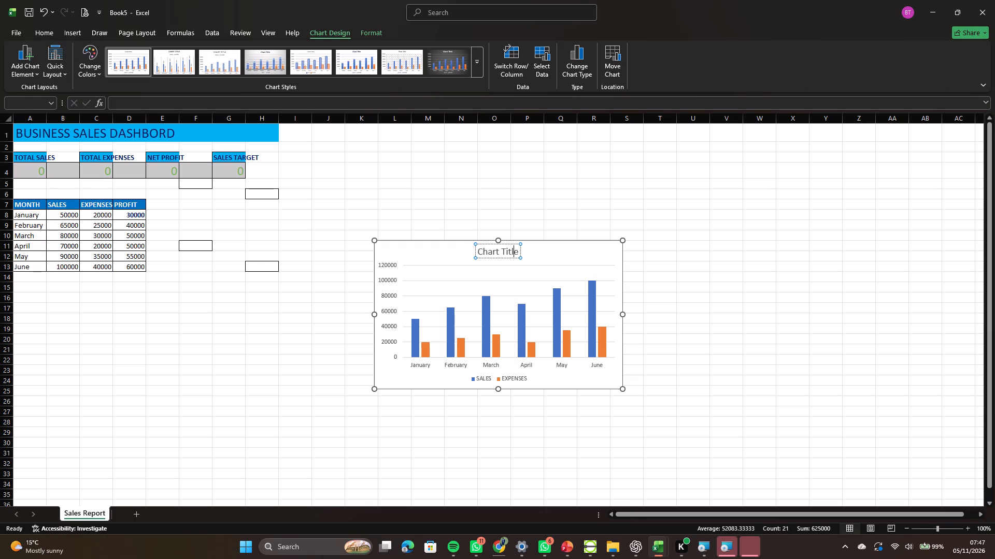
click(516, 250)
key(BackSpace)
key(BackSpace)
key(BackSpace)
key(BackSpace)
key(BackSpace)
key(BackSpace)
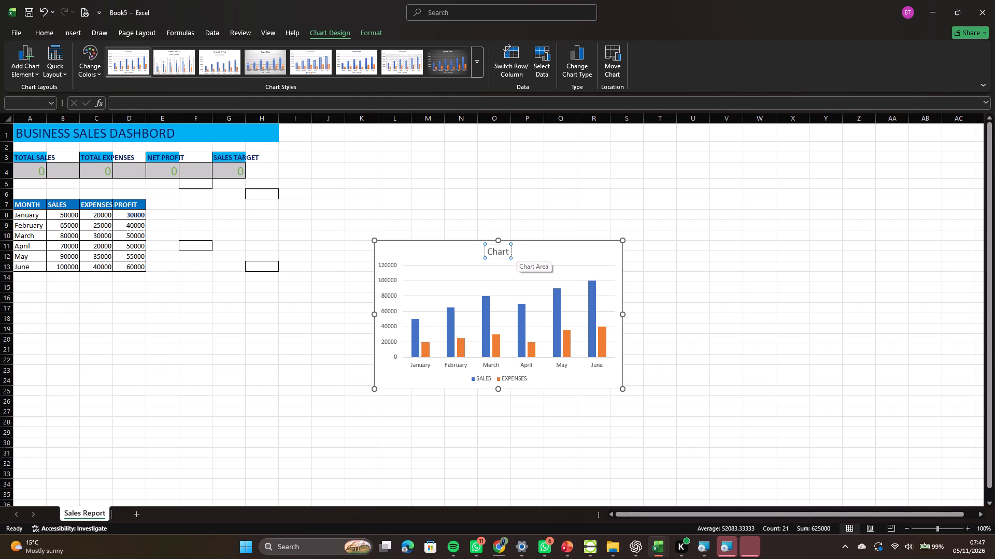
key(BackSpace)
key(BackSpace)
key(BackSpace)
key(BackSpace)
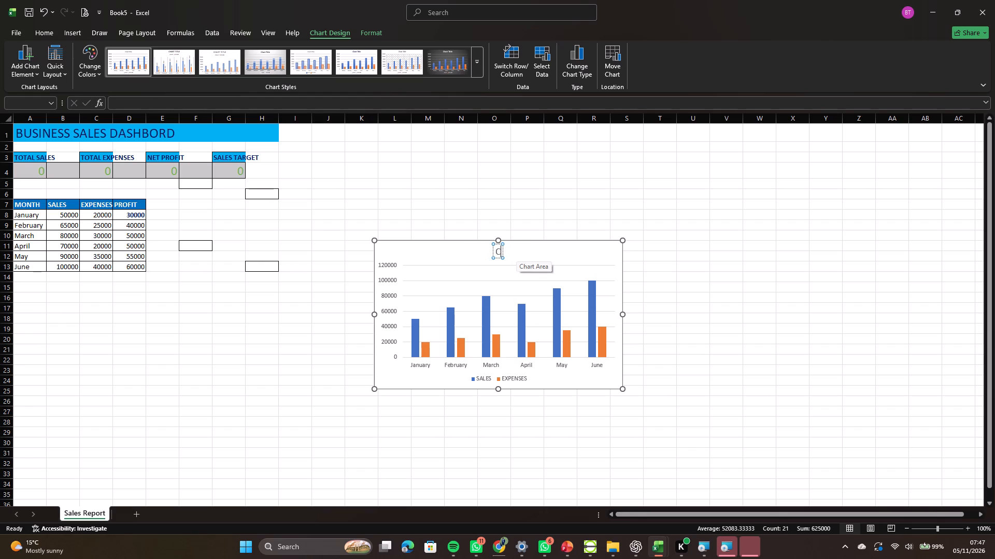
key(BackSpace)
key(m)
key(o)
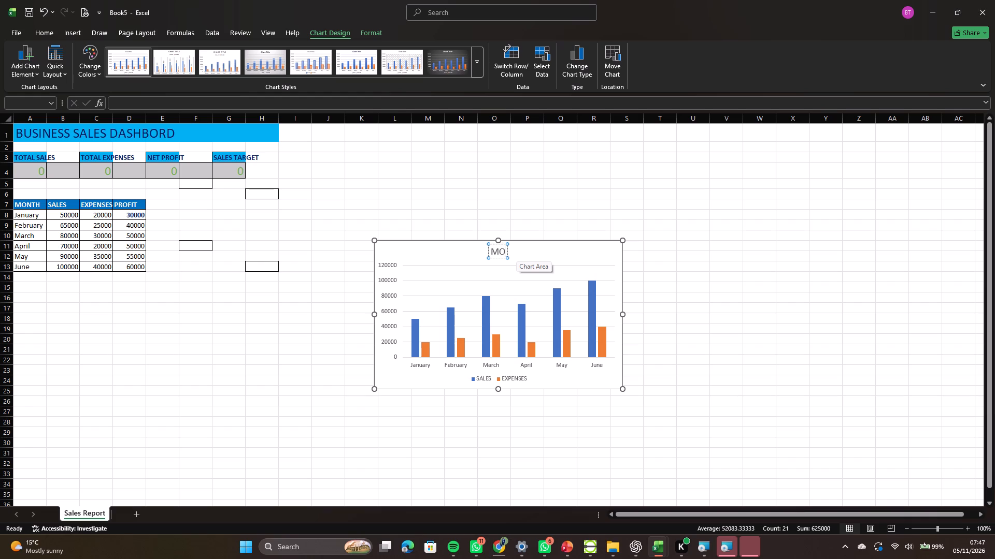
text(NT)
text(HLY)
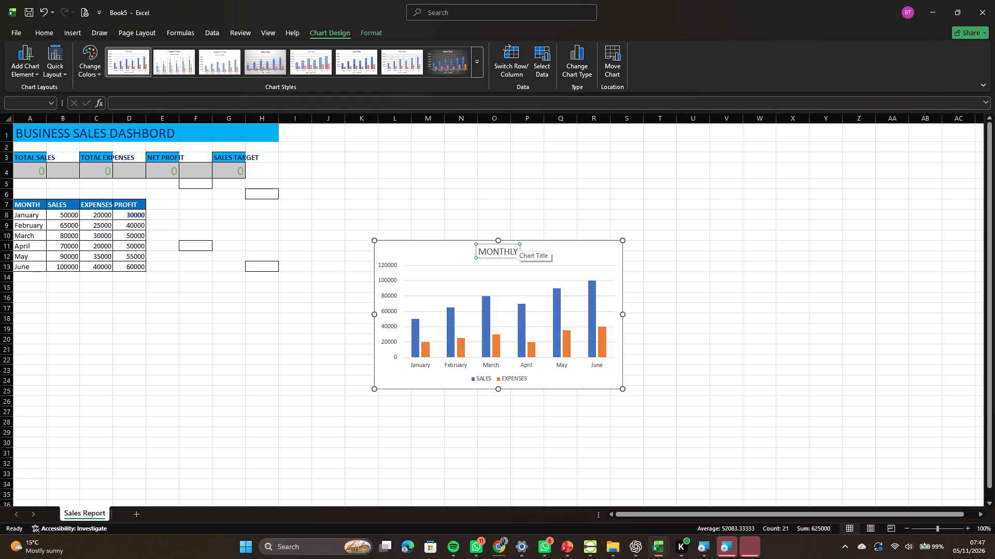
key(space)
text(SALES)
key(space)
text(VS)
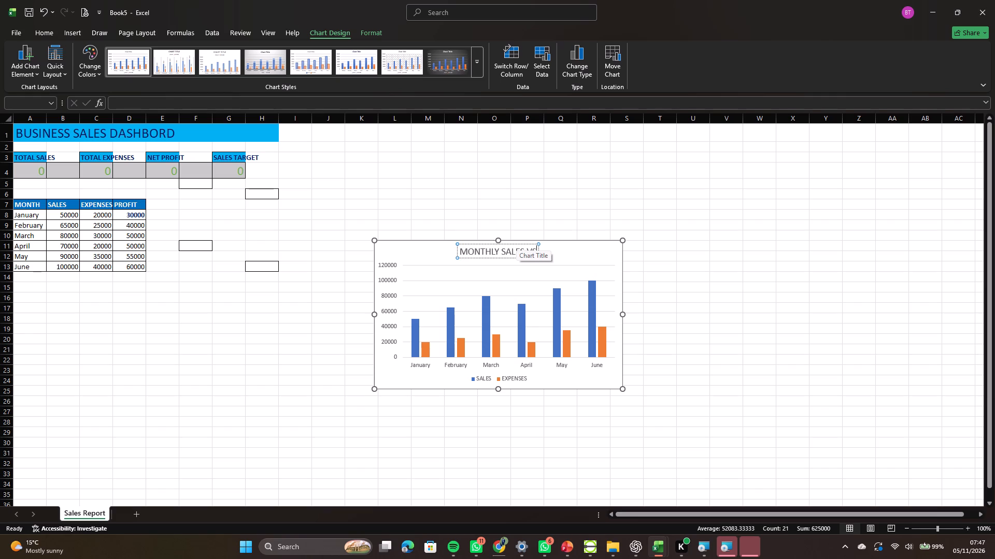
key(space)
text(EX)
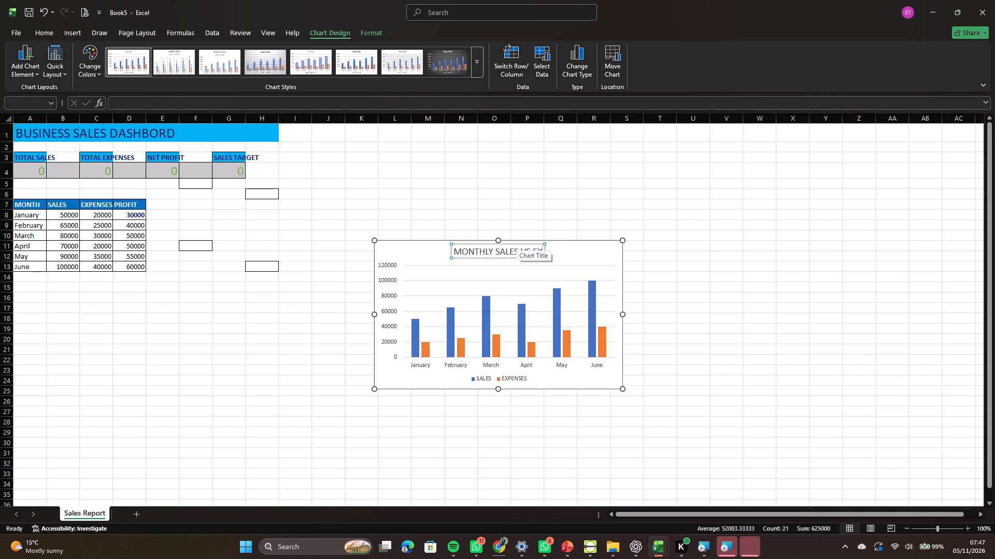
text(PE)
text(NS)
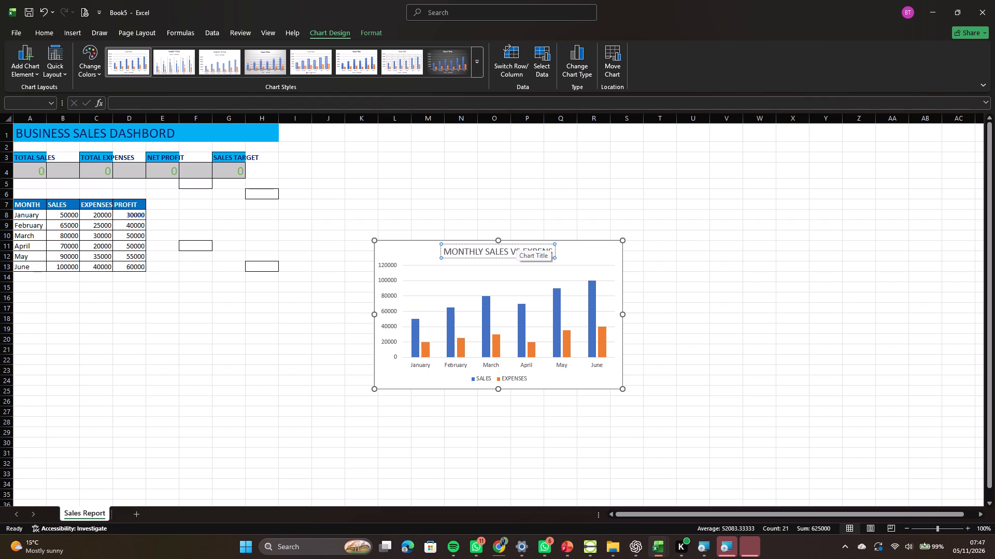
key(e)
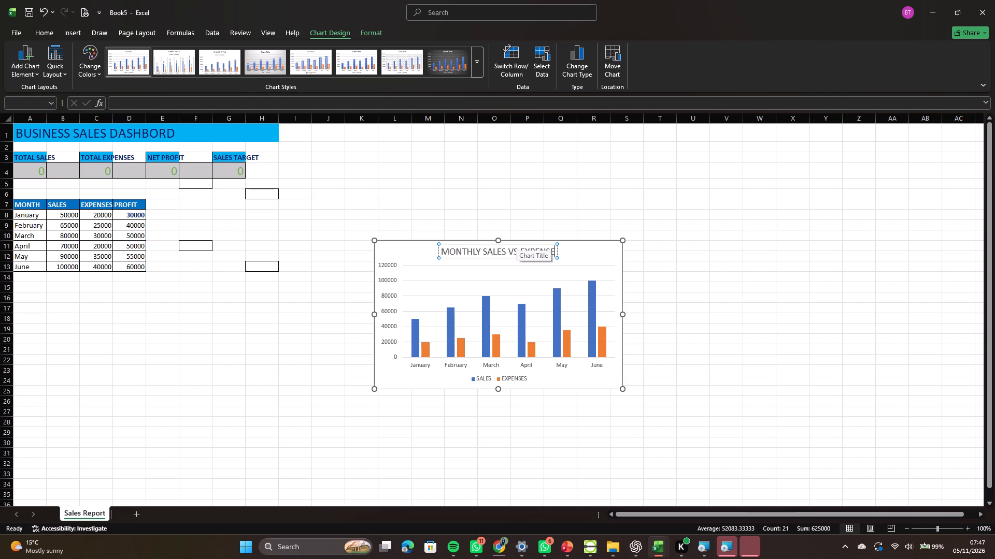
key(s)
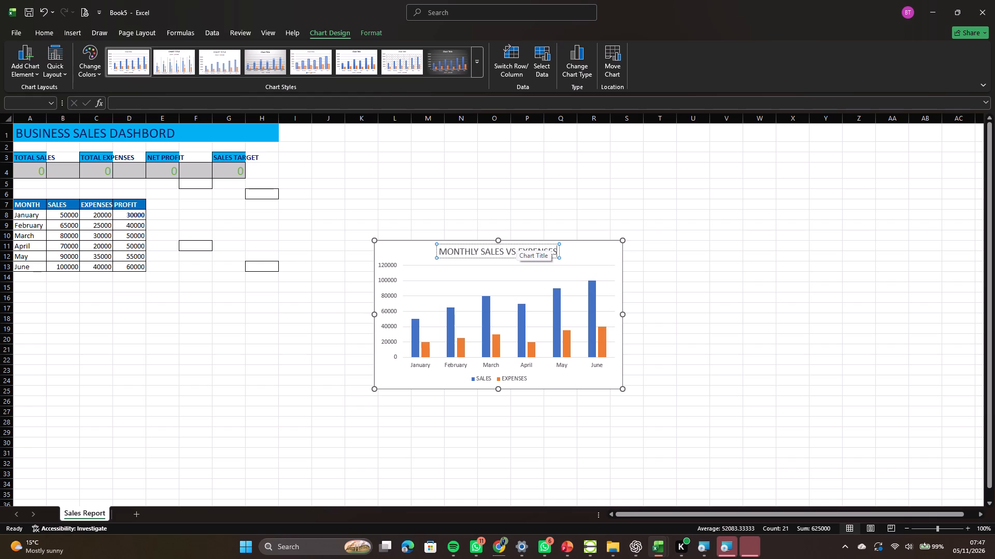
key(Return)
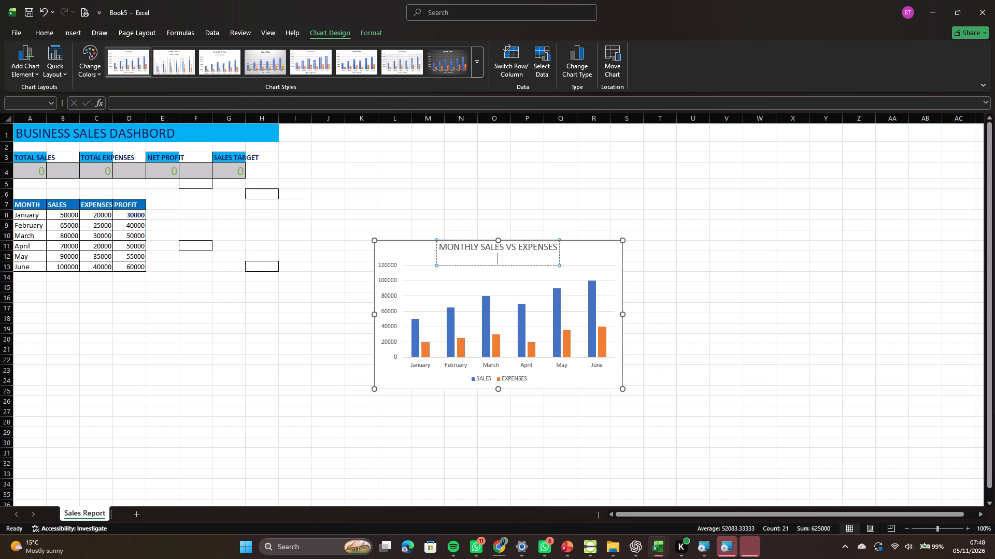
click(577, 187)
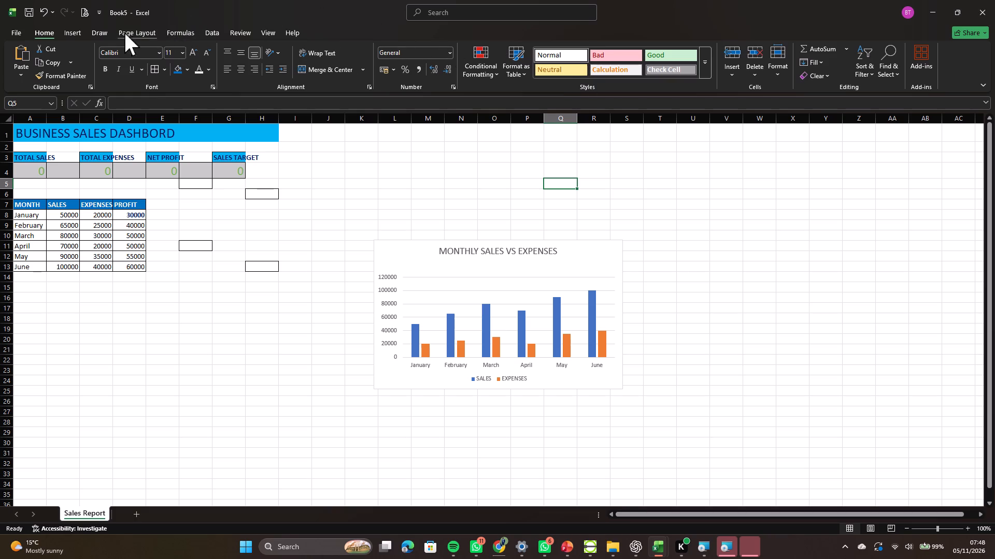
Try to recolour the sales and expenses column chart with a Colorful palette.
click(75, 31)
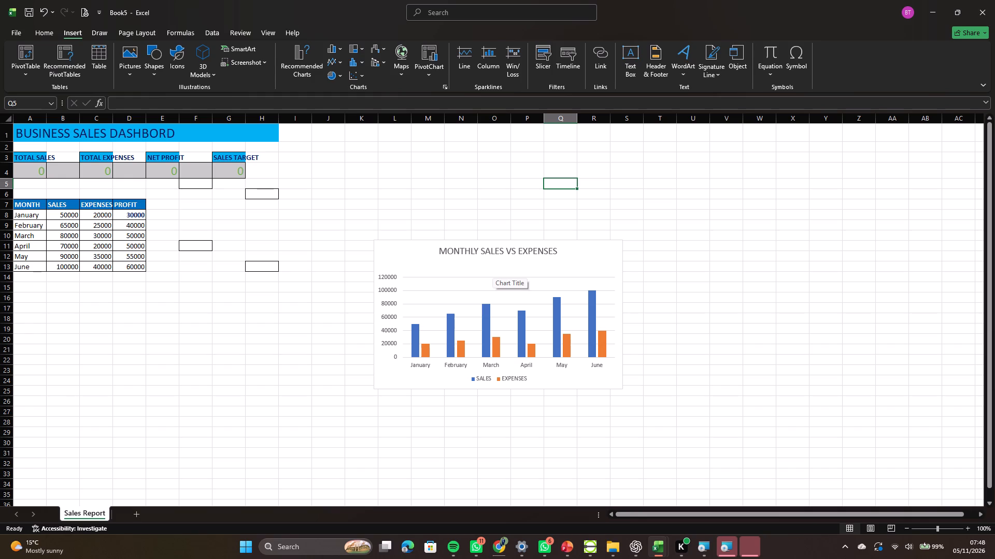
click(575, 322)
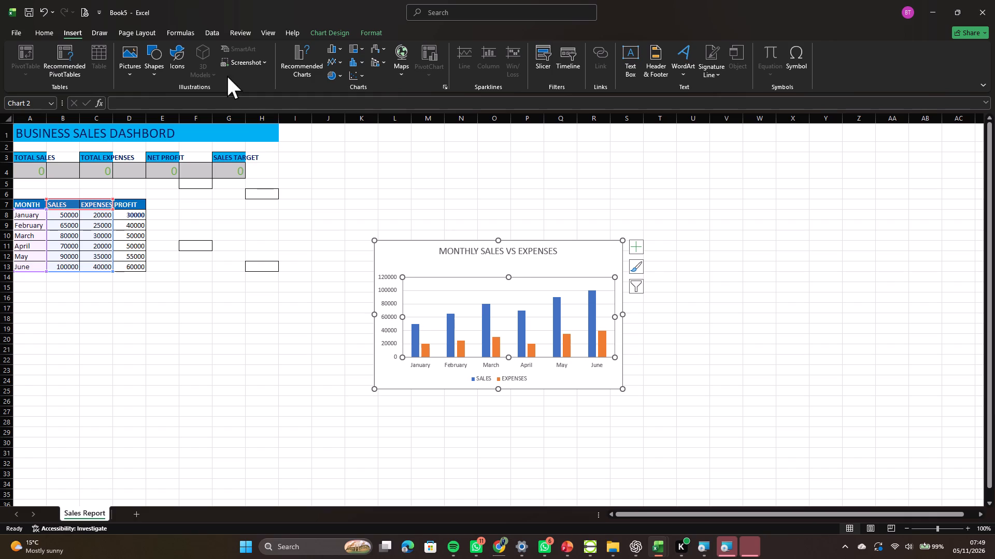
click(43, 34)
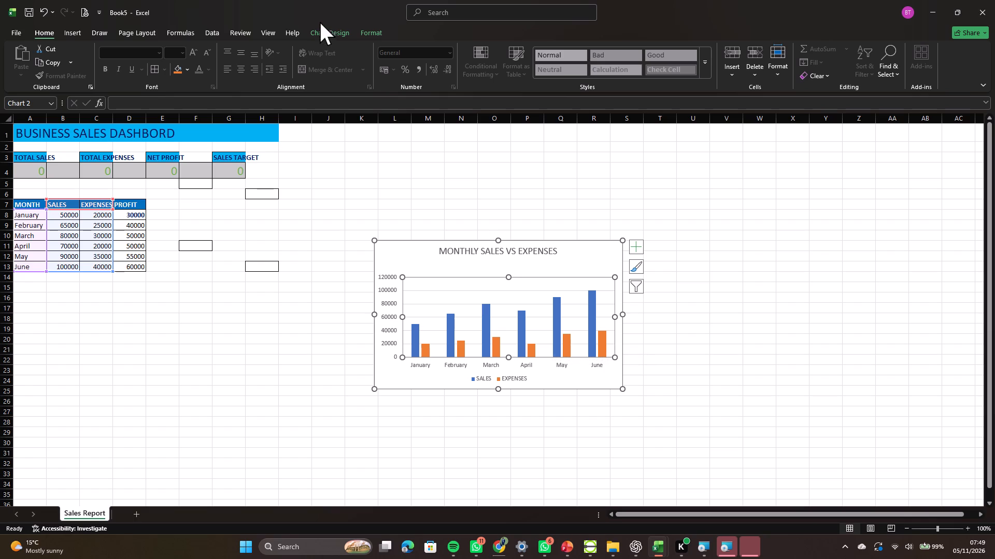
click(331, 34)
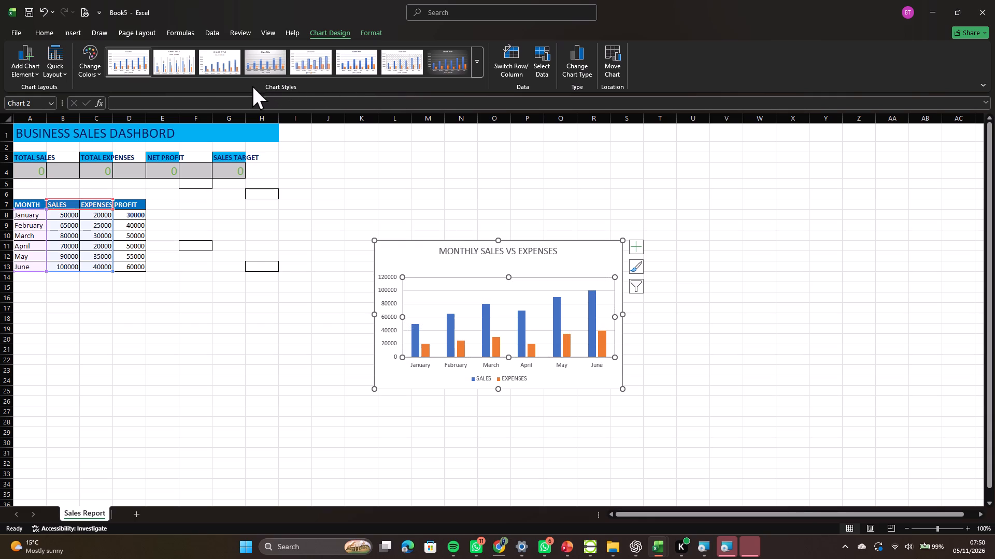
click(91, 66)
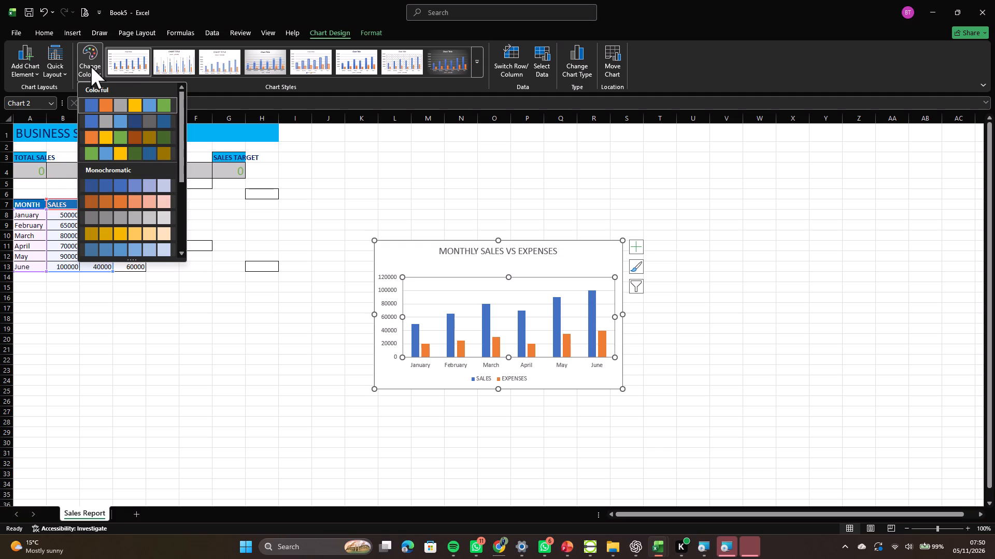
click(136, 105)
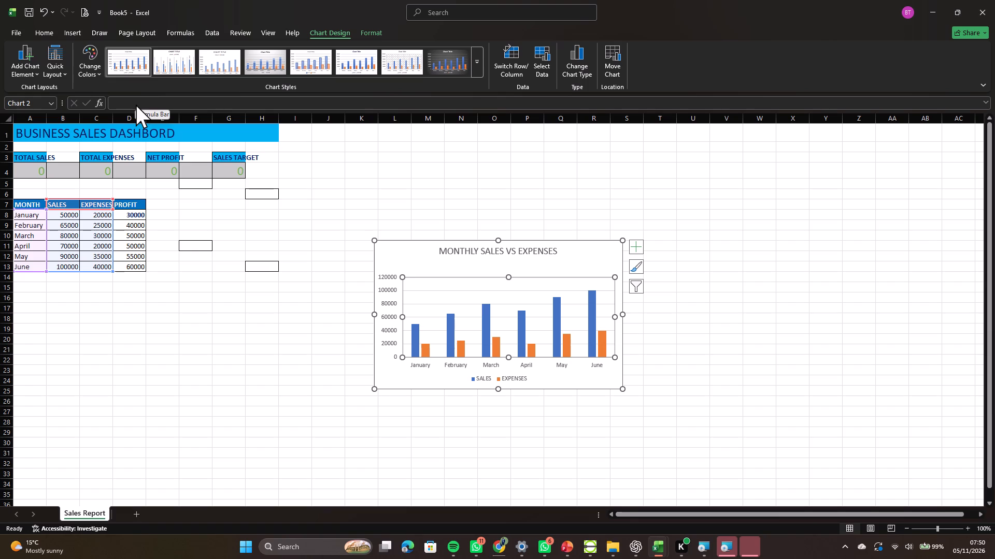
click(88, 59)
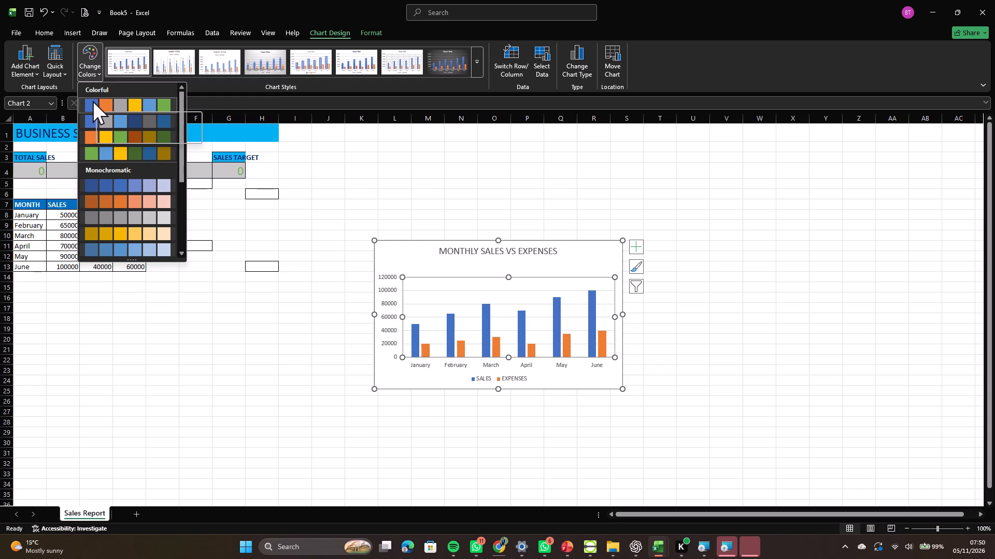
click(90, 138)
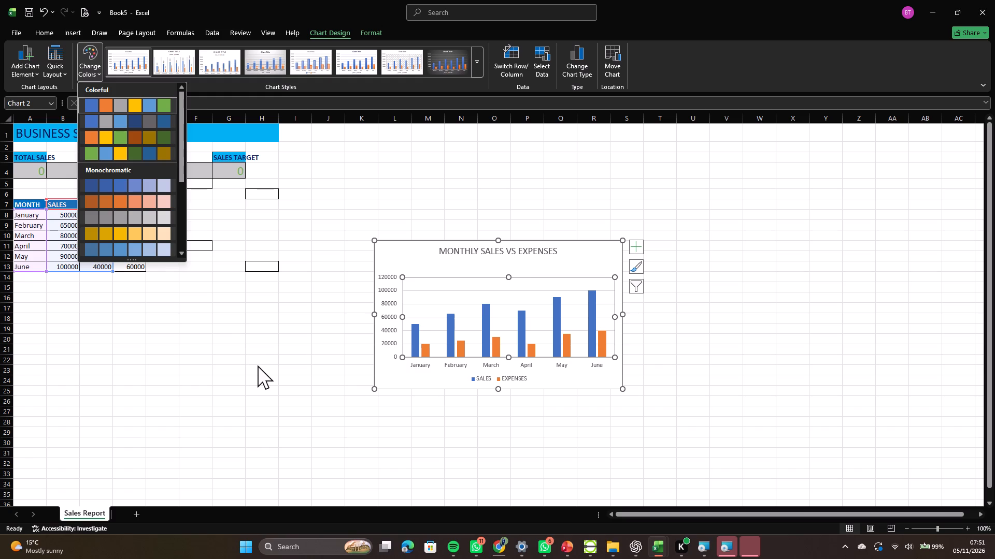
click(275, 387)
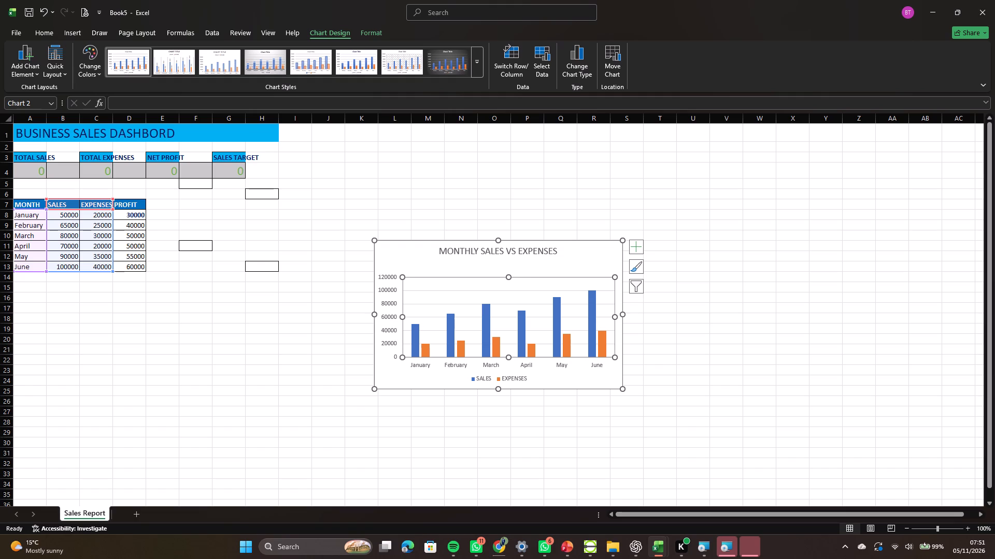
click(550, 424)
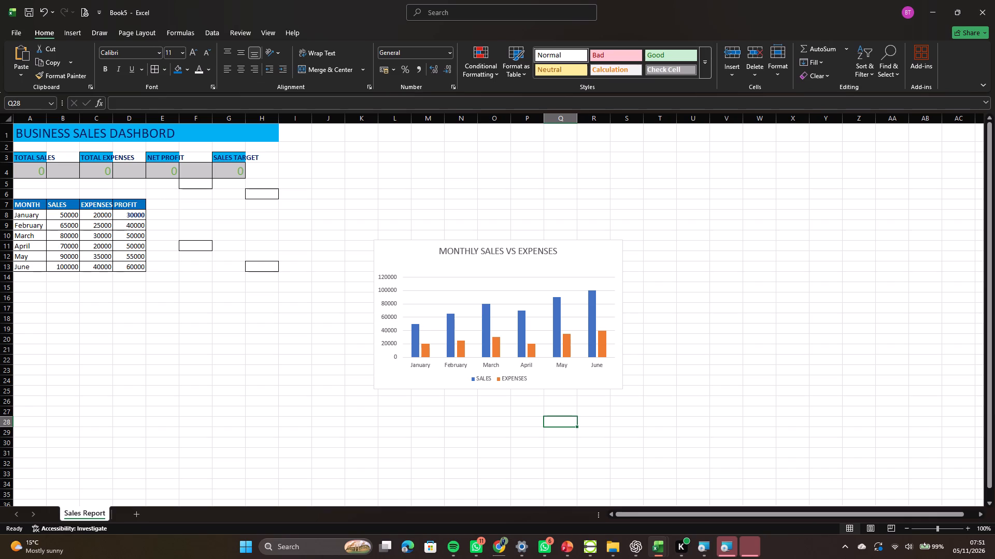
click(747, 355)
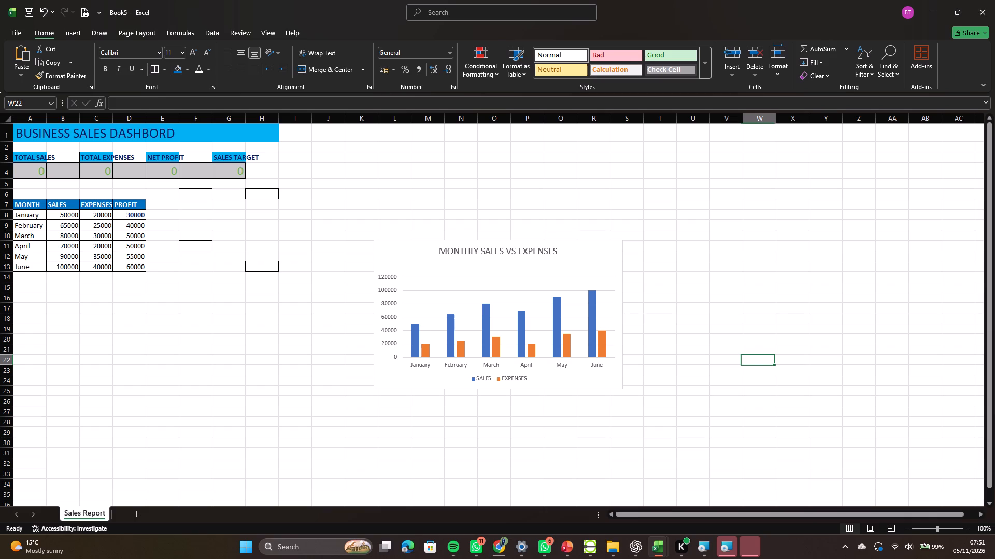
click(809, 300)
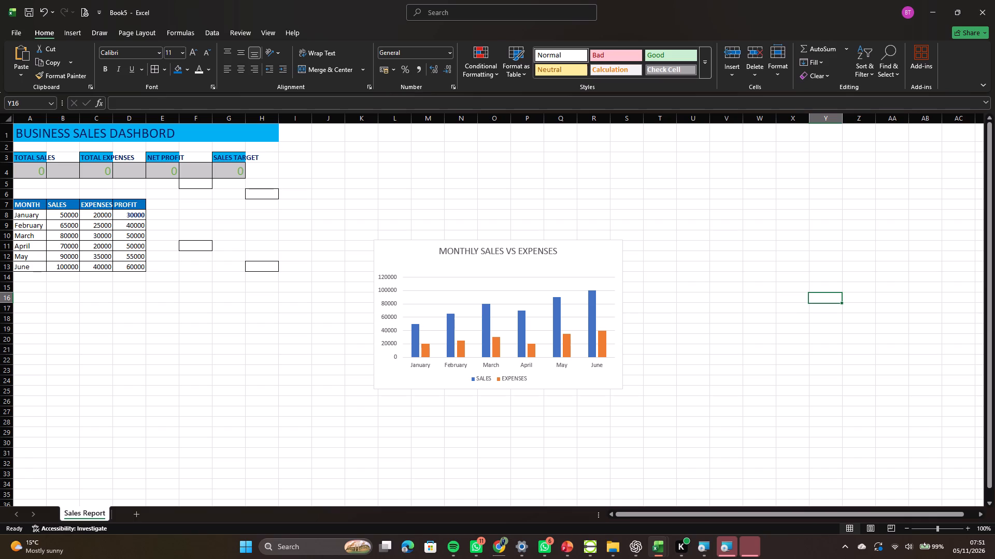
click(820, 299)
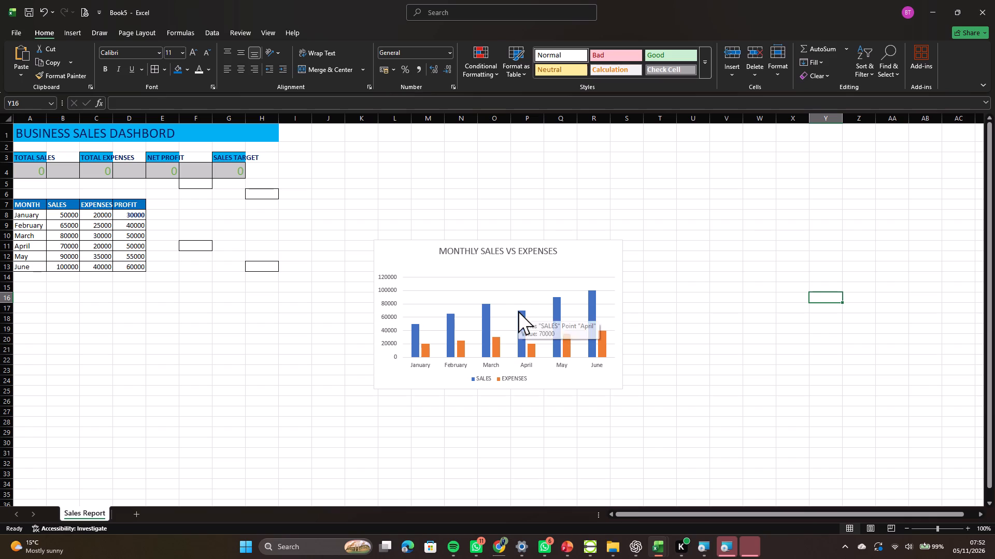
Apply the chart style with a dark gray gradient background to the monthly sales and expenses column chart.
click(512, 337)
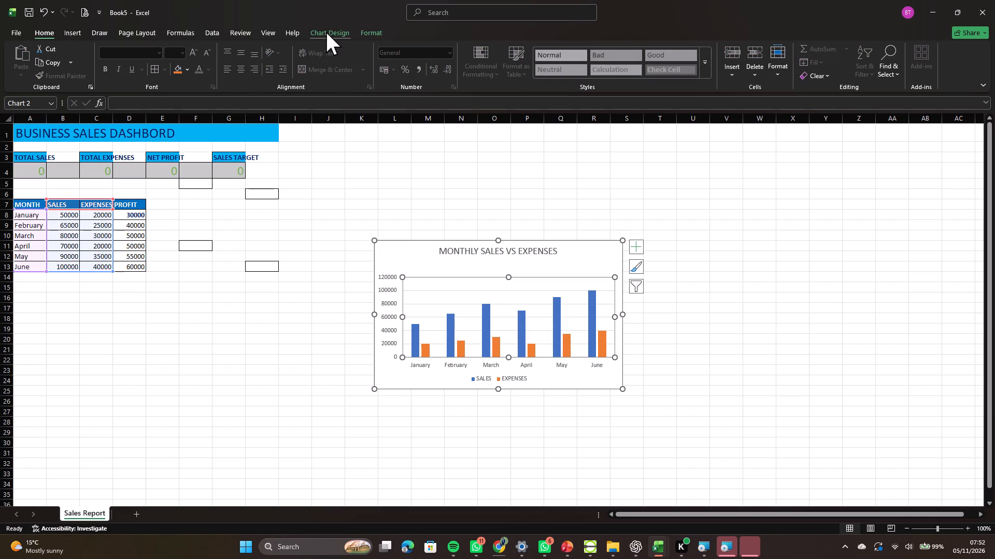
click(326, 32)
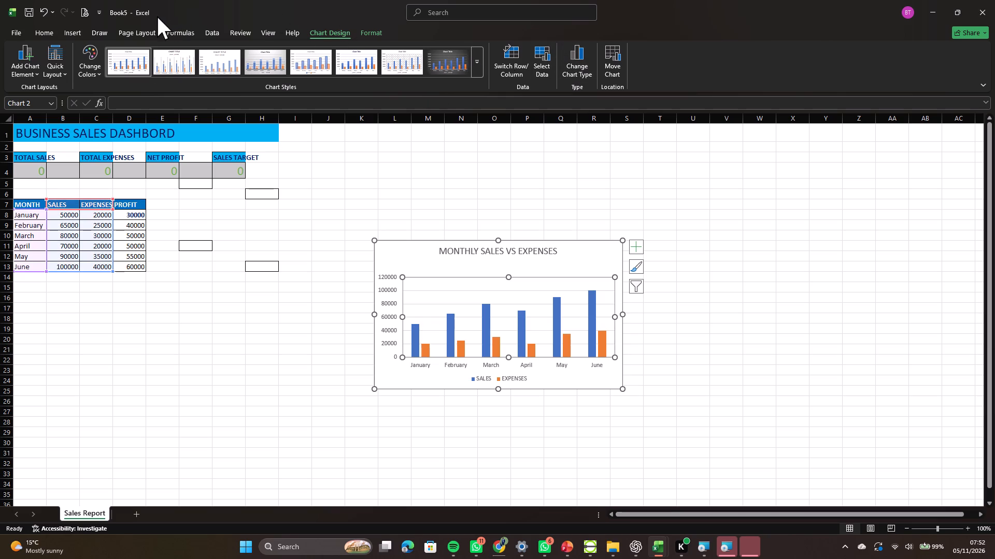
click(90, 70)
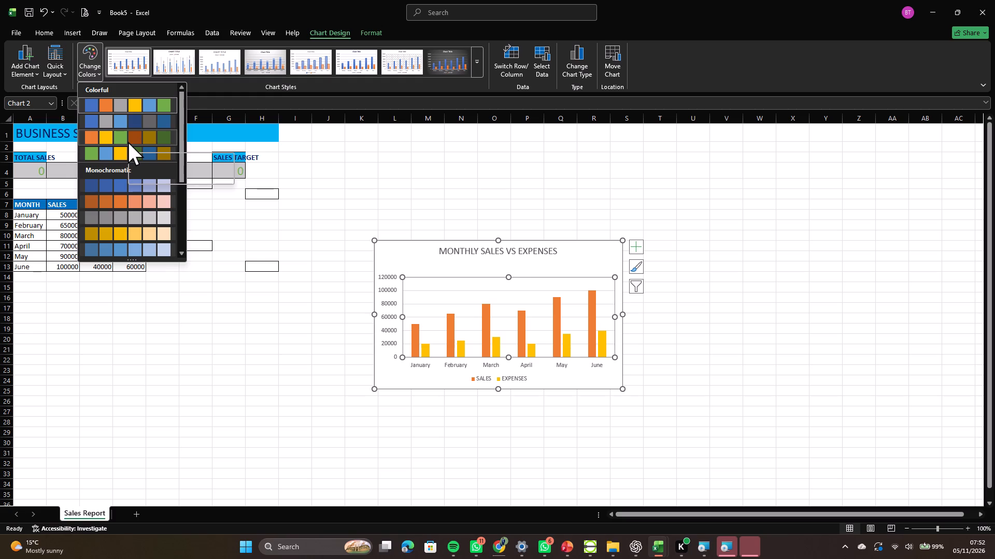
click(452, 60)
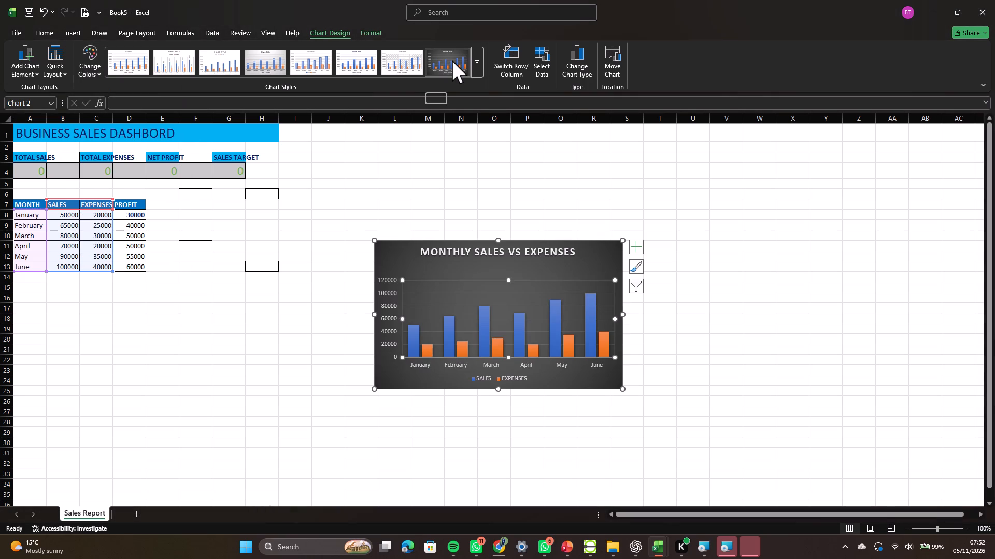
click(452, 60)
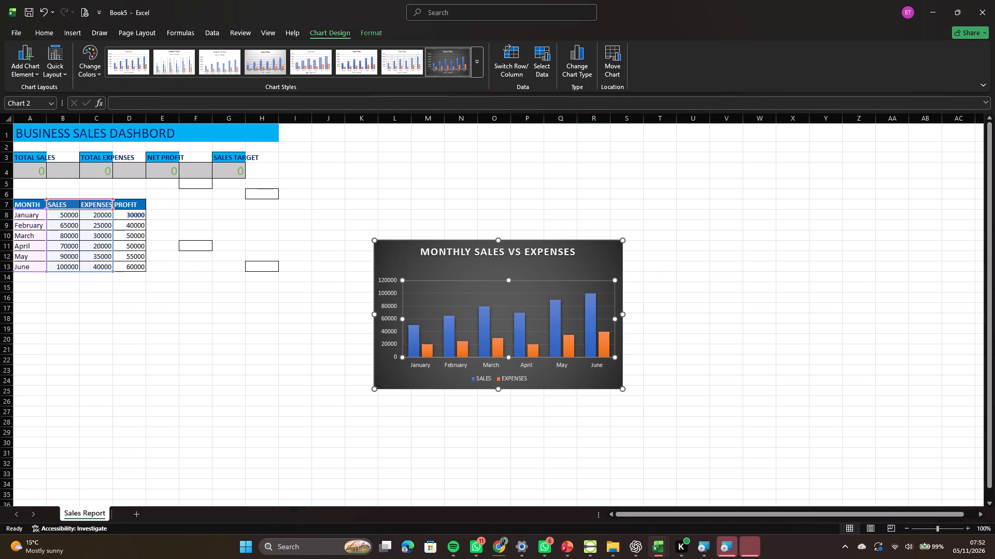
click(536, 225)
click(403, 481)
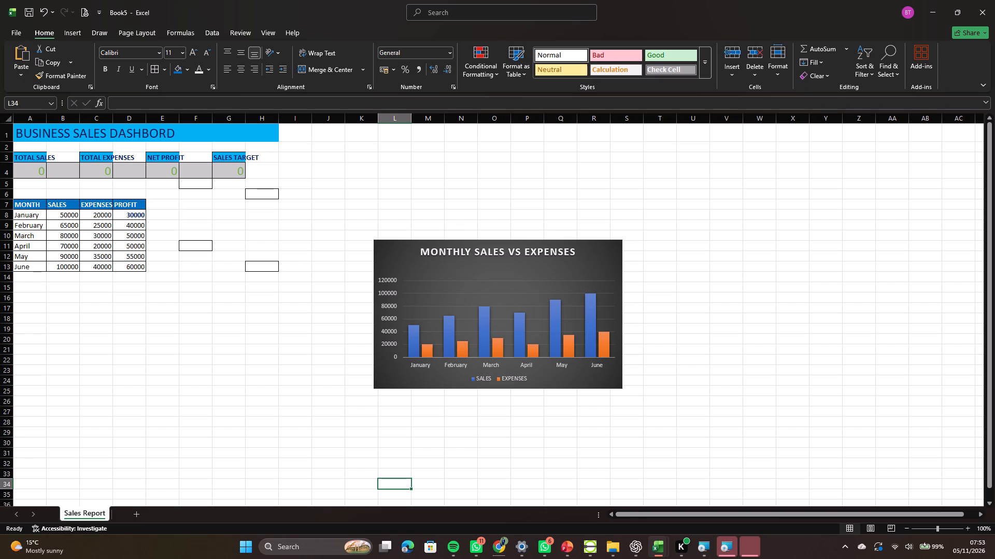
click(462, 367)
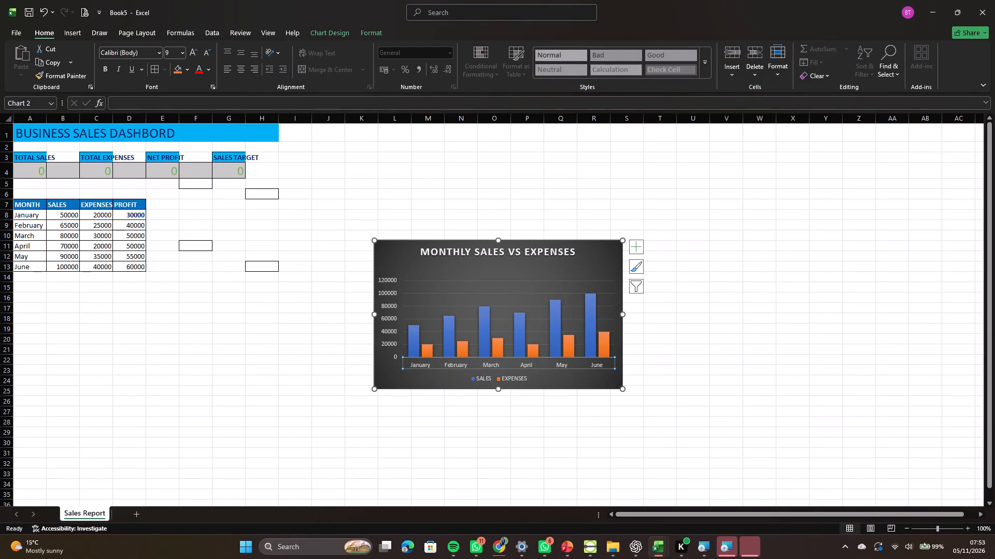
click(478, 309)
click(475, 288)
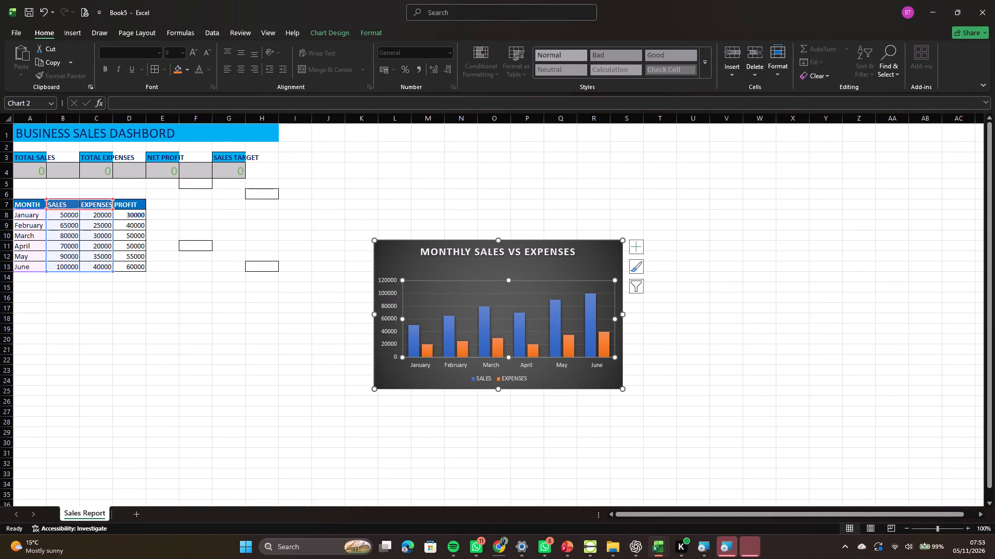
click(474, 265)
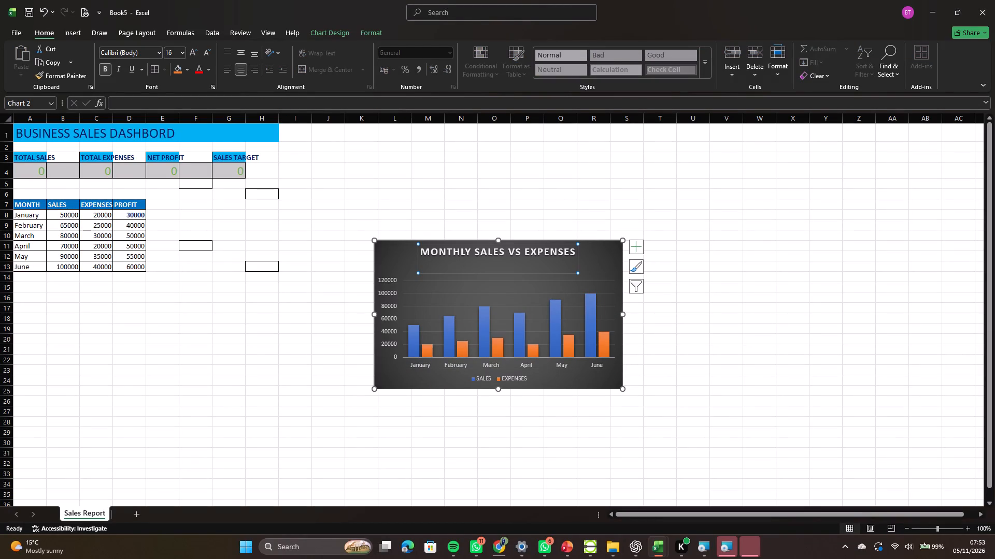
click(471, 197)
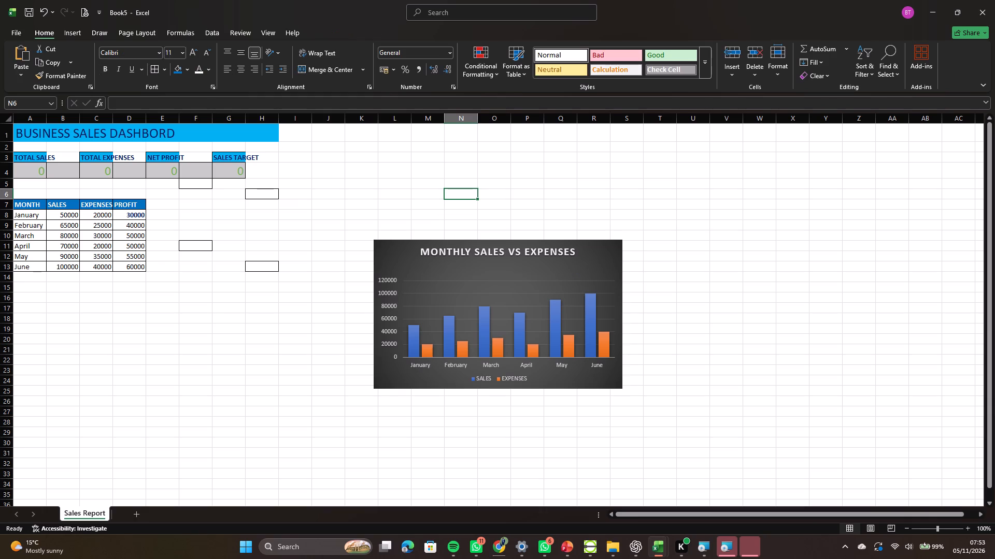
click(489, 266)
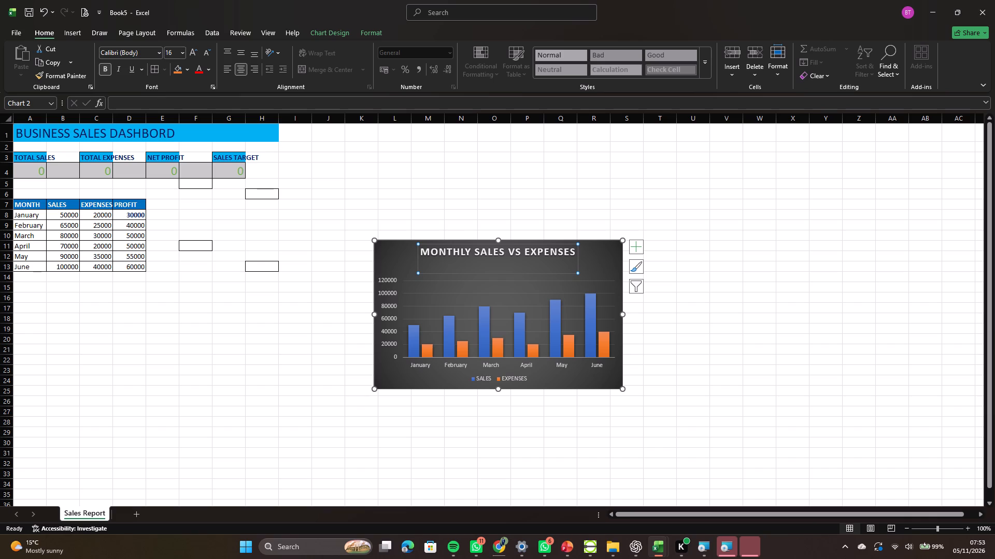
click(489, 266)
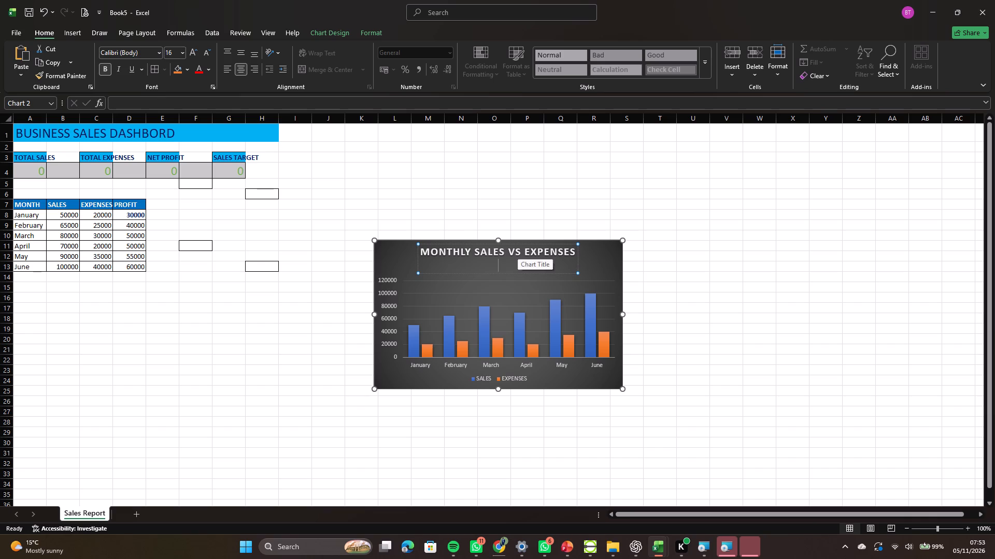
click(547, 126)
Add data labels to the sales and expenses columns of the MONTHLY SALES VS EXPENSES chart.
click(488, 252)
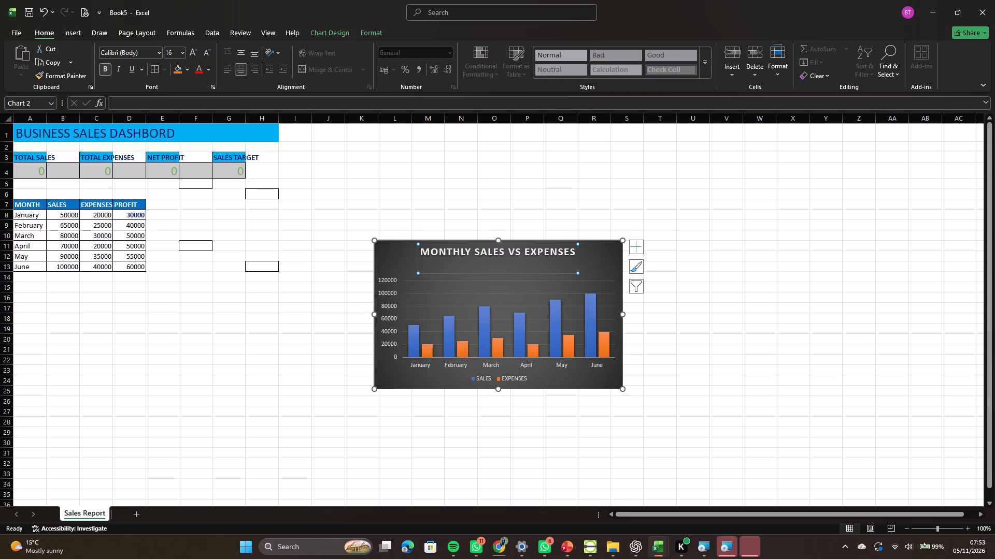
click(641, 243)
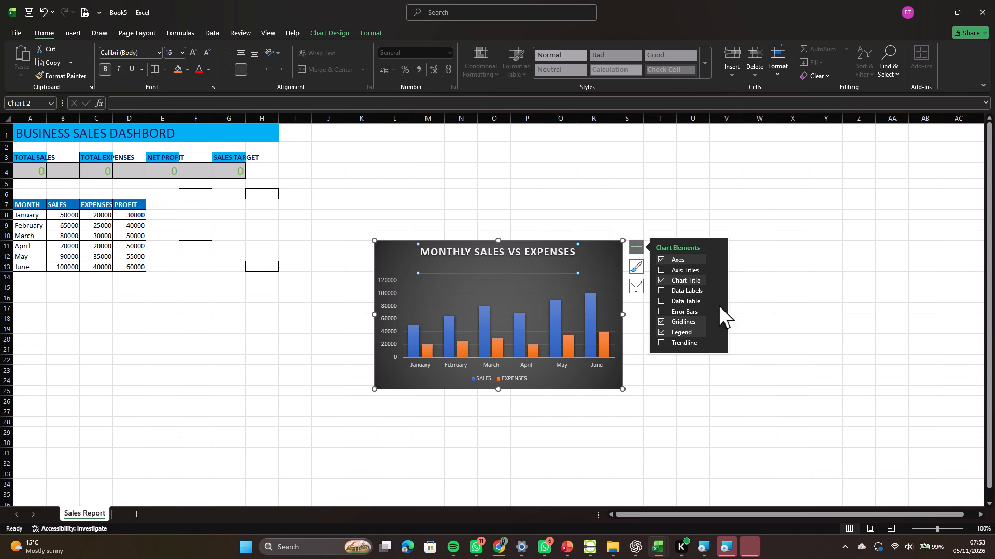
click(684, 293)
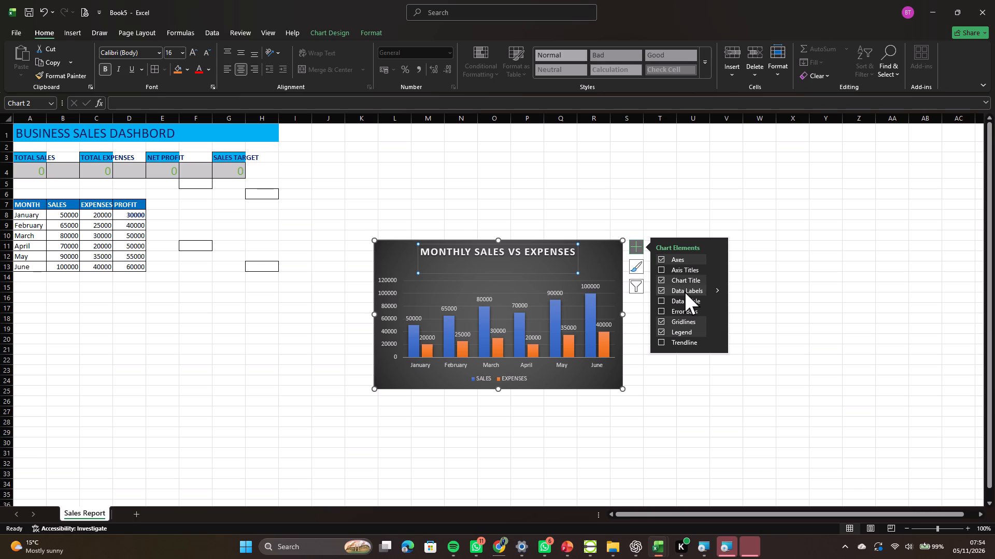
click(720, 288)
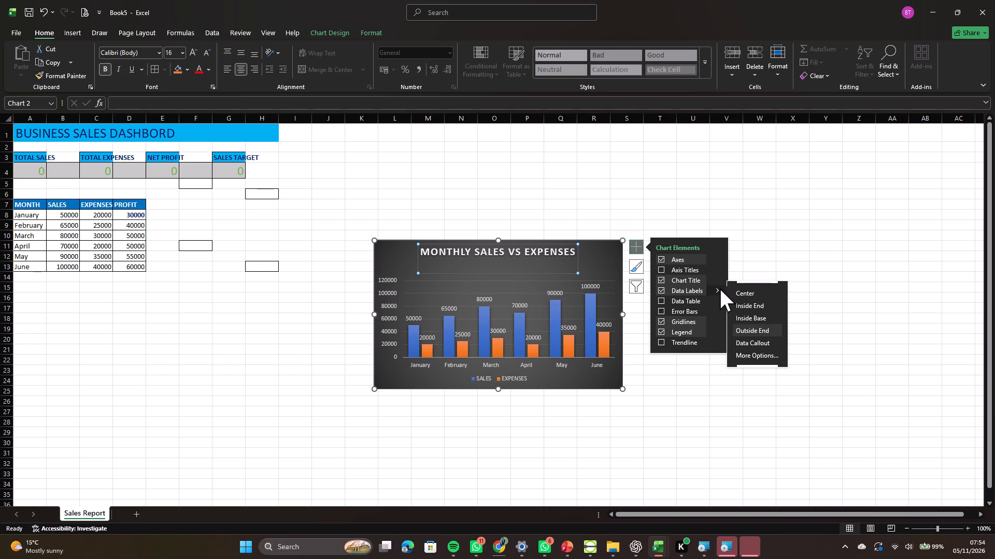
click(808, 232)
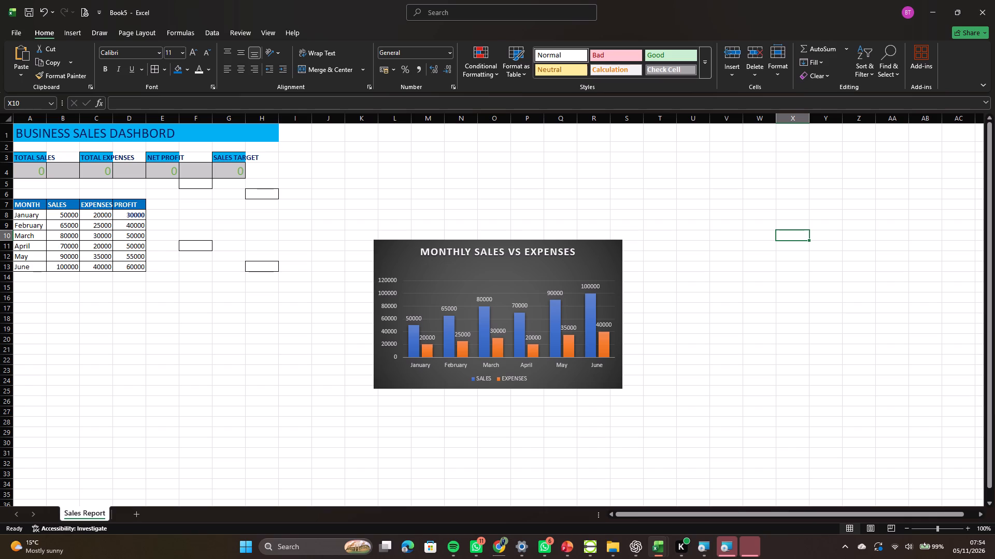
click(518, 454)
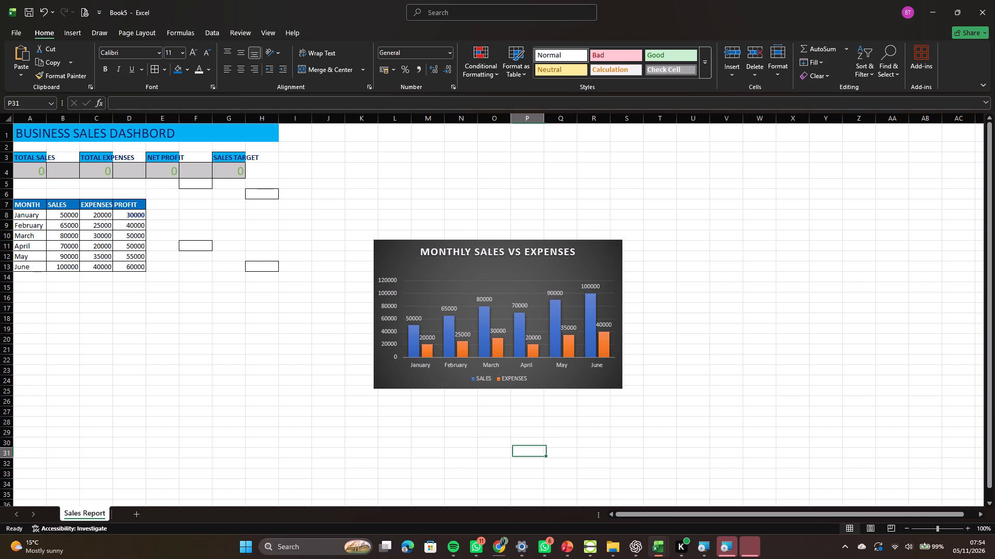
Select the month cells A7:A13 together with the non-adjacent profit cells D7:D13 in the monthly table.
click(27, 207)
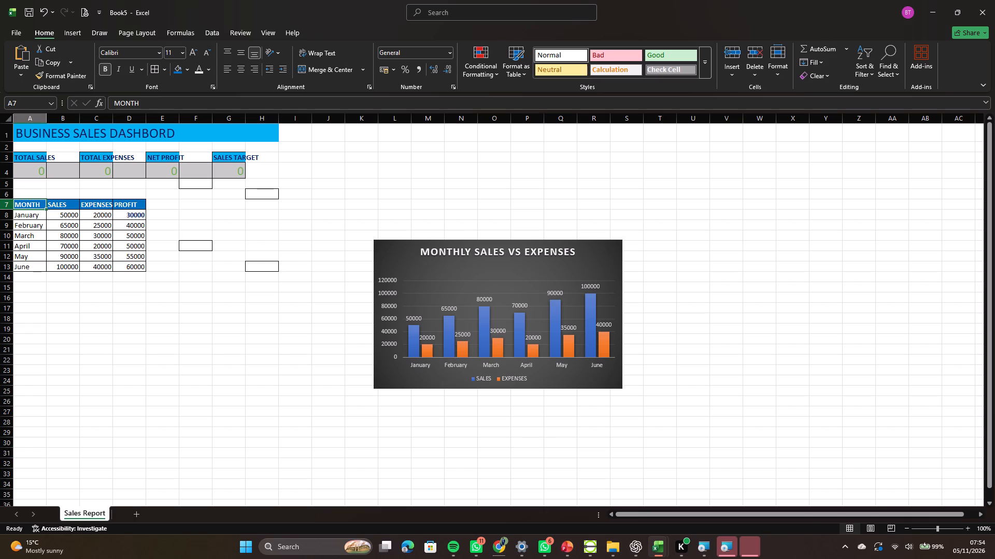
click(20, 205)
click(20, 205)
drag(20, 205, 26, 268)
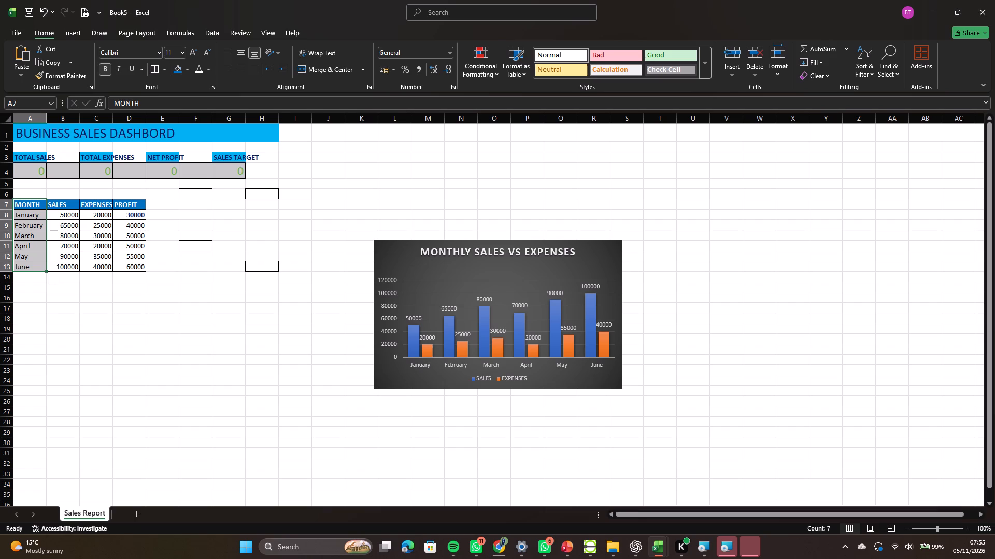
ctrl+click(130, 203)
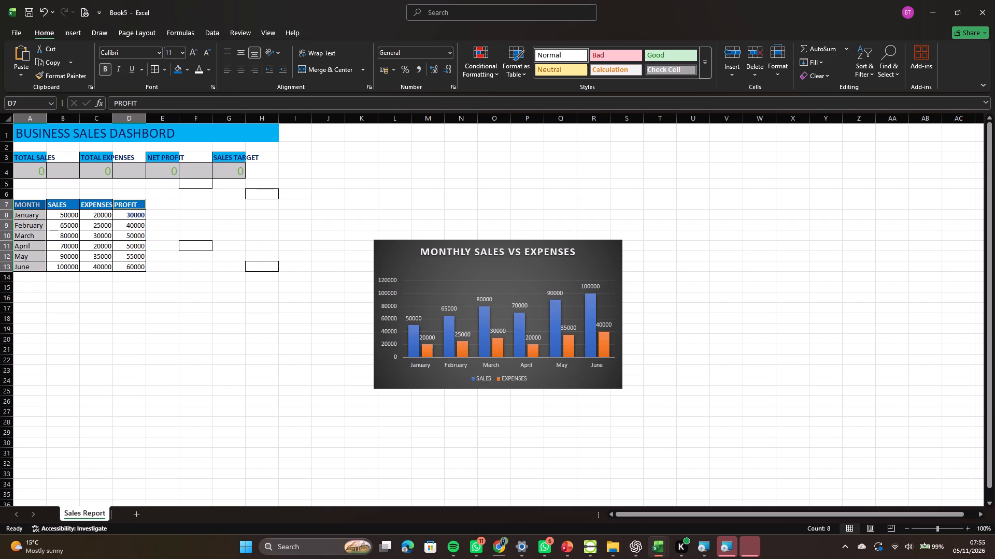
ctrl+click(134, 268)
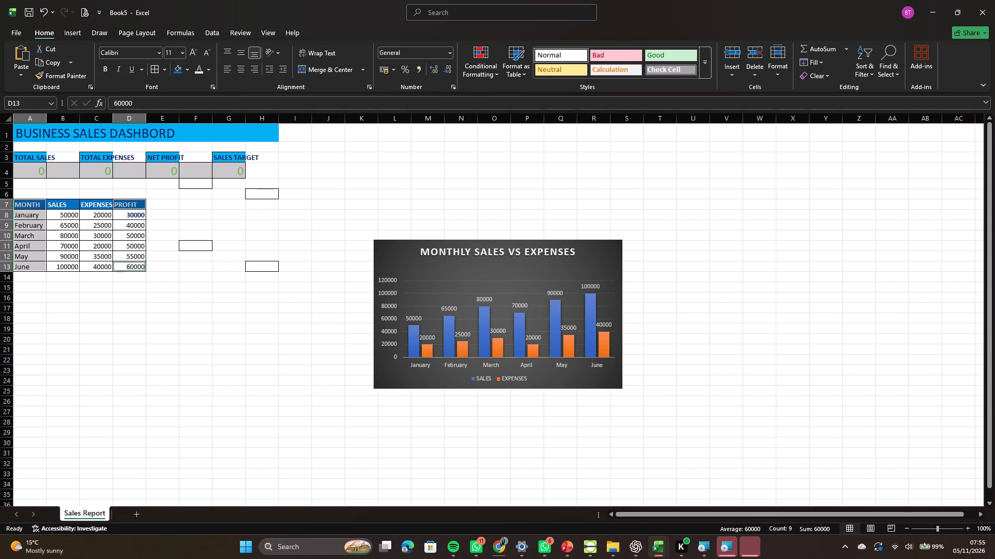
ctrl+click(134, 212)
ctrl+click(134, 223)
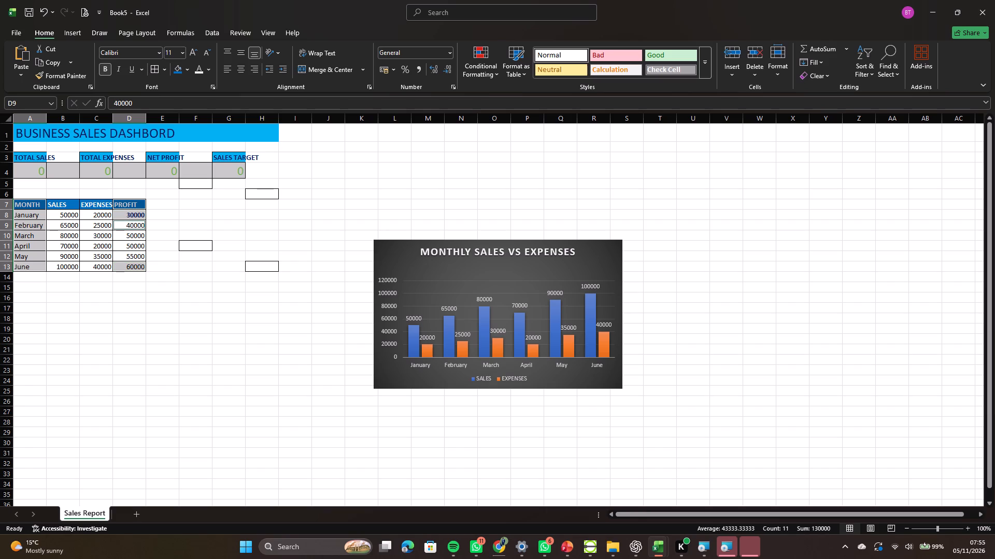
ctrl+click(134, 232)
ctrl+click(134, 245)
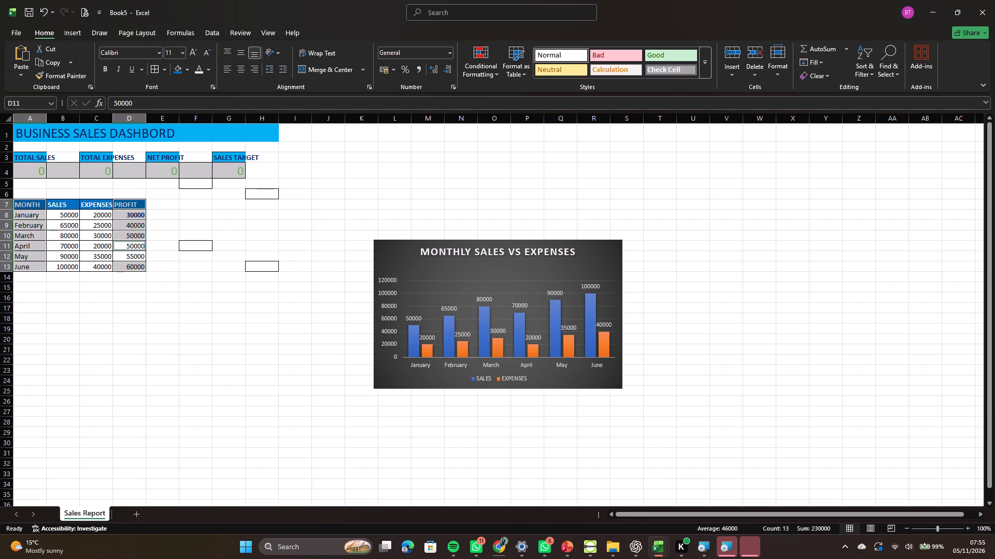
ctrl+click(133, 258)
ctrl+click(133, 257)
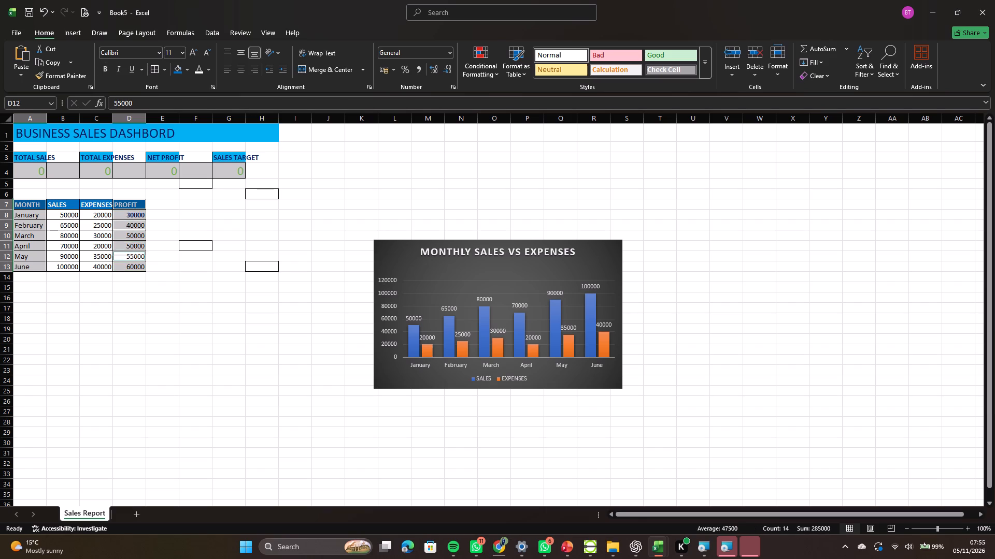
ctrl+double_click(133, 257)
ctrl+click(133, 257)
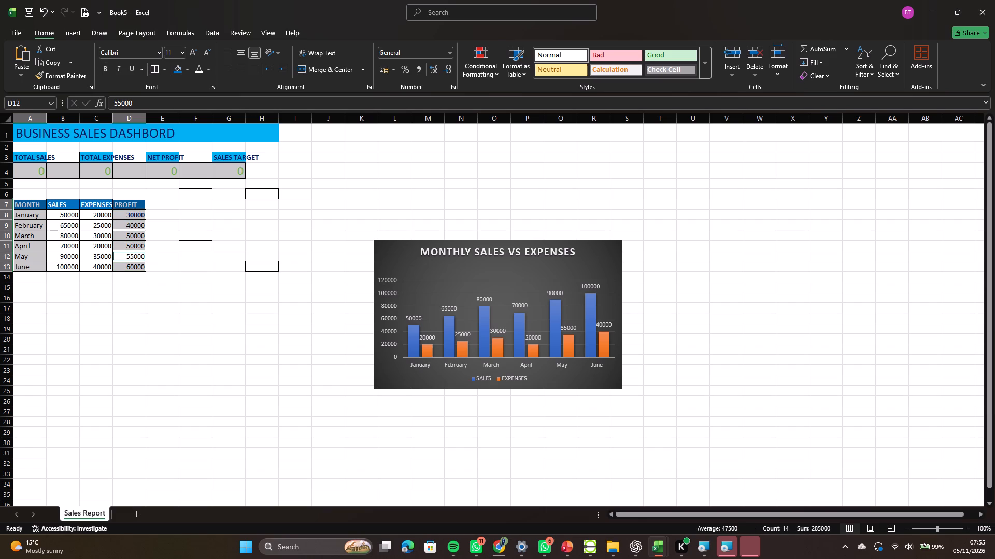
ctrl+click(134, 265)
ctrl+click(134, 257)
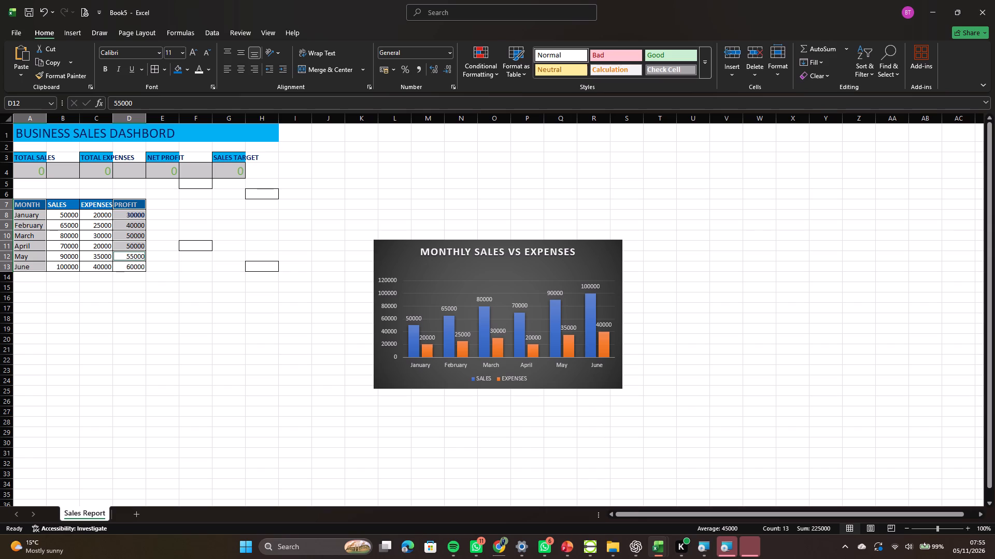
ctrl+click(133, 206)
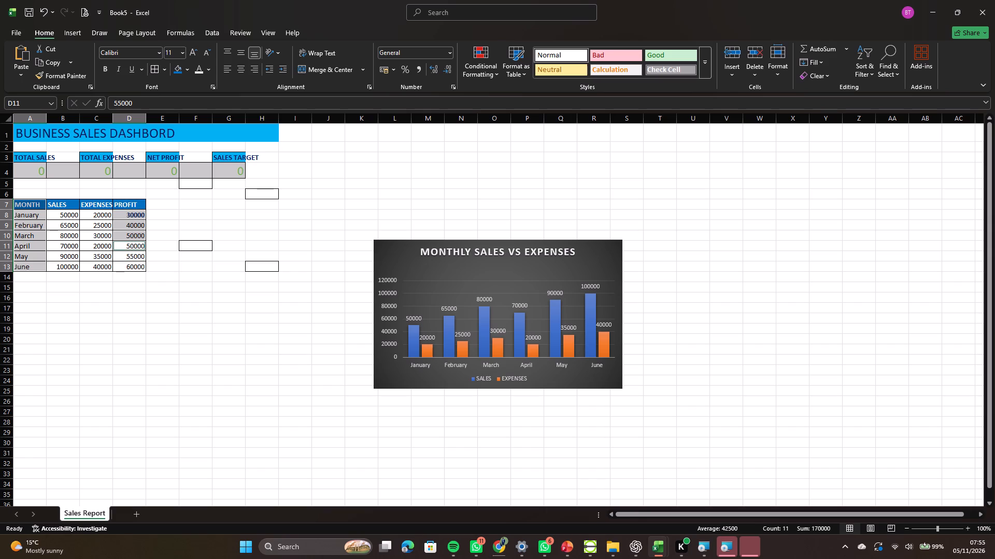
ctrl+click(134, 214)
ctrl+click(134, 225)
ctrl+click(134, 234)
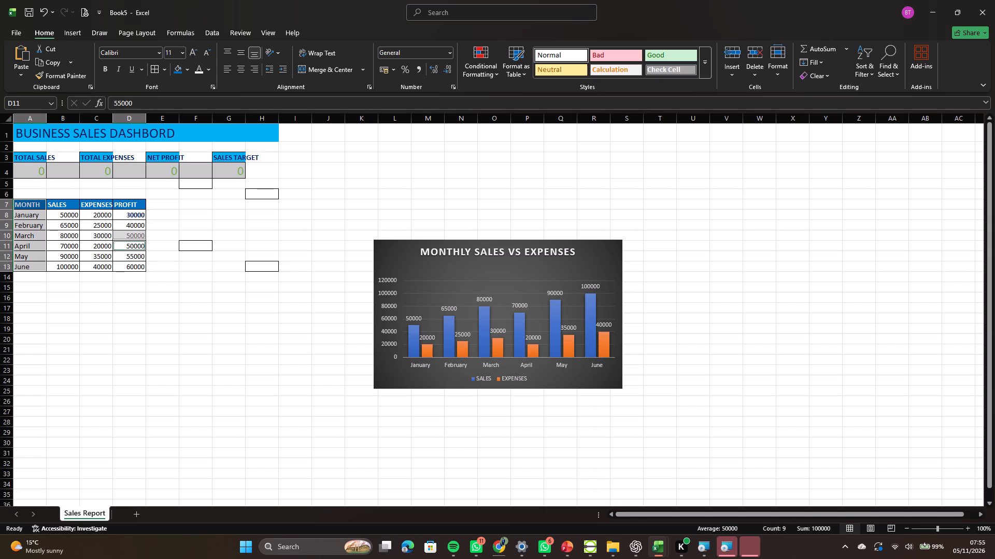
ctrl+click(133, 201)
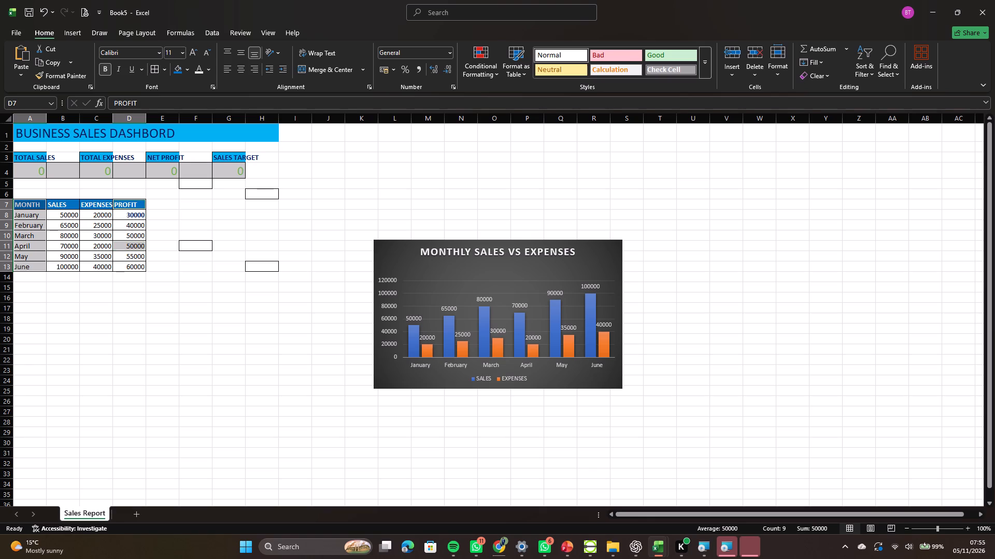
ctrl+click(134, 269)
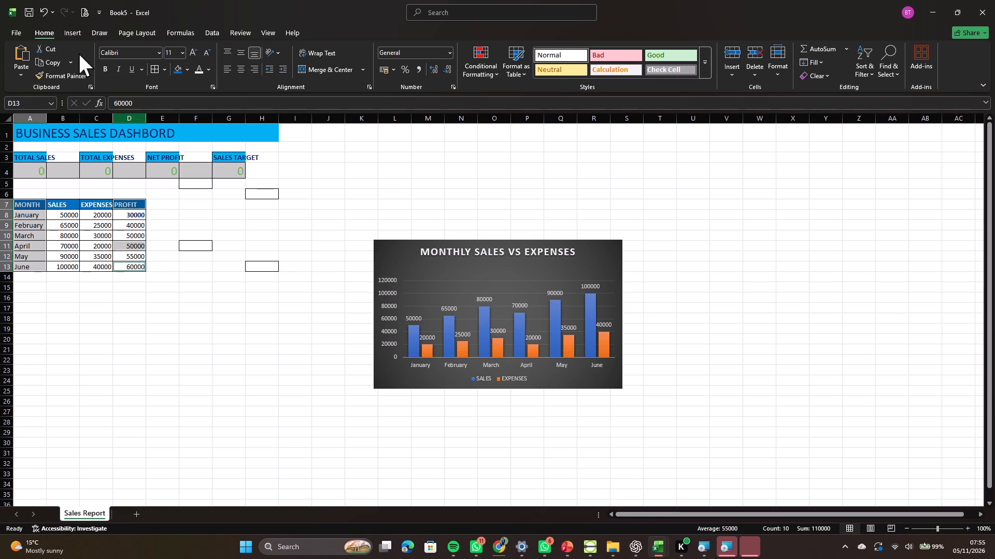
ctrl+click(136, 213)
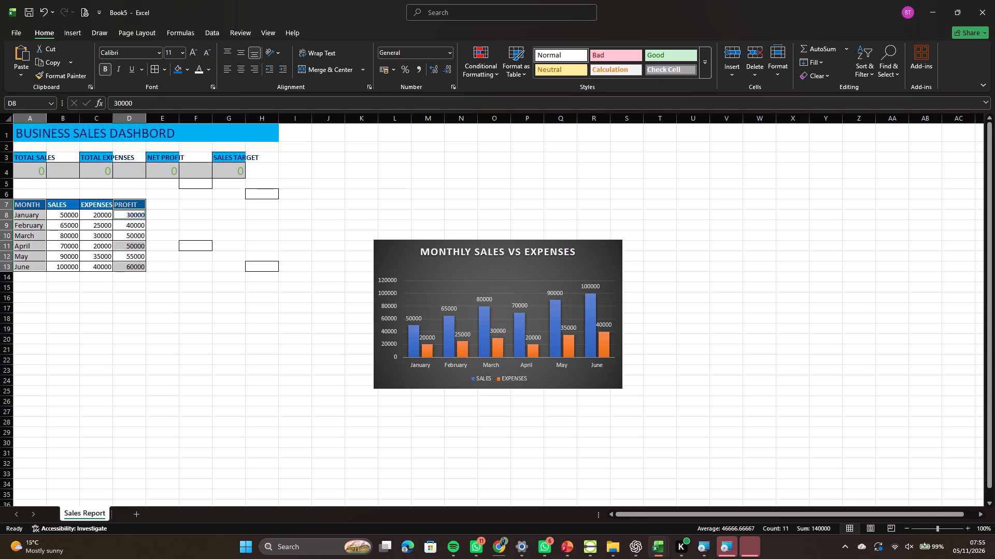
ctrl+click(136, 227)
ctrl+click(135, 244)
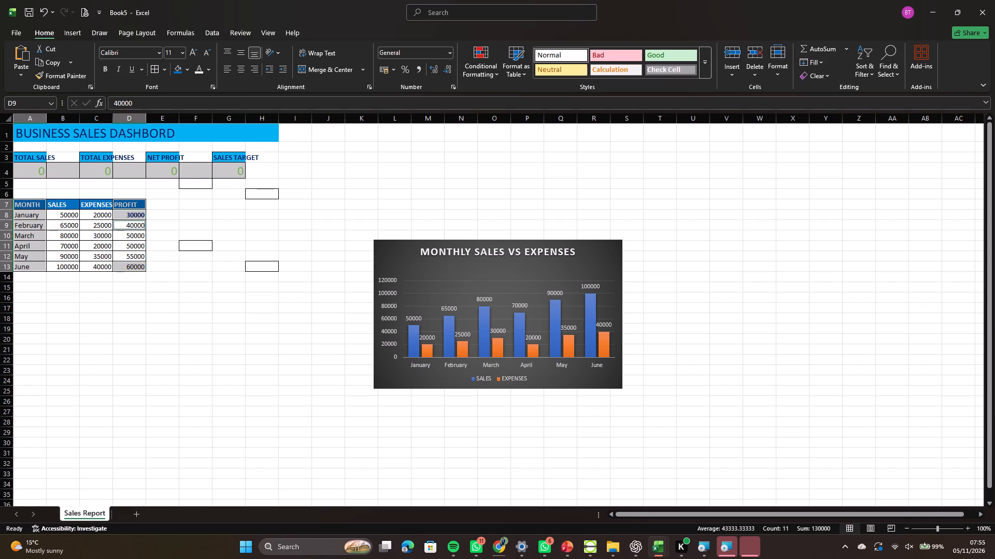
ctrl+click(143, 200)
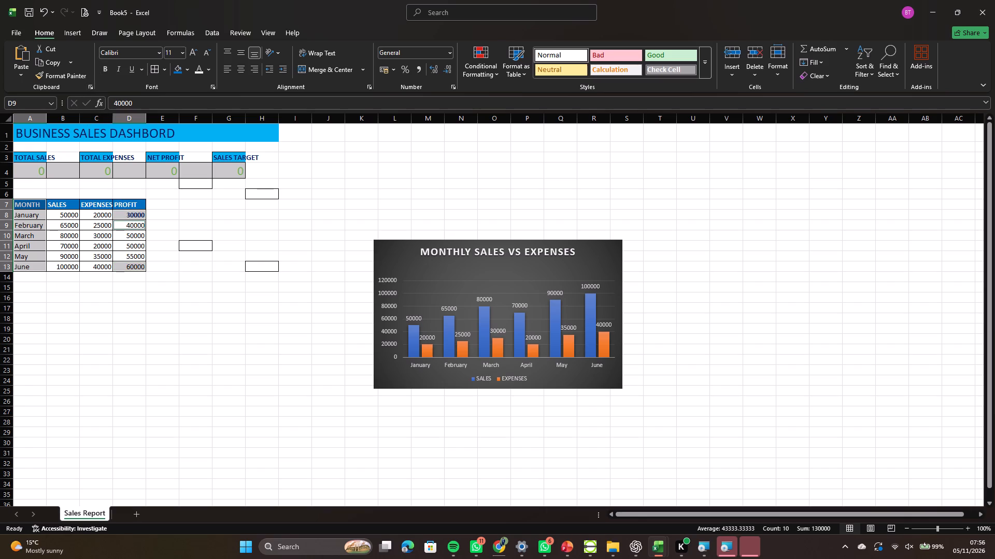
ctrl+click(155, 278)
ctrl+click(141, 274)
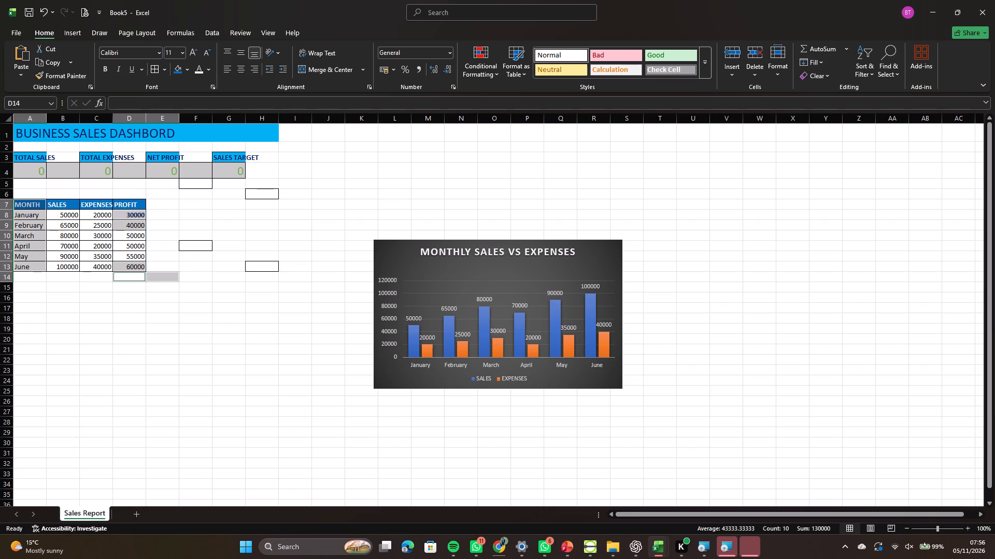
ctrl+click(137, 232)
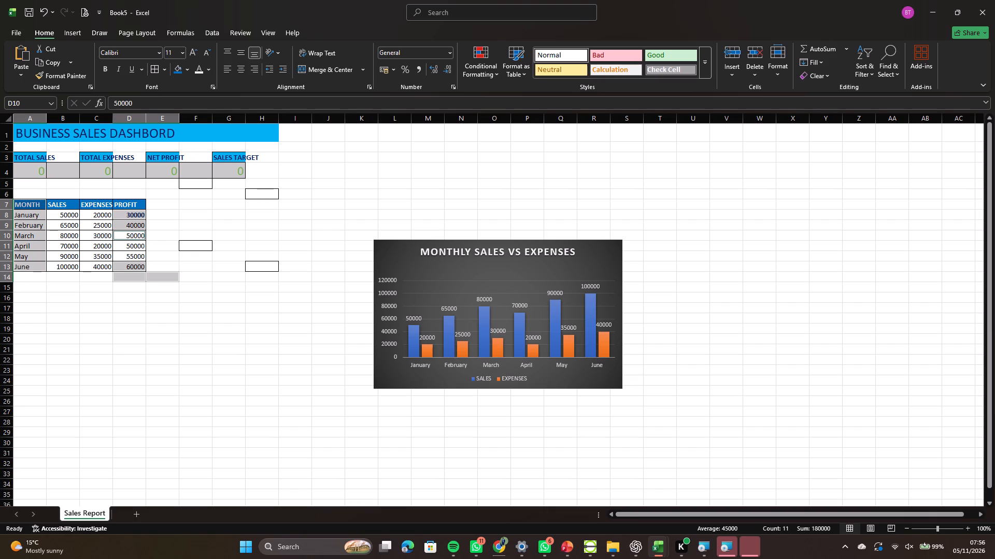
ctrl+click(137, 242)
ctrl+click(137, 243)
ctrl+drag(136, 250, 136, 260)
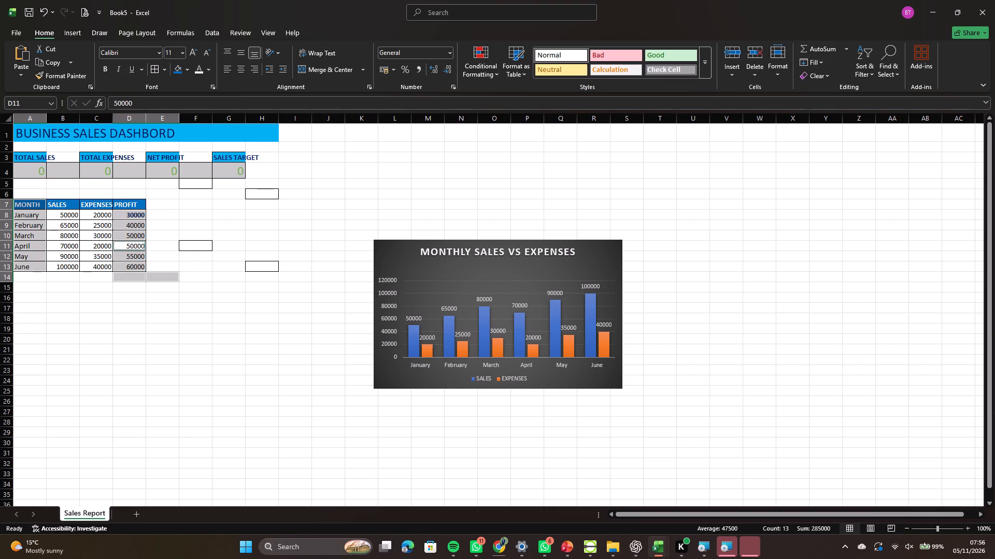
ctrl+drag(136, 260, 136, 274)
ctrl+drag(136, 274, 139, 214)
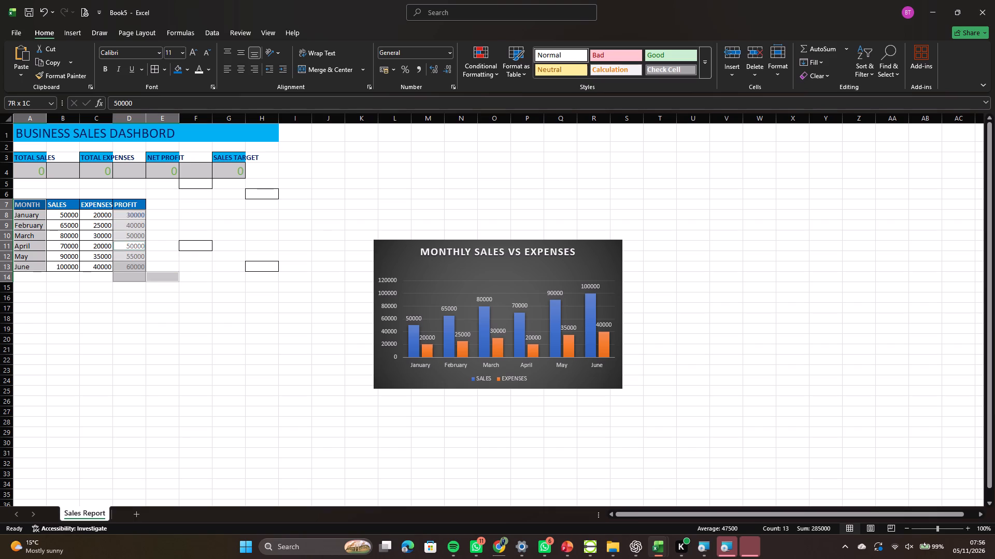
Adjust the selection to the month cells with the PROFIT header and June's profit cell, and insert a 2-D pie chart.
ctrl+drag(139, 214, 138, 209)
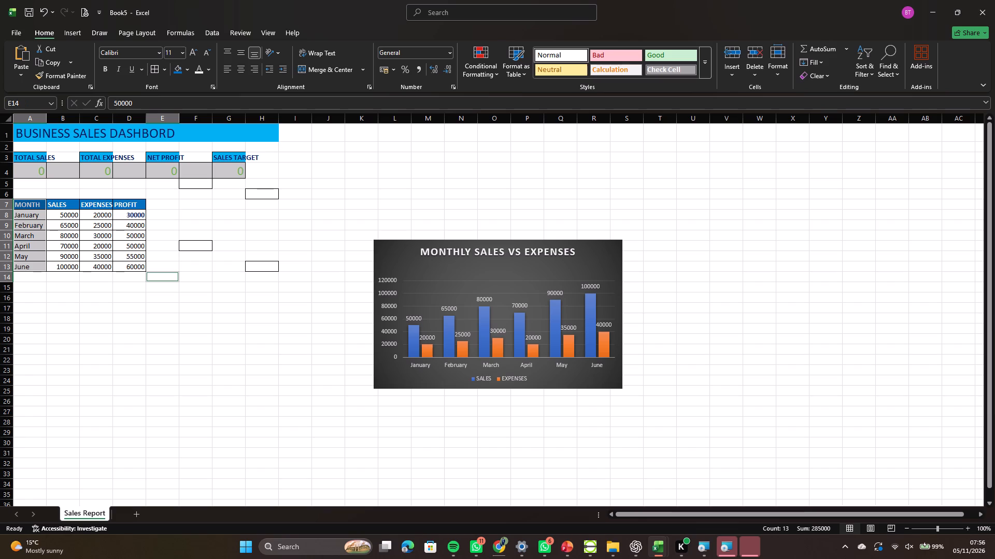
ctrl+click(135, 206)
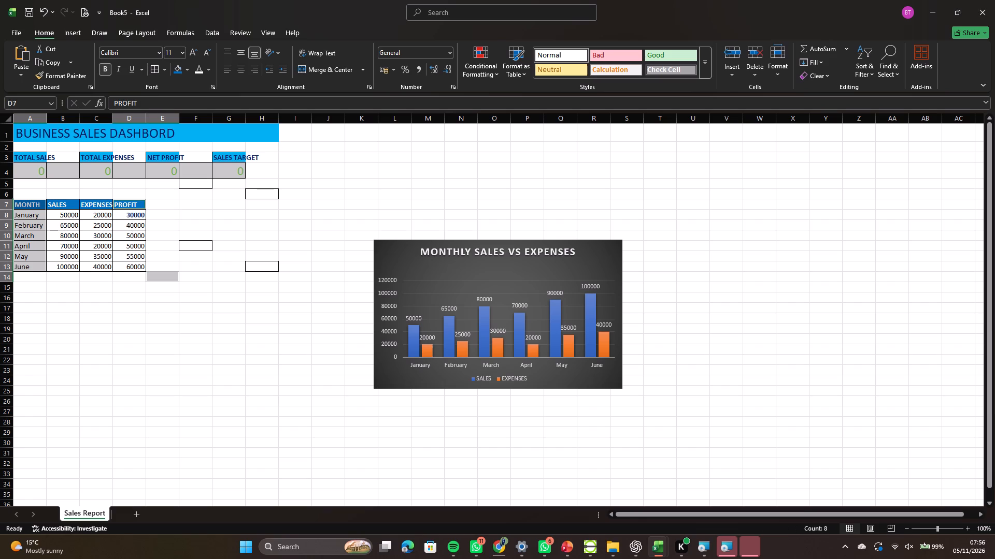
ctrl+click(138, 203)
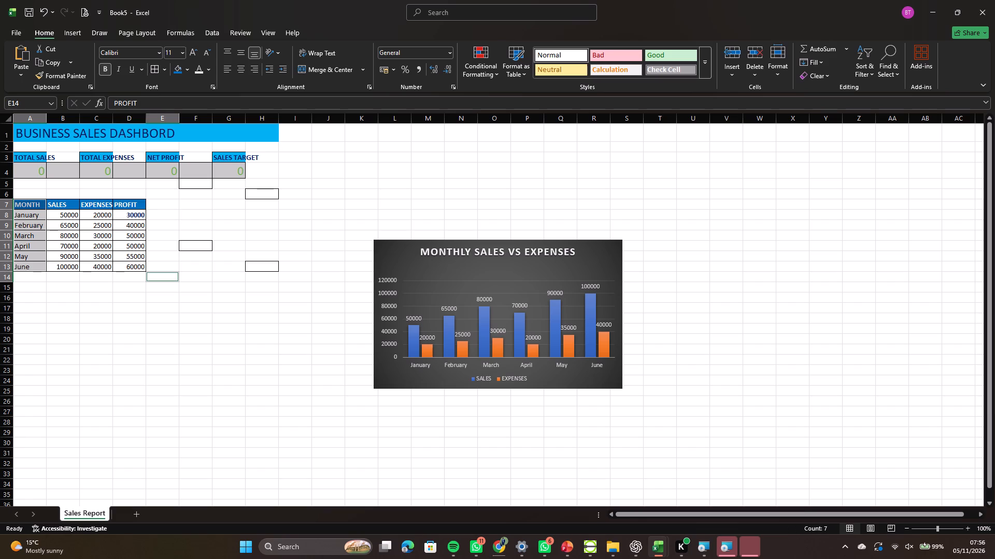
ctrl+click(138, 203)
ctrl+click(133, 268)
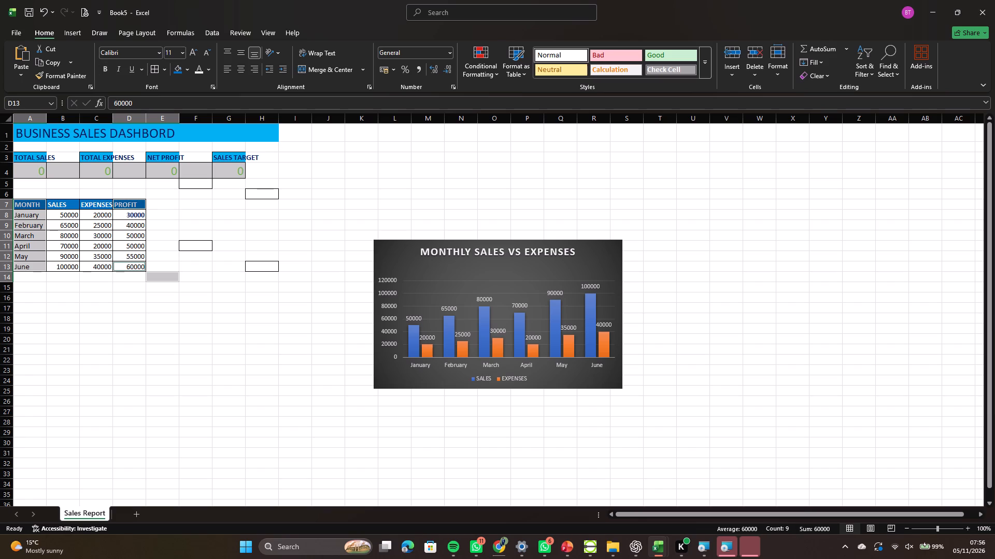
ctrl+click(72, 31)
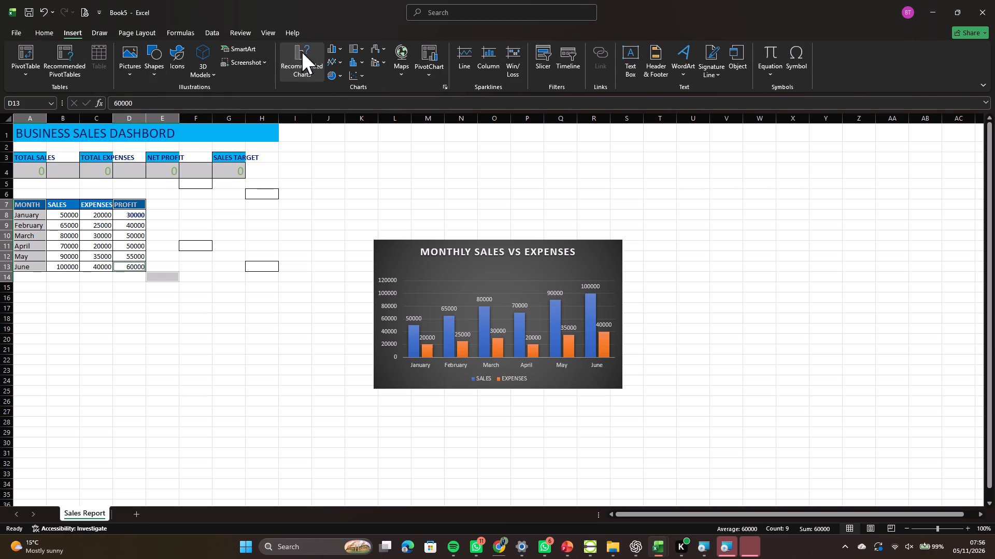
ctrl+click(331, 71)
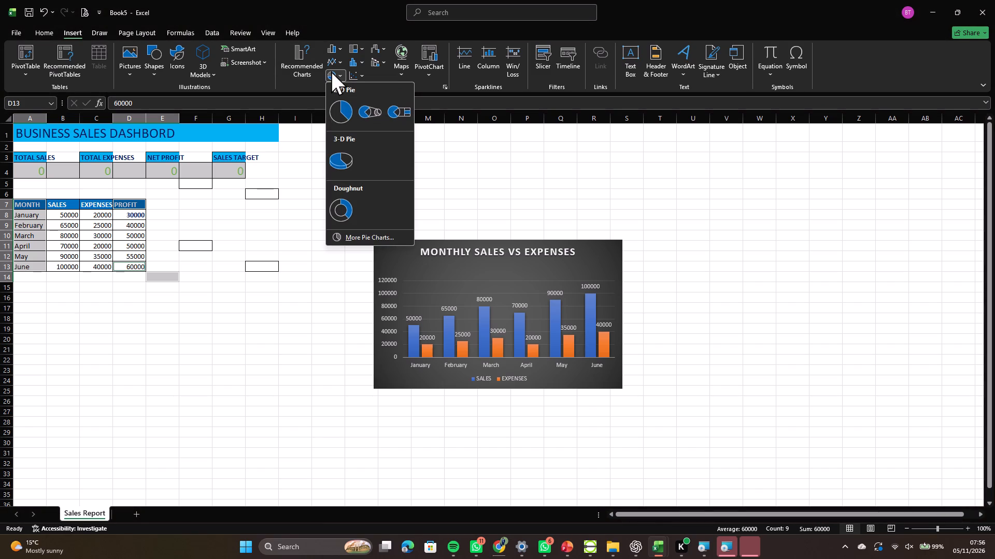
ctrl+click(348, 108)
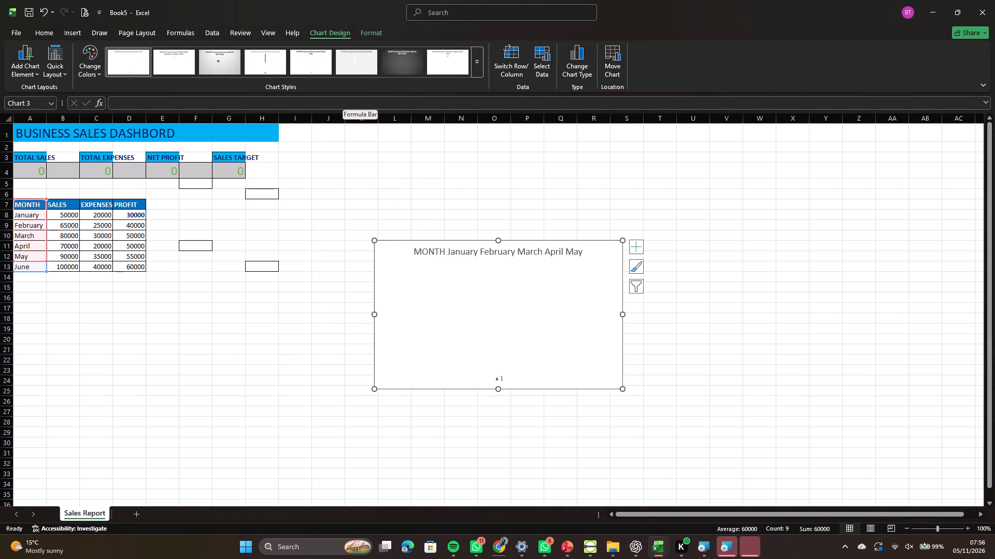
ctrl+click(466, 319)
ctrl+click(466, 319)
ctrl+click(466, 319)
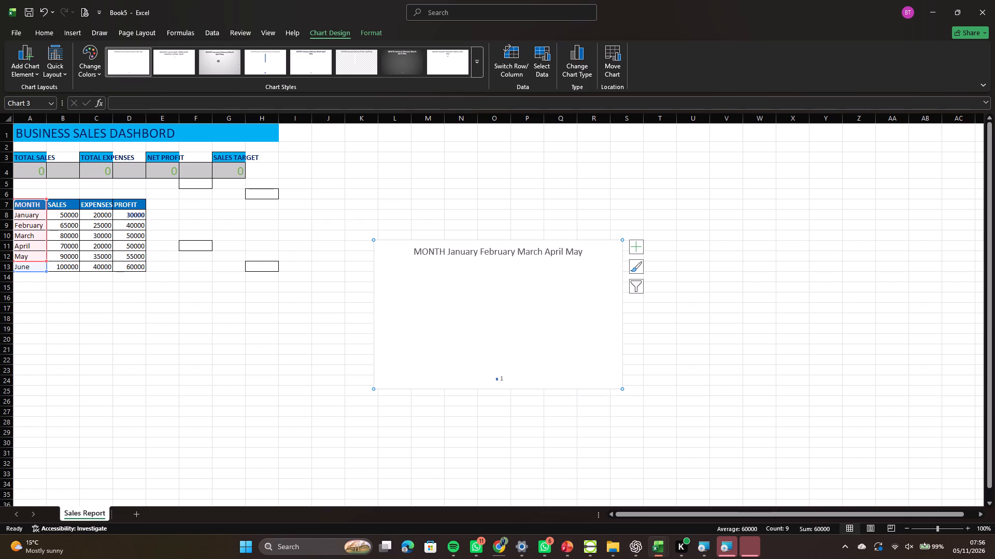
ctrl+click(515, 300)
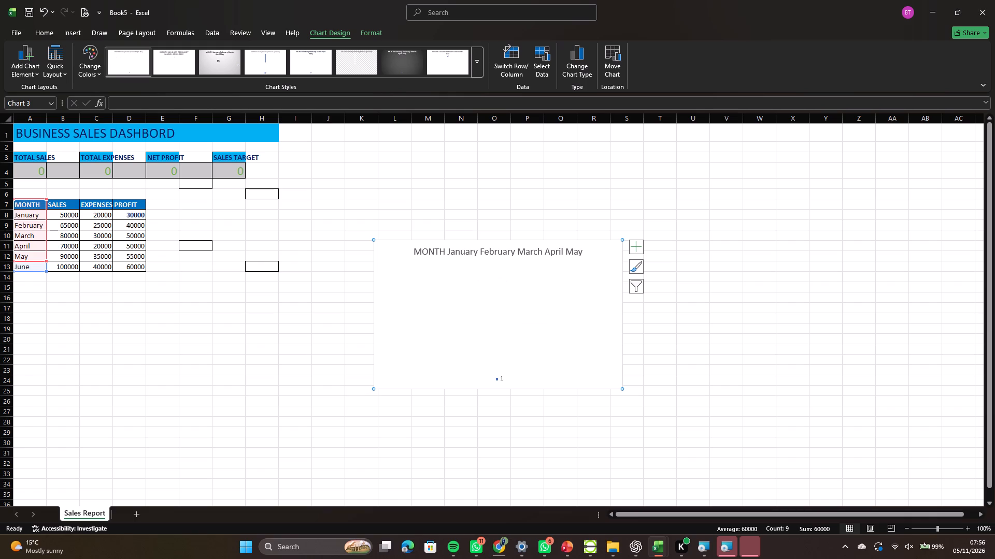
Replace the month names in the new pie chart's title so that it reads MONTHLY PROFITDISTRIBUTION.
click(571, 249)
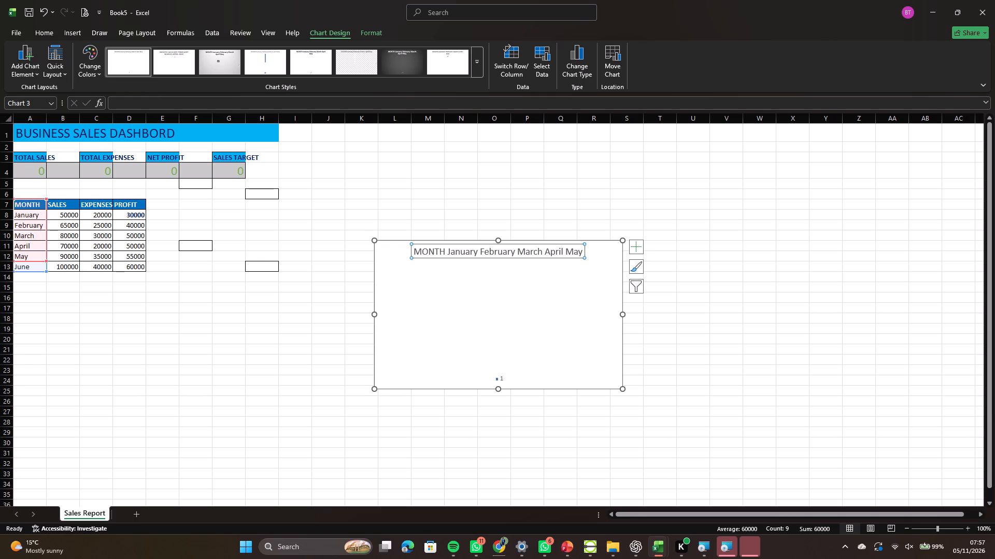
click(576, 251)
click(581, 252)
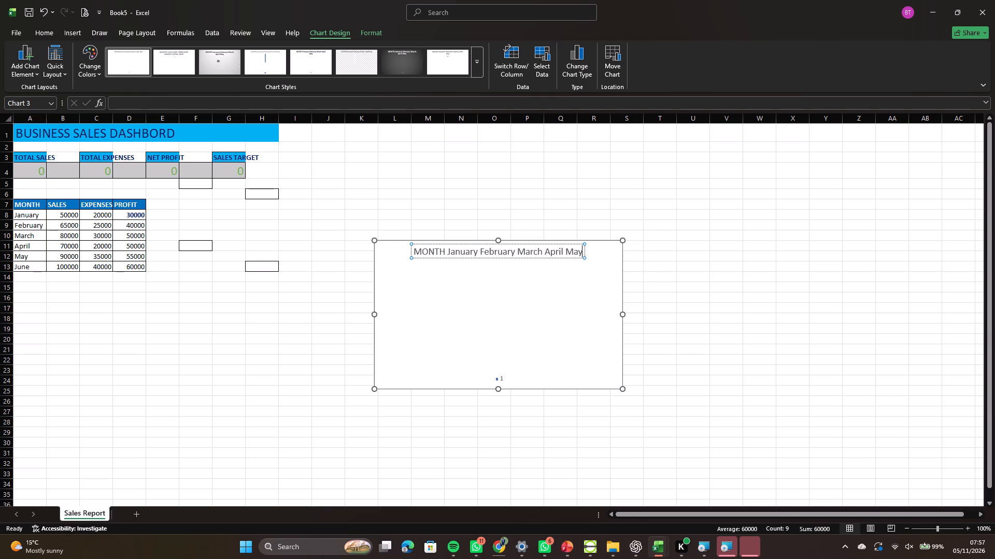
key(BackSpace)
key(BackSpace)
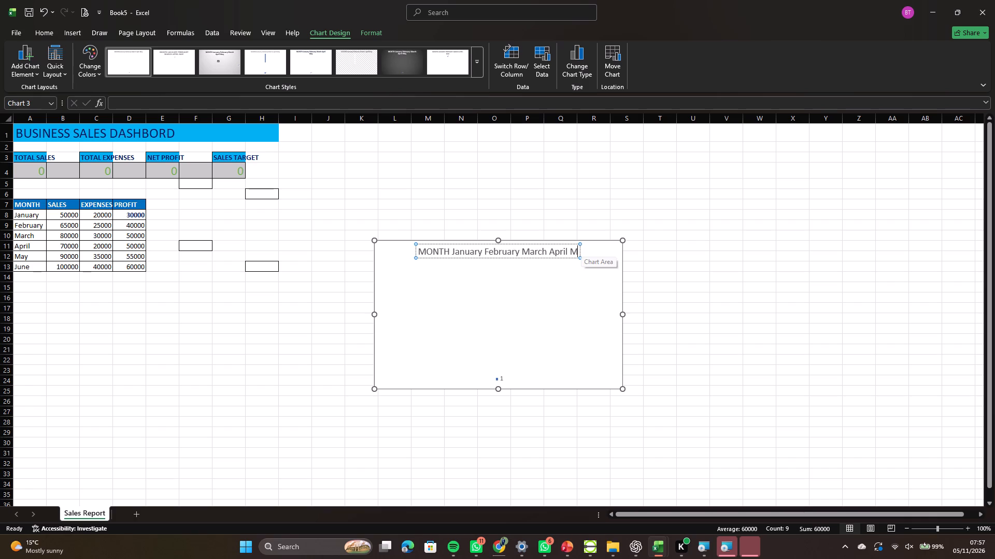
key(BackSpace)
key(BackSpace)
key(BackSpace)
key(BackSpace)
key(BackSpace)
key(BackSpace)
key(BackSpace)
key(BackSpace)
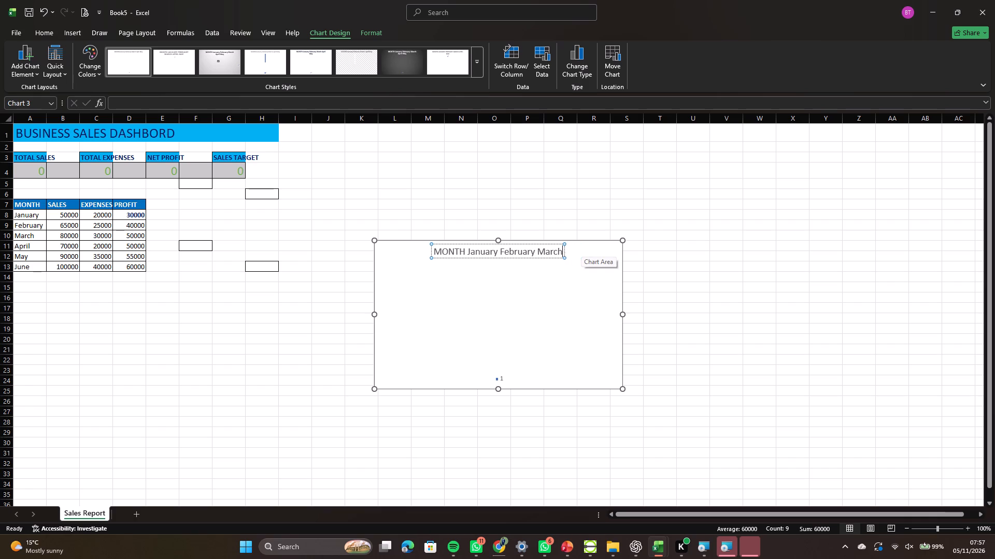
key(BackSpace)
key(BackSpace)
key(BackSpace)
key(BackSpace)
key(BackSpace)
key(BackSpace)
key(BackSpace)
key(BackSpace)
key(BackSpace)
key(BackSpace)
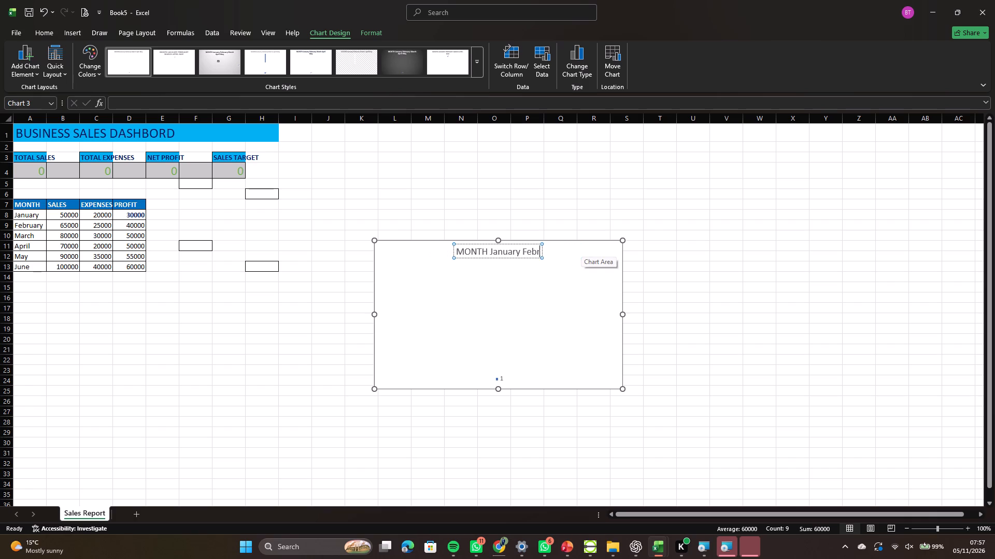
key(BackSpace)
key(BackSpace)
key(BackSpace)
key(BackSpace)
key(BackSpace)
key(BackSpace)
key(BackSpace)
key(BackSpace)
key(BackSpace)
key(BackSpace)
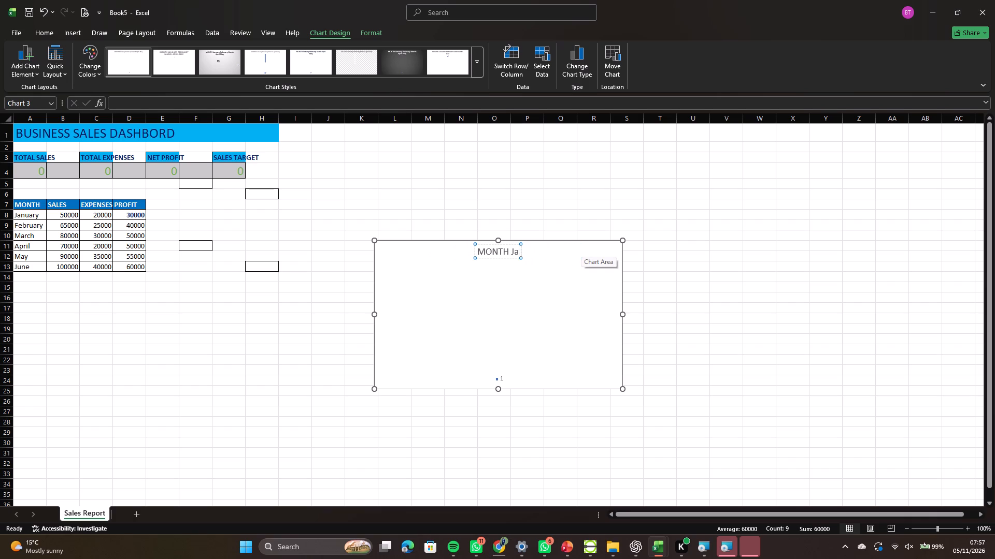
key(BackSpace)
key(BackSpace)
key(BackSpace)
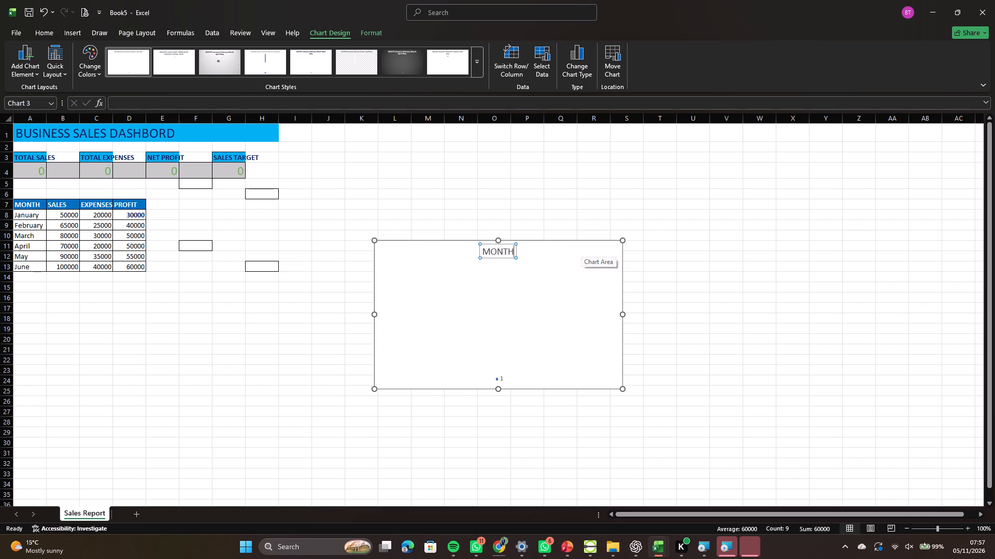
text(LY)
key(space)
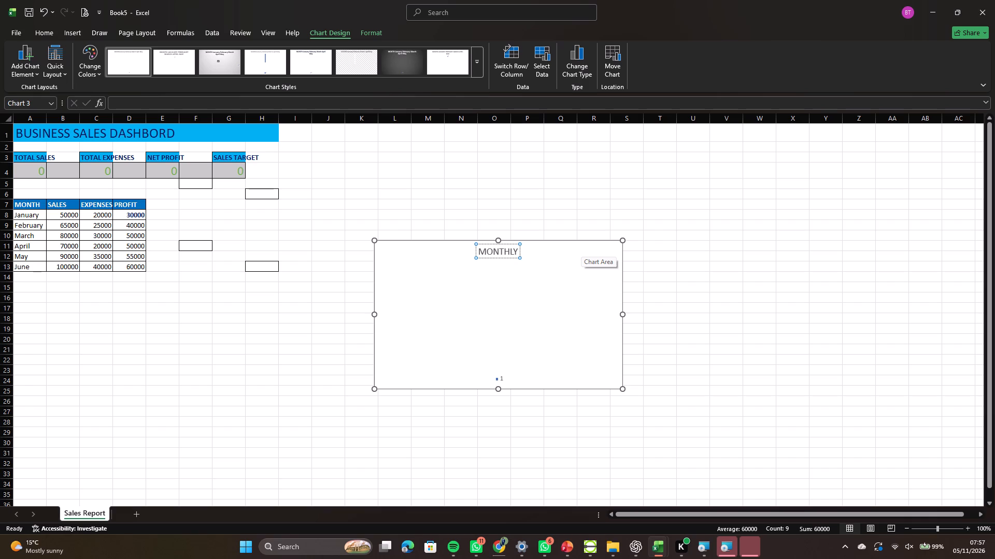
key(p)
text(ROFIT)
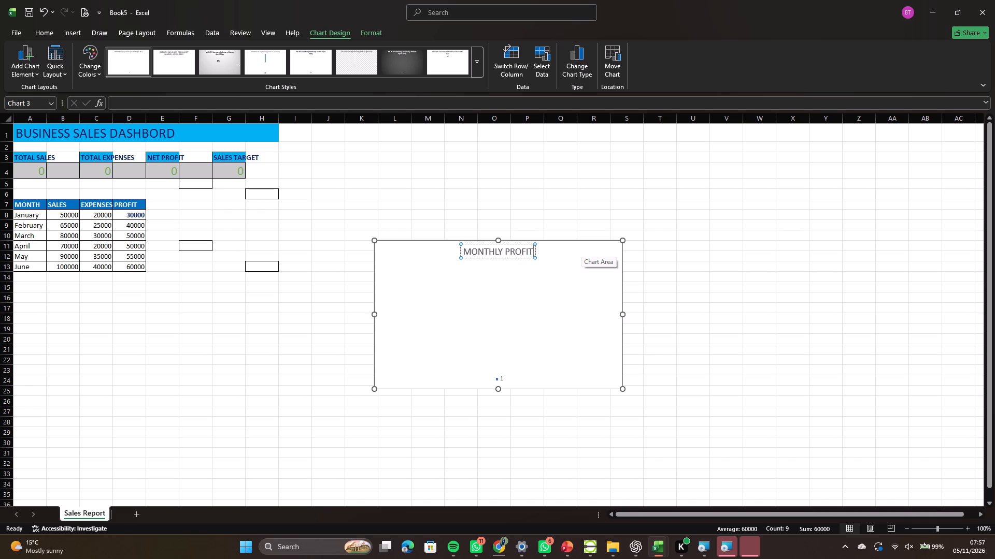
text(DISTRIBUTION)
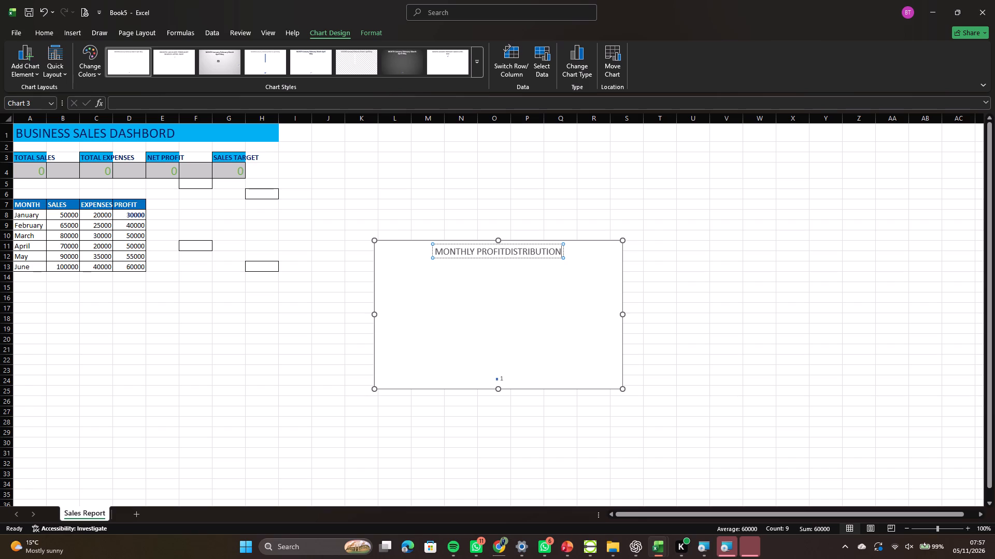
Insert the missing space in the pie chart's title so that it reads MONTHLY PROFIT DISTRIBUTION.
click(558, 300)
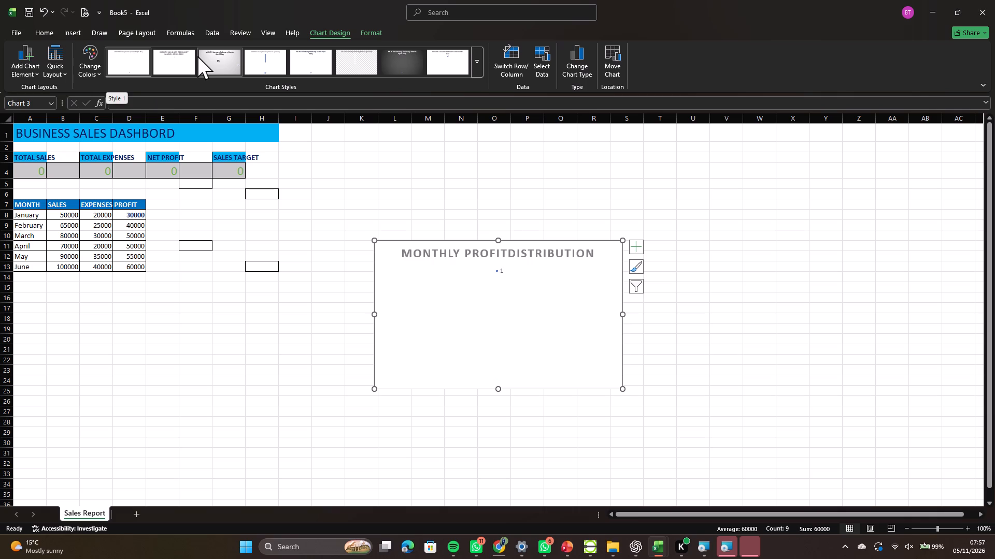
click(511, 259)
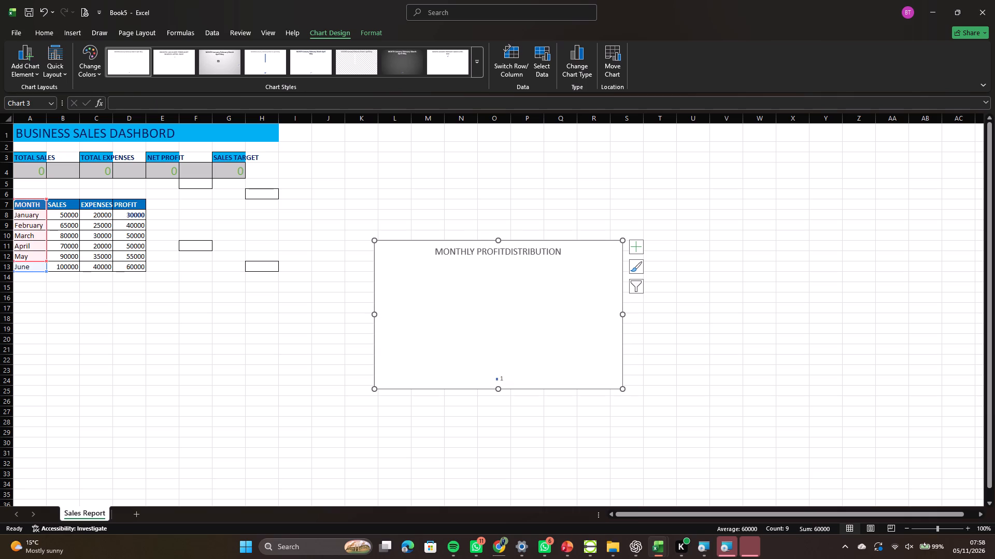
click(507, 248)
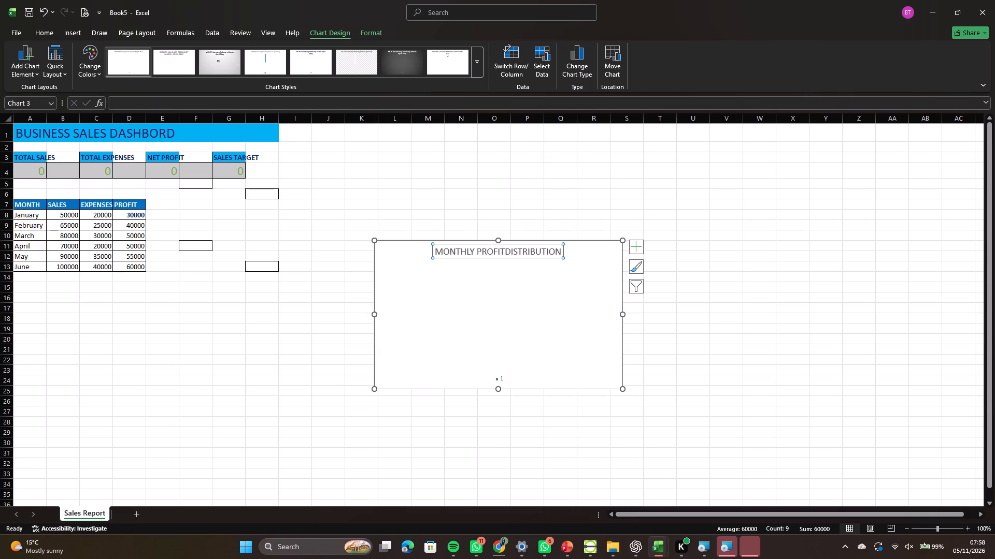
click(501, 251)
click(505, 251)
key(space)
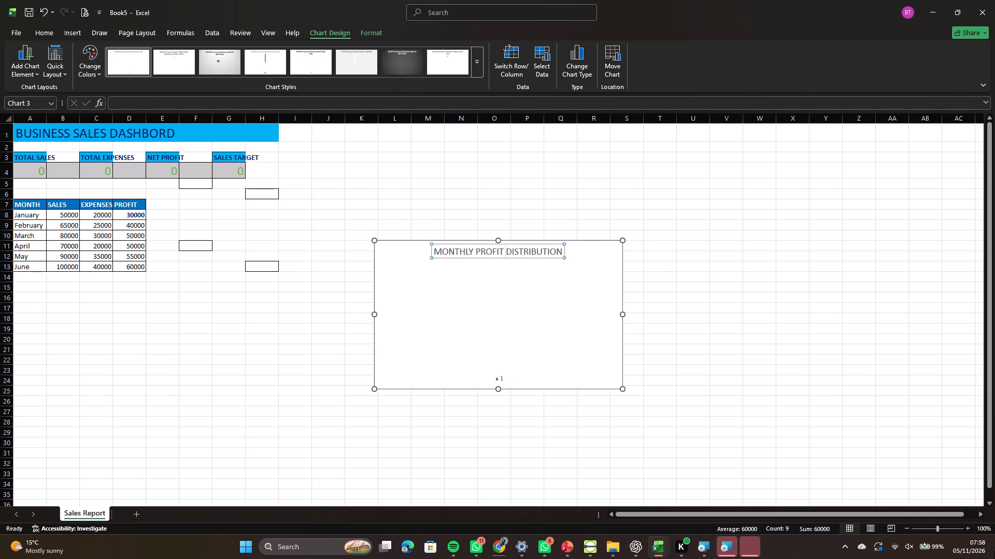
Turn off Bluetooth in the Windows quick settings.
click(899, 548)
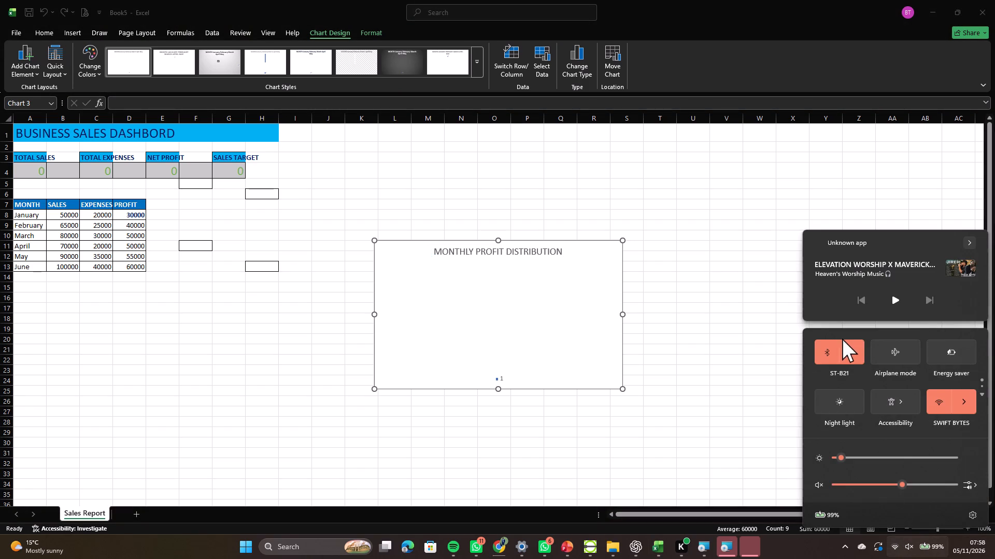
click(829, 352)
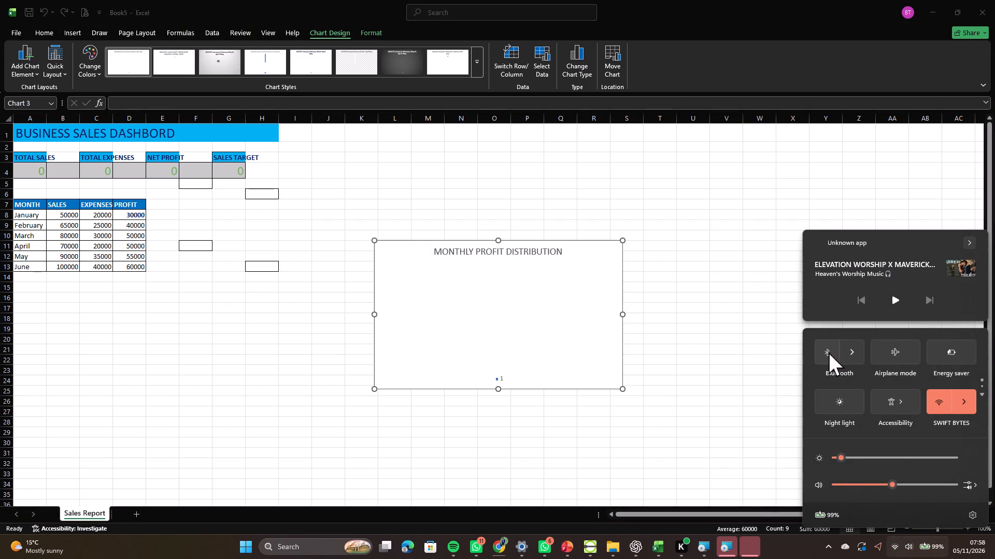
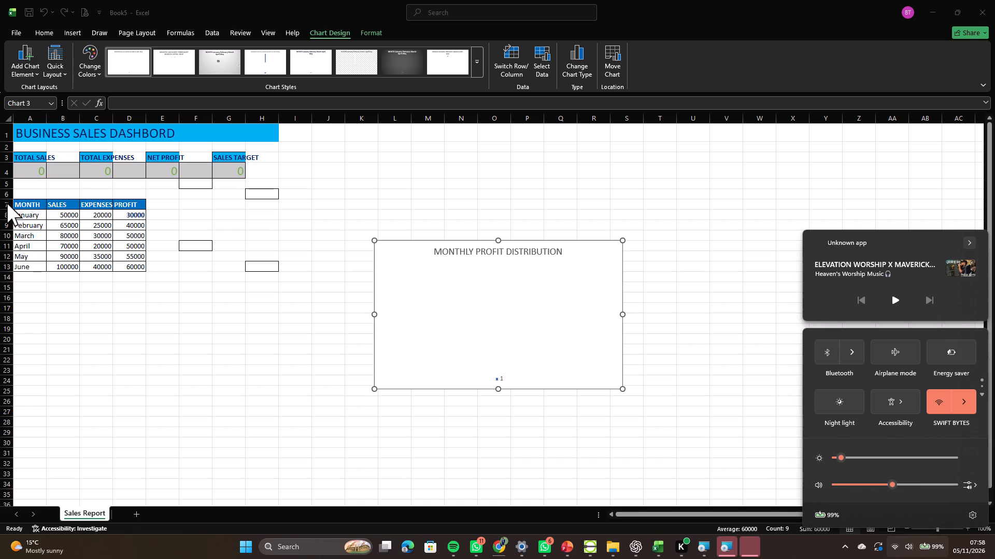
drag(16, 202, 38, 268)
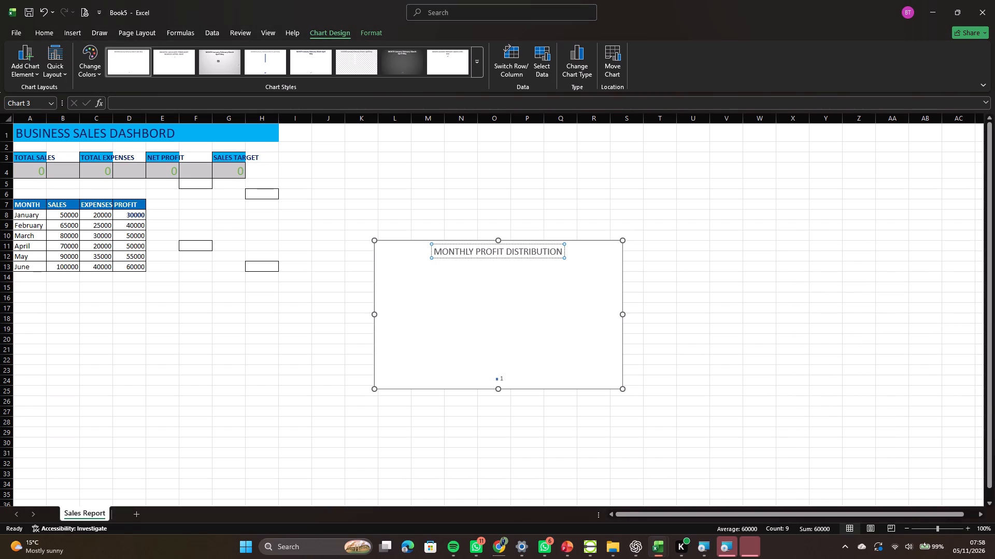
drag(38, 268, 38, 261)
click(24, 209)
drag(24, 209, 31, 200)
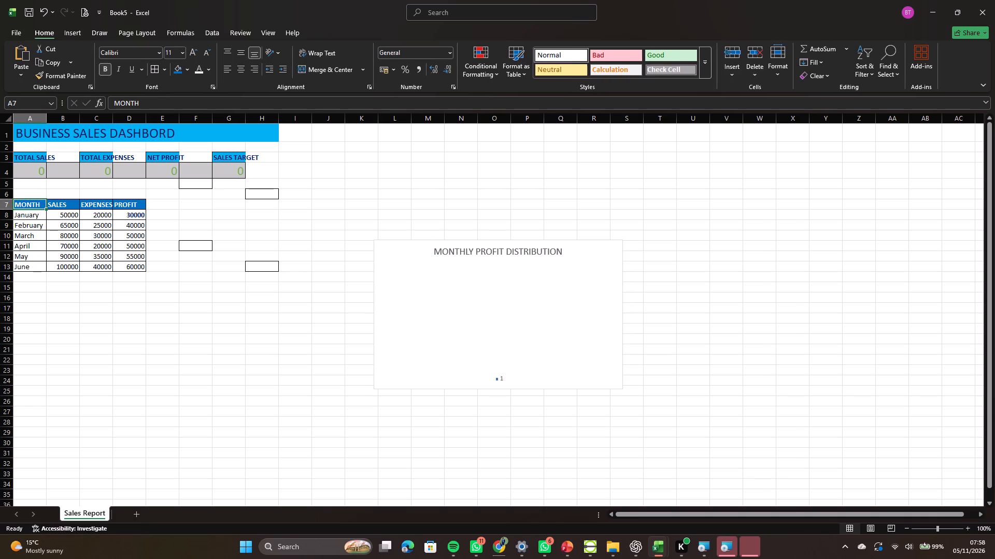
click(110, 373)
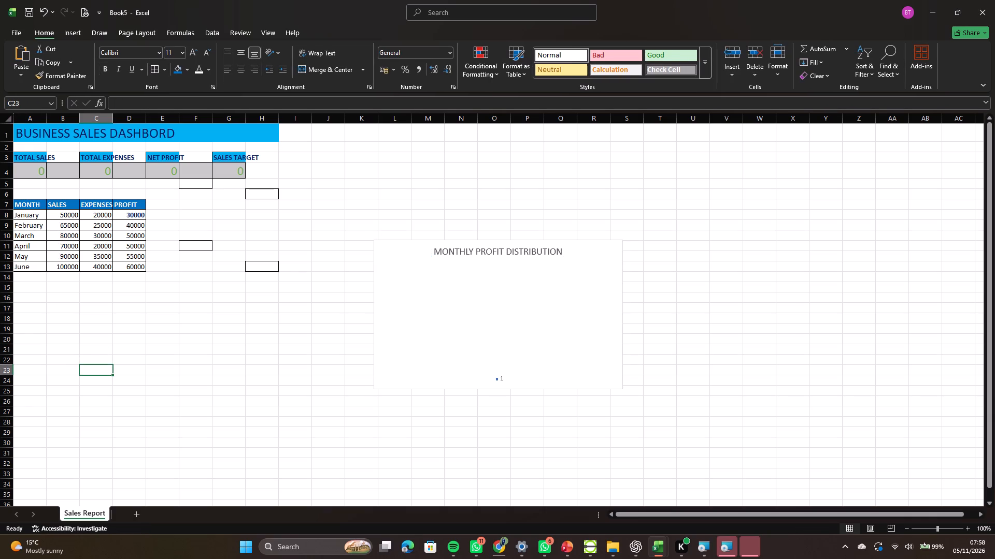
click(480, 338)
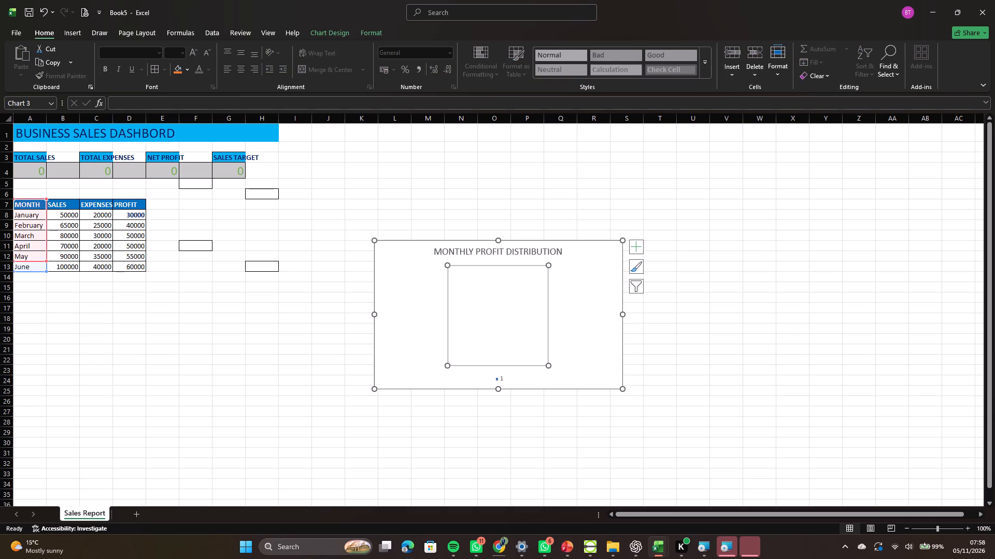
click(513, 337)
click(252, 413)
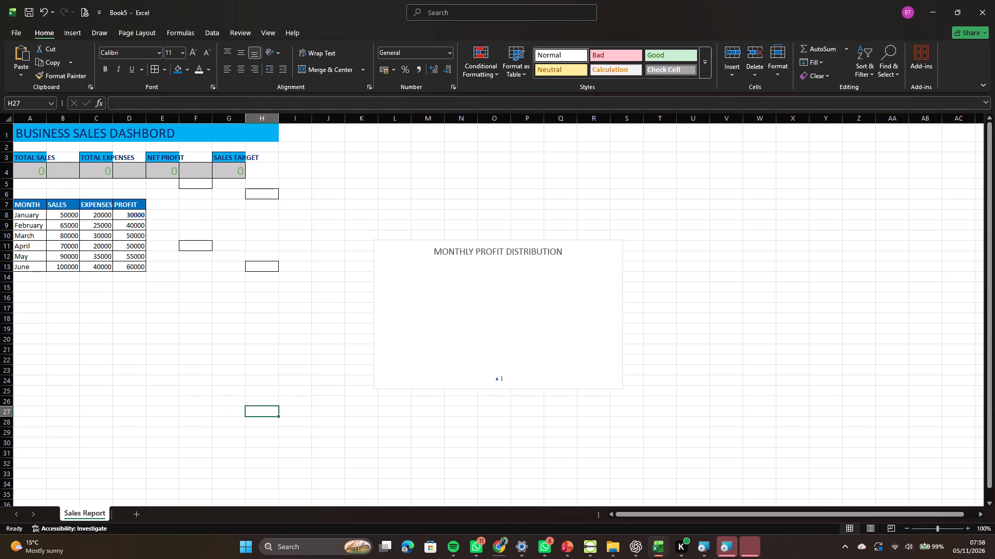
Select the month cells A7:A13 together with the individual profit cells D7 to D14, and insert a 2-D pie chart.
drag(23, 208, 44, 266)
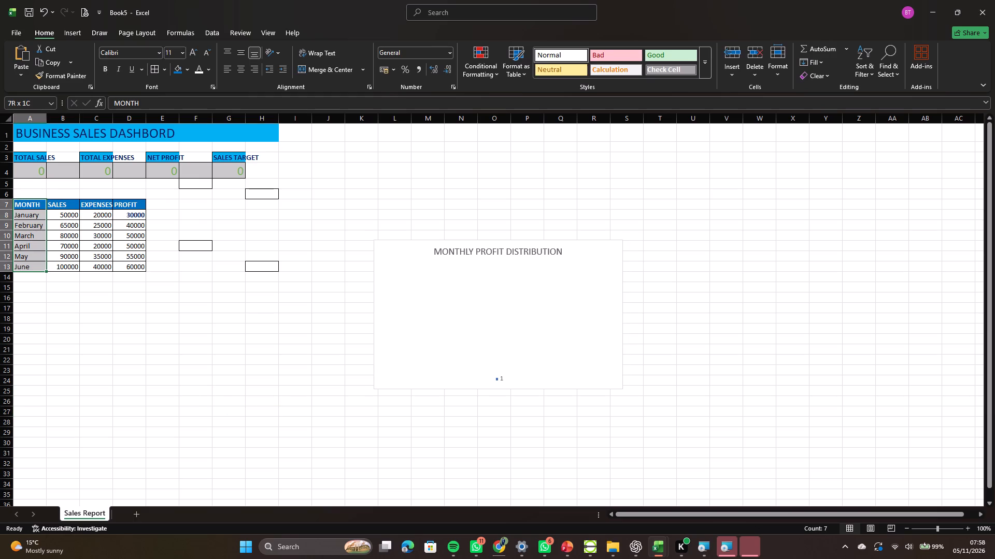
drag(44, 266, 44, 270)
ctrl+click(131, 203)
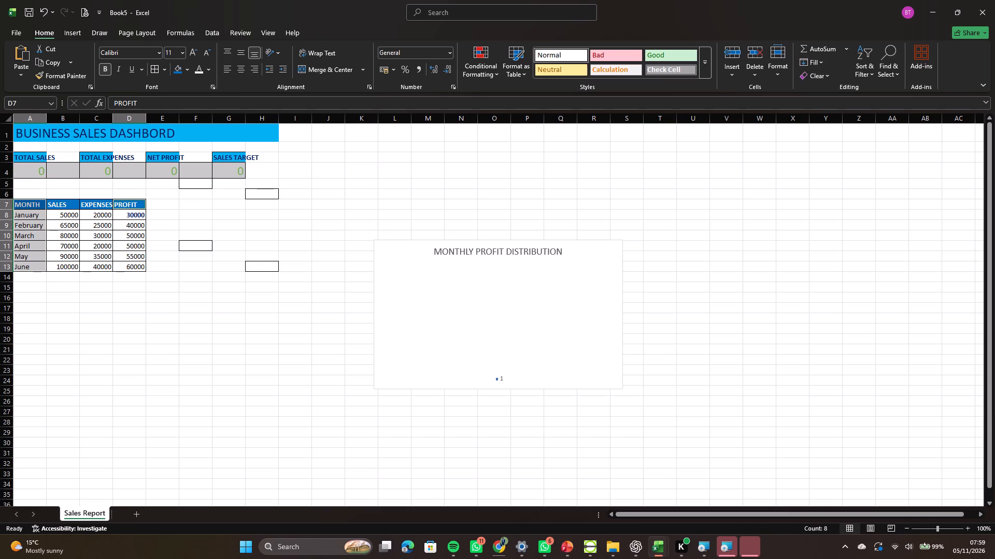
ctrl+click(131, 219)
ctrl+click(132, 228)
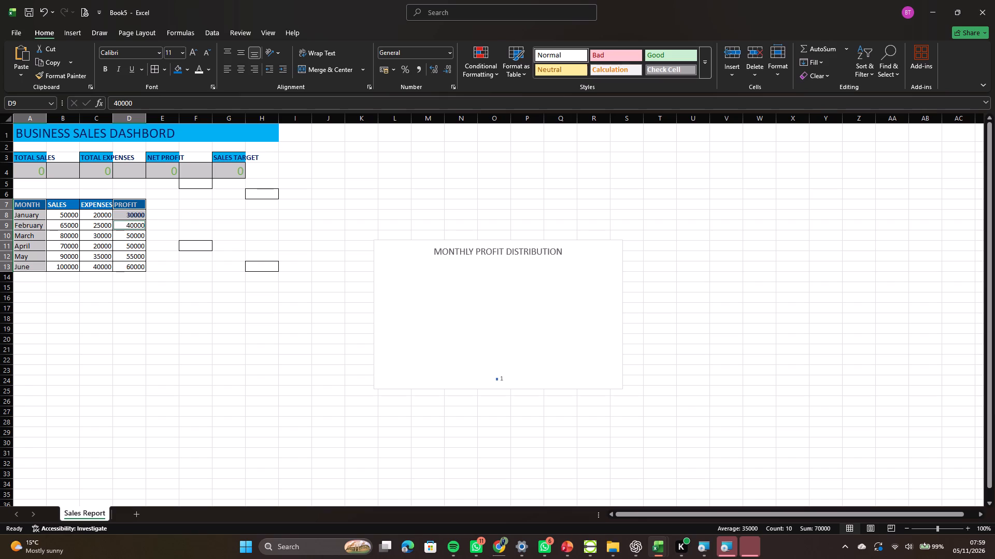
ctrl+click(133, 239)
ctrl+click(133, 248)
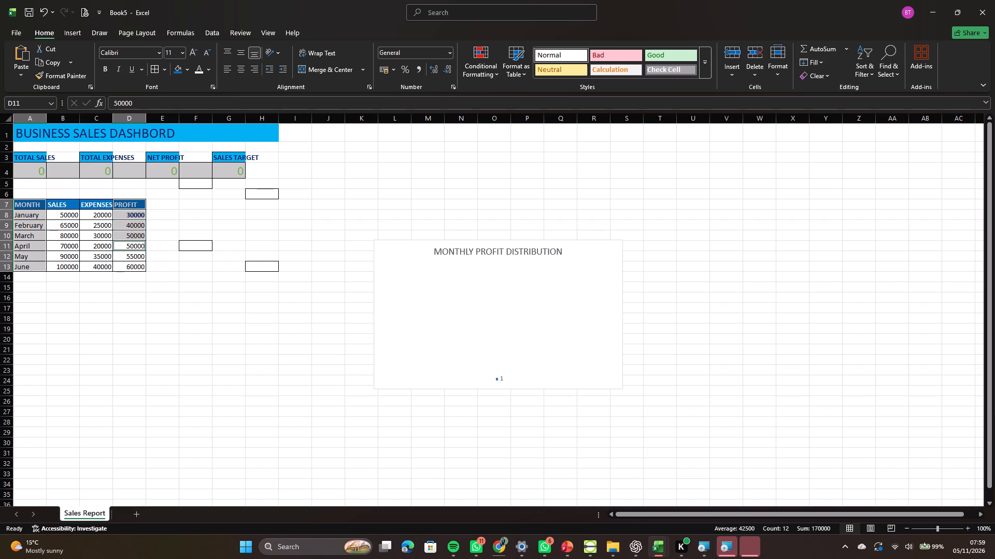
ctrl+click(133, 255)
ctrl+click(133, 263)
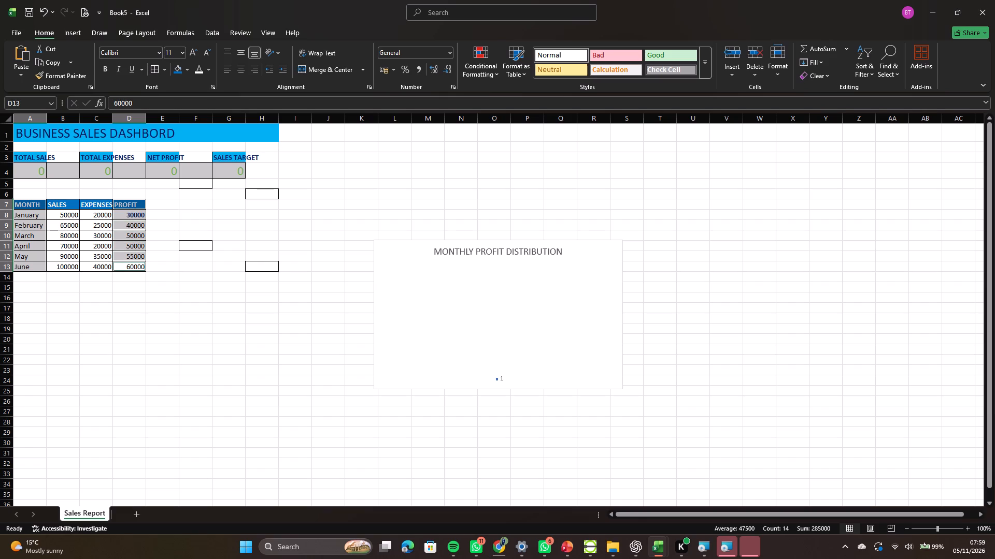
ctrl+click(132, 275)
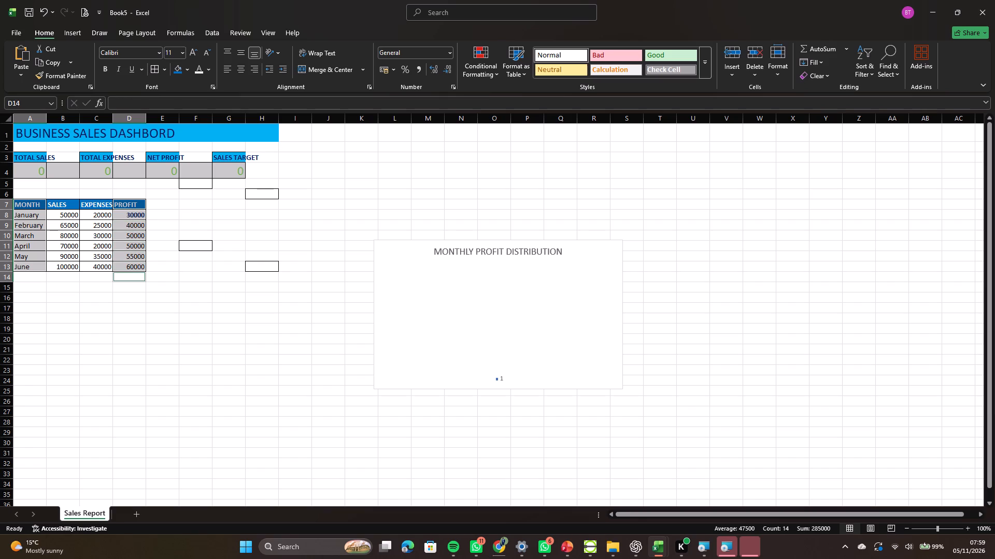
click(74, 29)
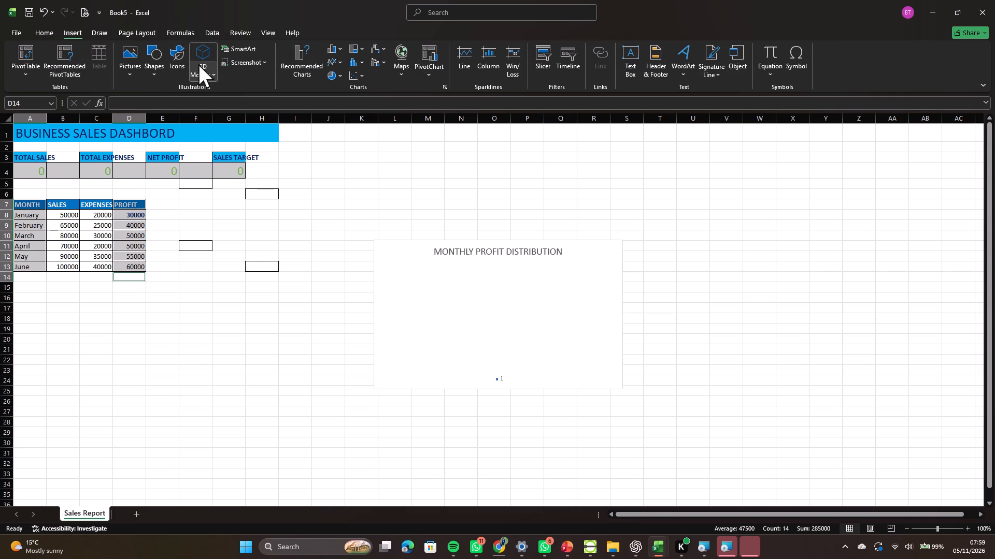
click(329, 77)
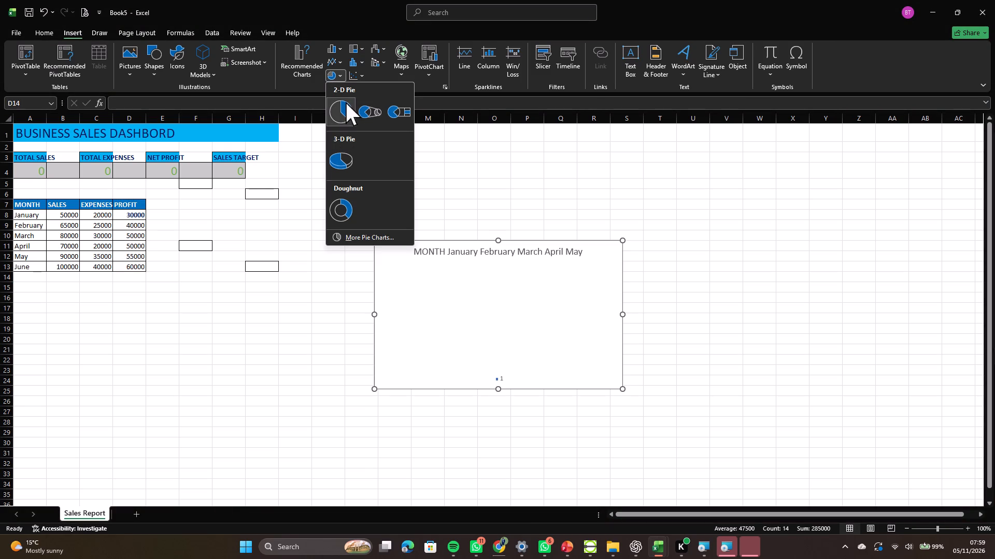
click(339, 109)
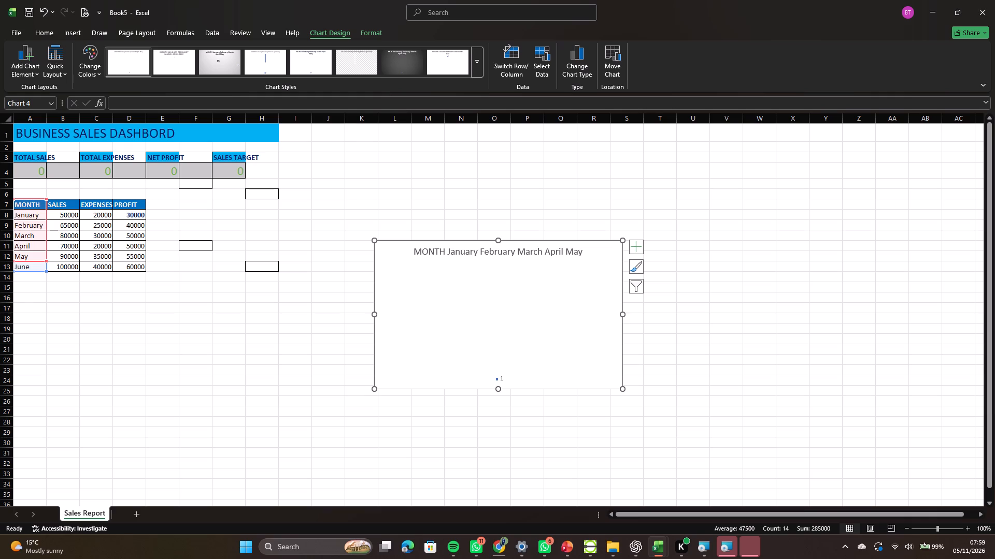
Replace the month names in the new pie chart's title so that it reads MONTH LY PROFIT DISTRIBUTION.
click(474, 279)
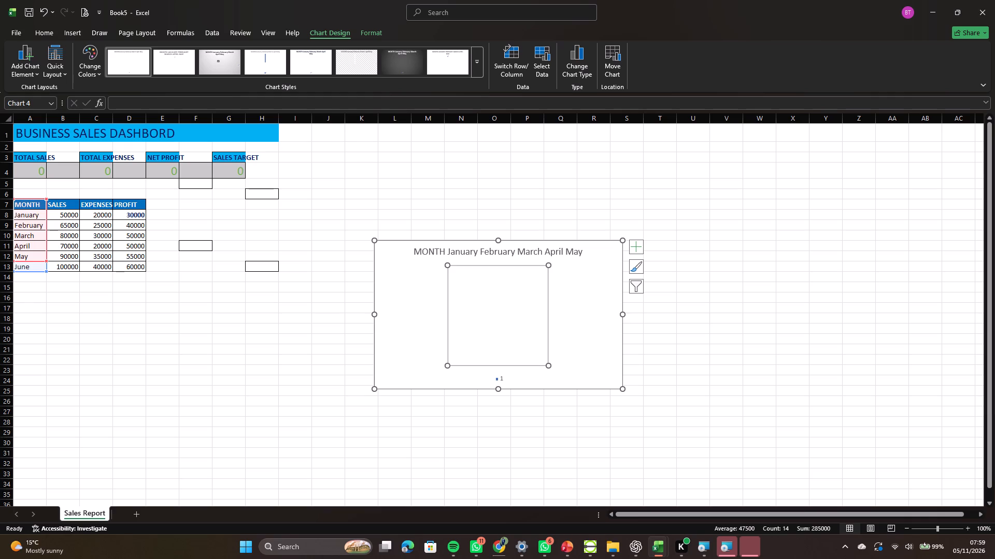
click(474, 253)
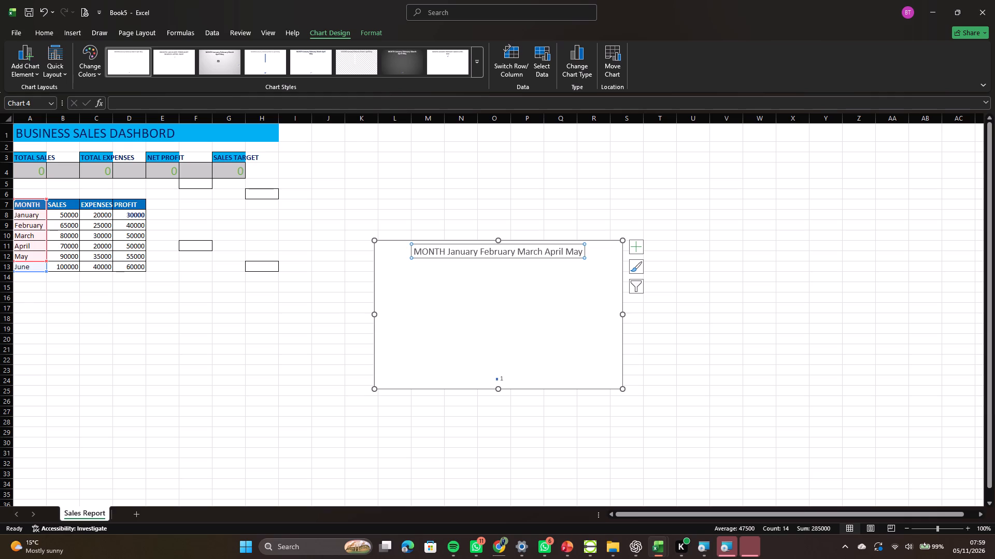
double_click(581, 250)
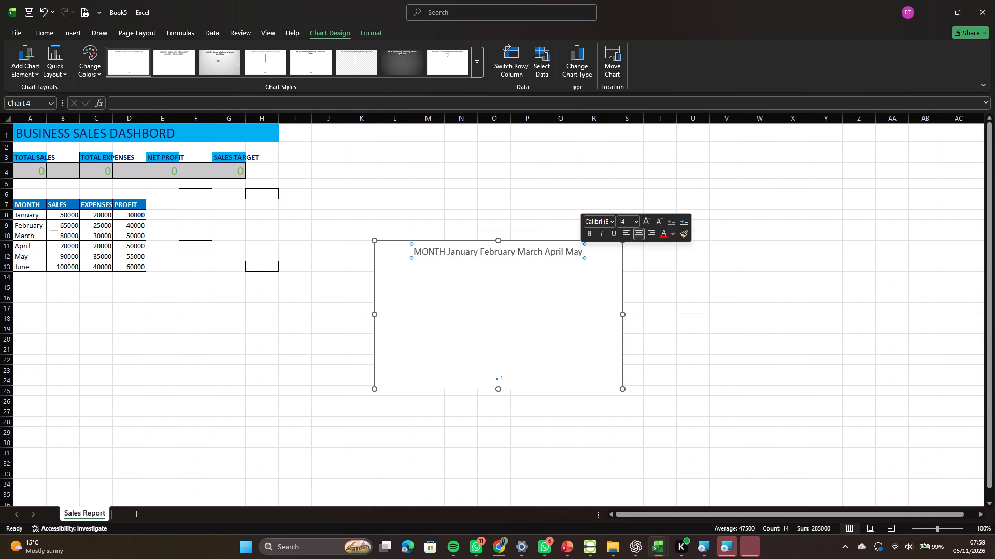
key(BackSpace)
key(BackSpace)
key(BackSpace)
key(BackSpace)
key(BackSpace)
key(BackSpace)
key(BackSpace)
key(BackSpace)
key(BackSpace)
key(BackSpace)
key(BackSpace)
key(BackSpace)
key(BackSpace)
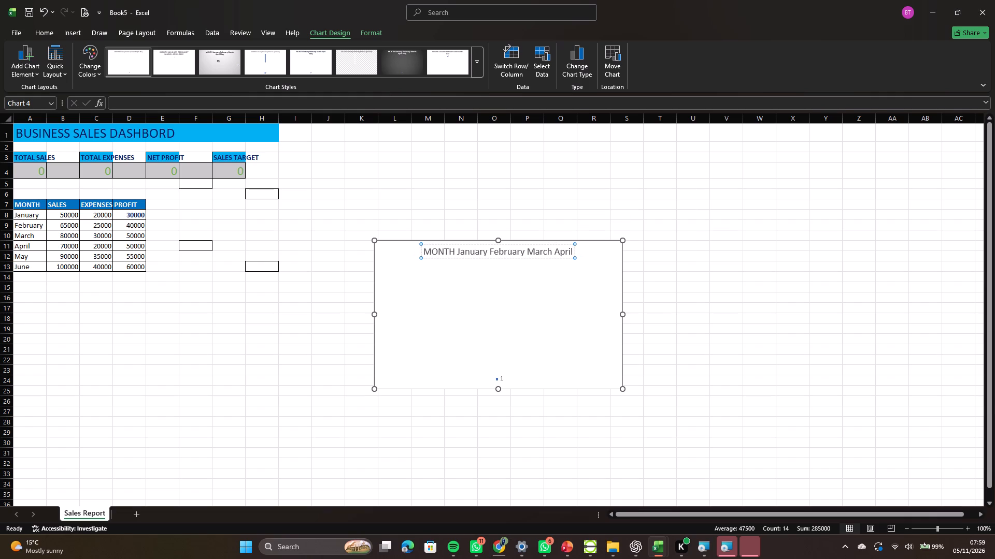
key(BackSpace)
key(BackSpace)
key(BackSpace)
key(BackSpace)
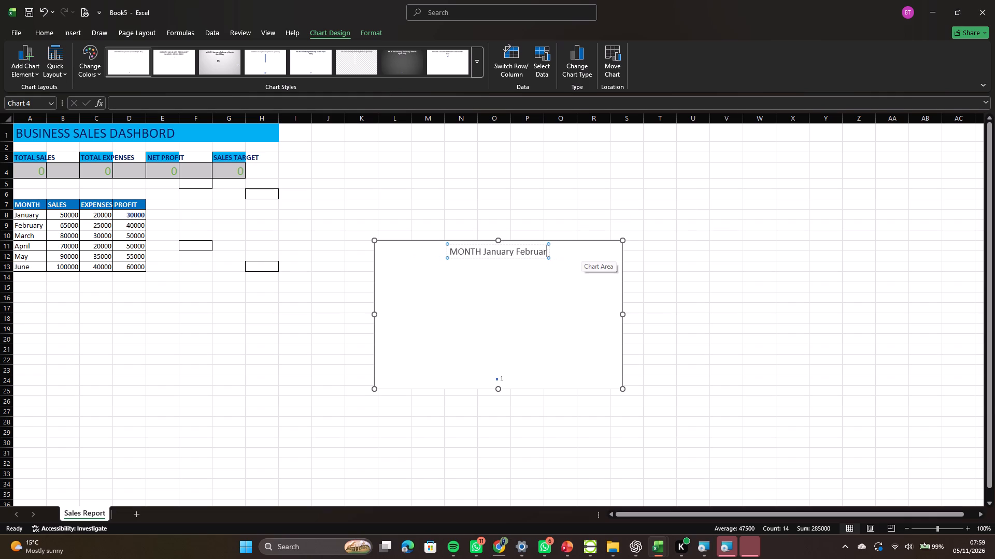
key(BackSpace)
key(BackSpace)
key(BackSpace)
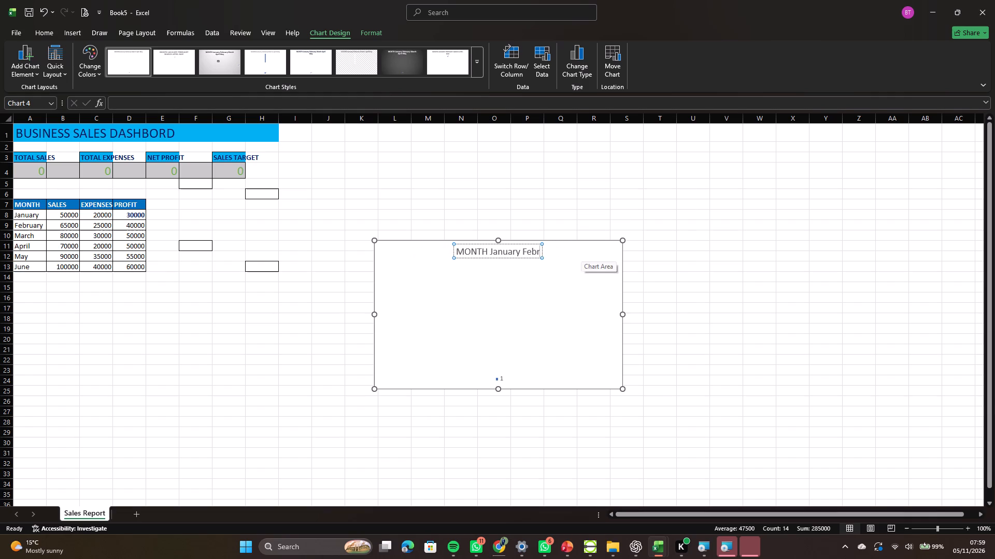
key(BackSpace)
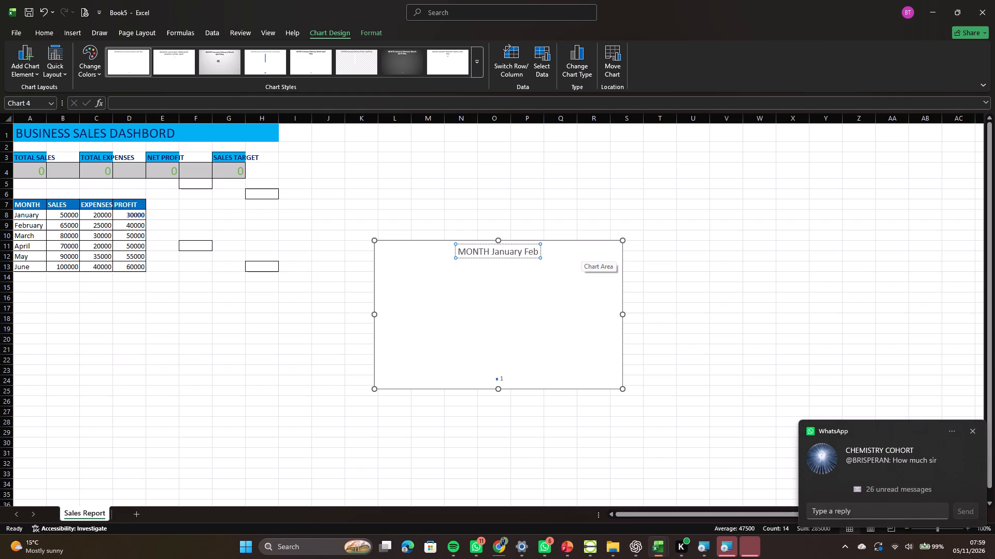
key(BackSpace)
key(BackSpace)
key(BackSpace)
key(BackSpace)
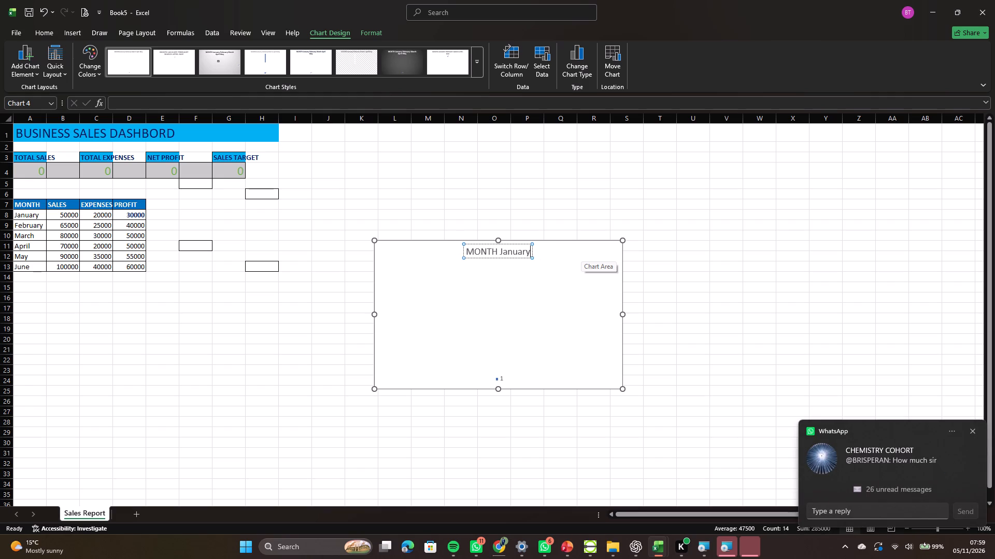
key(BackSpace)
key(BackSpace)
key(BackSpace)
key(BackSpace)
key(BackSpace)
key(BackSpace)
key(BackSpace)
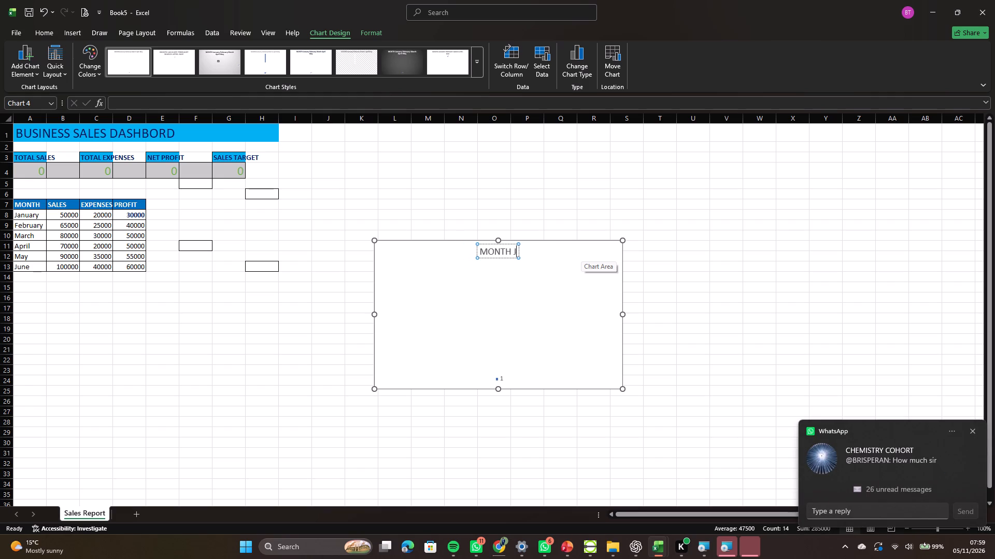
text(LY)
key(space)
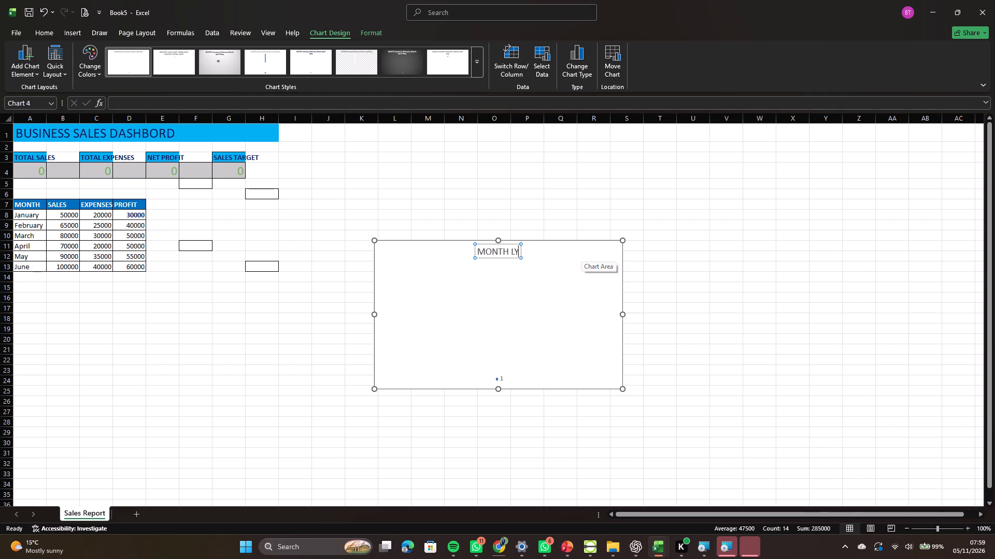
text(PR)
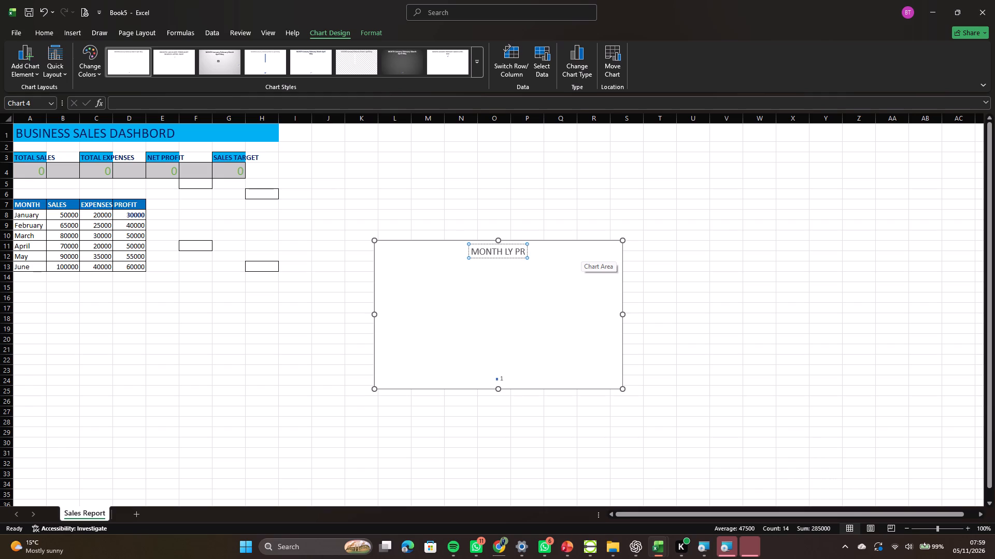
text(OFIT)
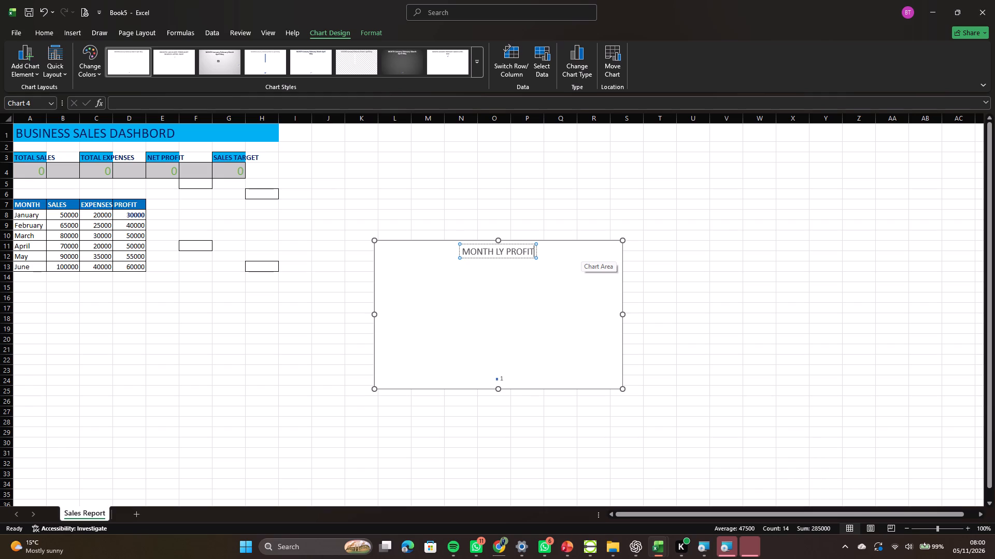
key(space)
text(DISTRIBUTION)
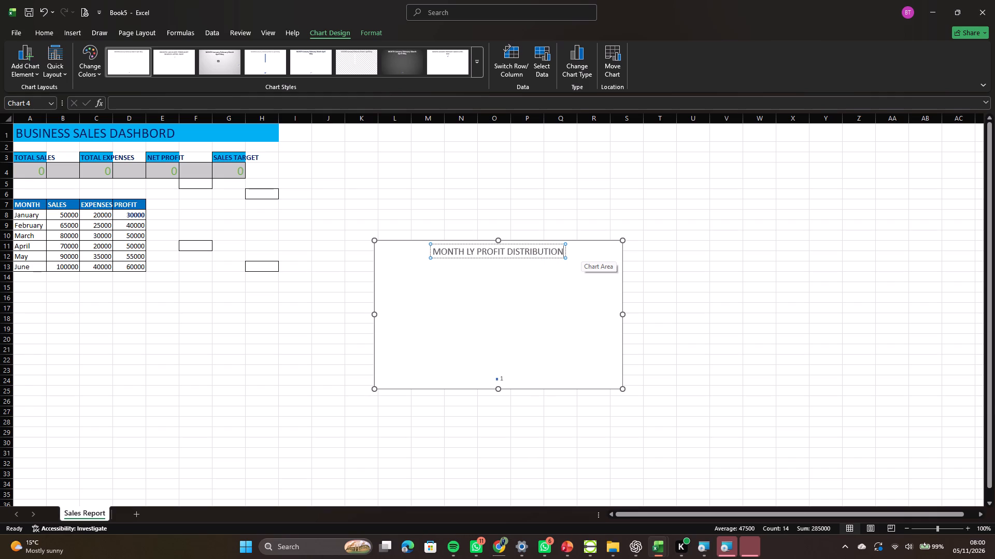
click(564, 322)
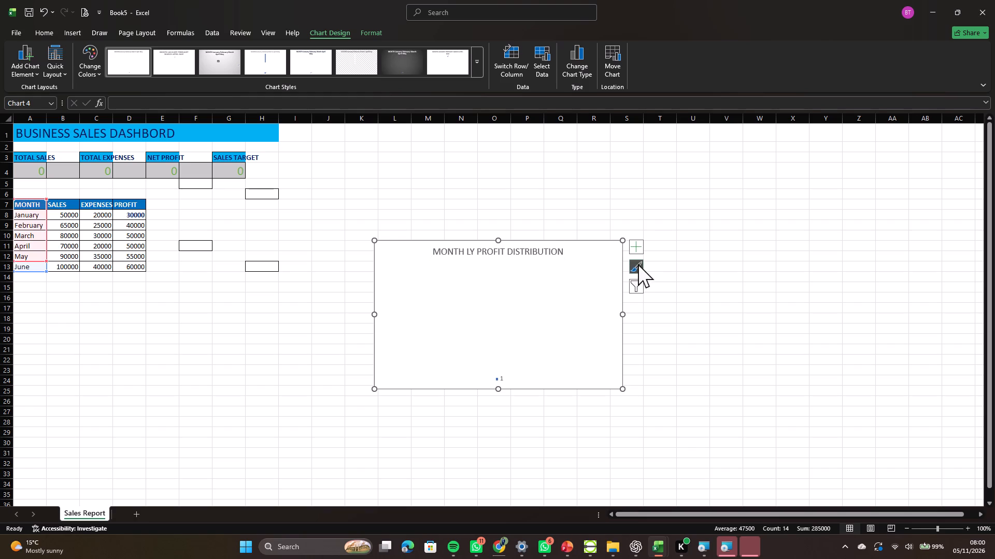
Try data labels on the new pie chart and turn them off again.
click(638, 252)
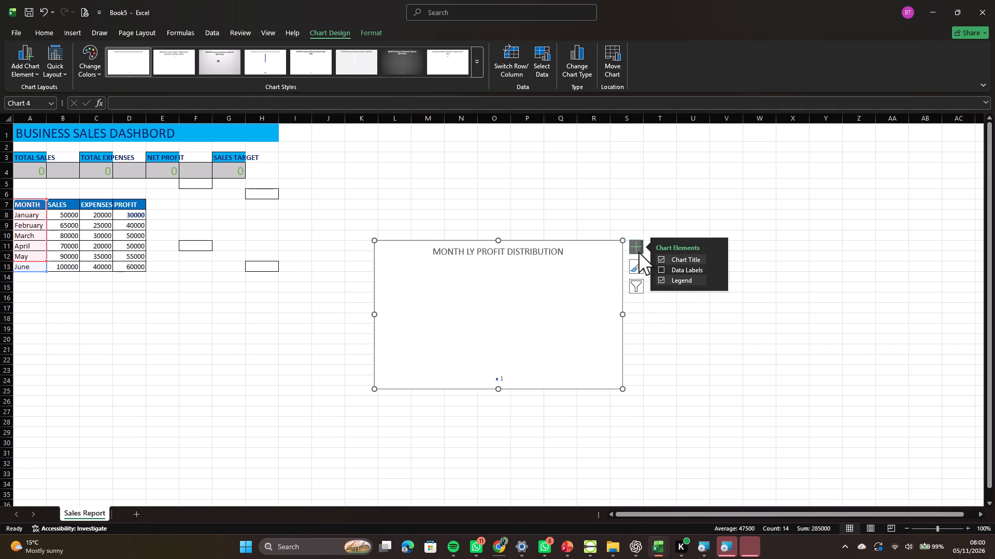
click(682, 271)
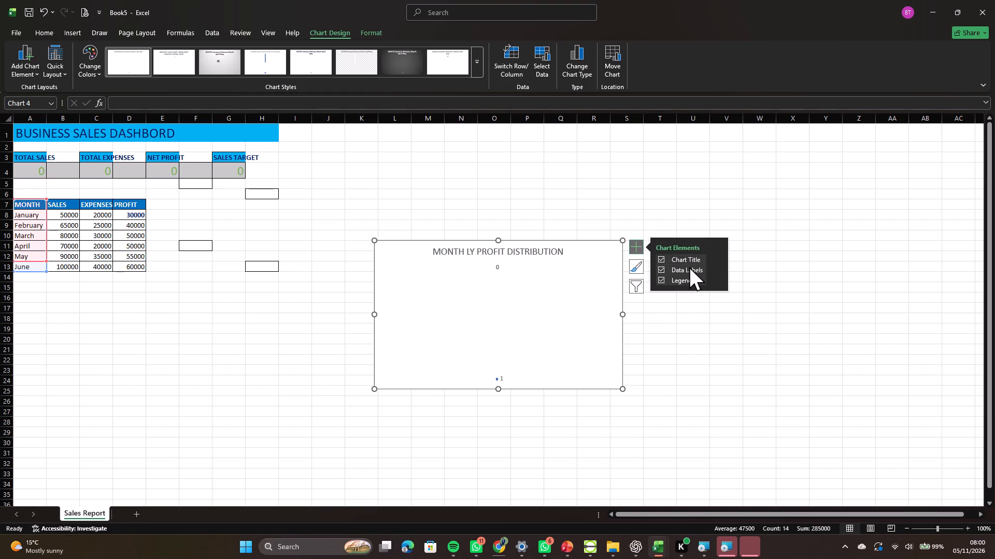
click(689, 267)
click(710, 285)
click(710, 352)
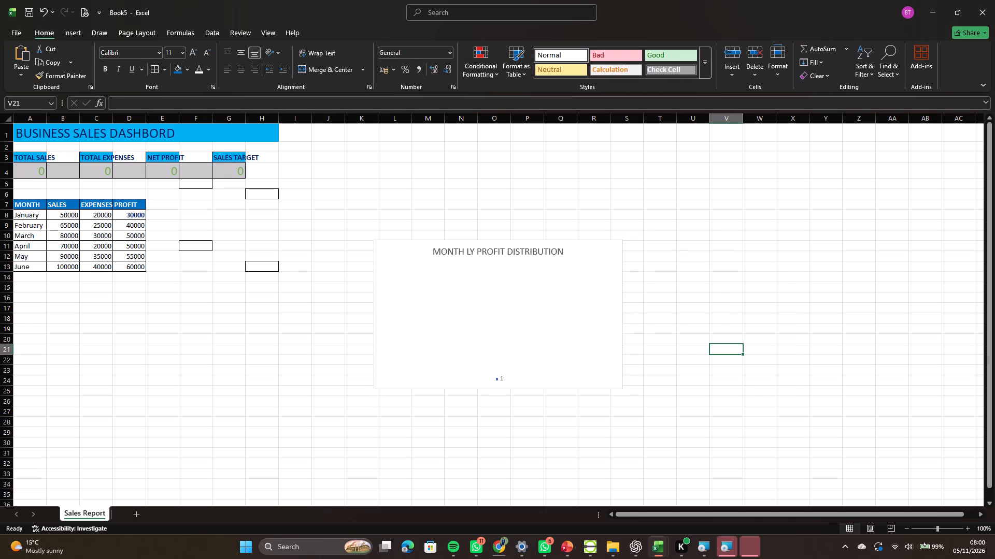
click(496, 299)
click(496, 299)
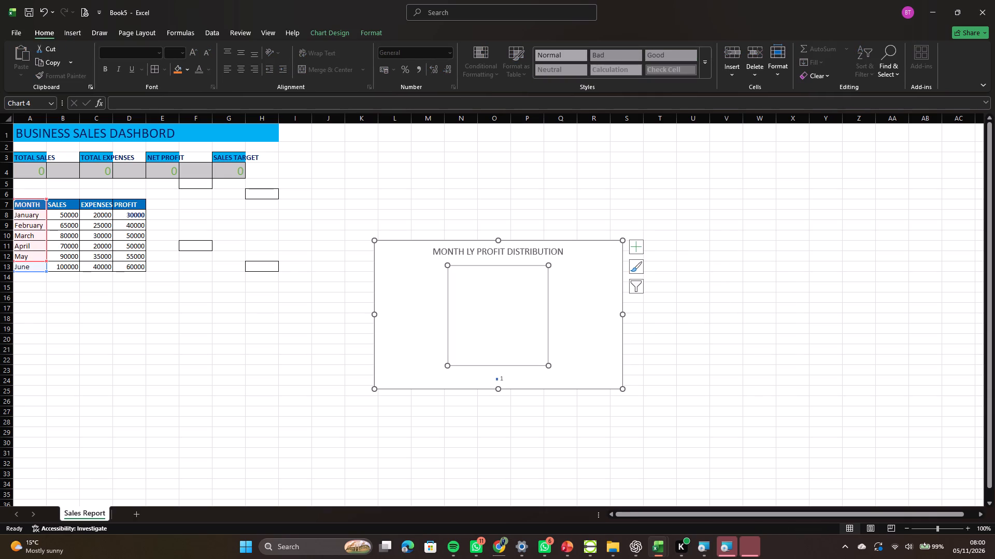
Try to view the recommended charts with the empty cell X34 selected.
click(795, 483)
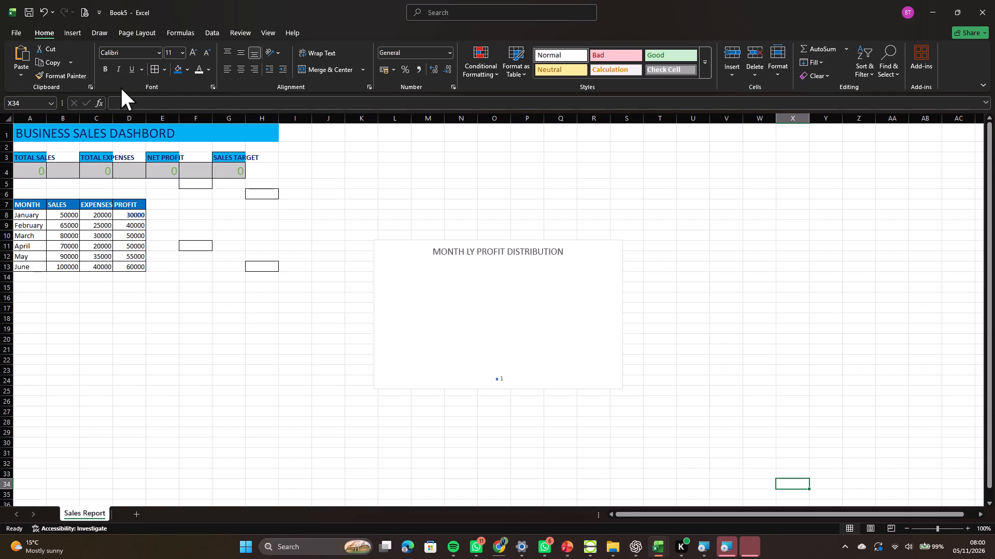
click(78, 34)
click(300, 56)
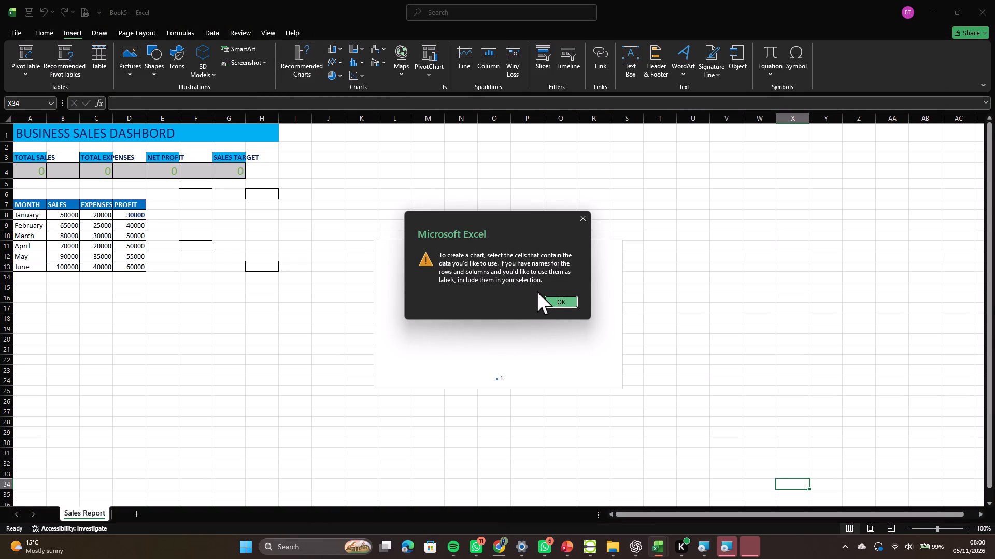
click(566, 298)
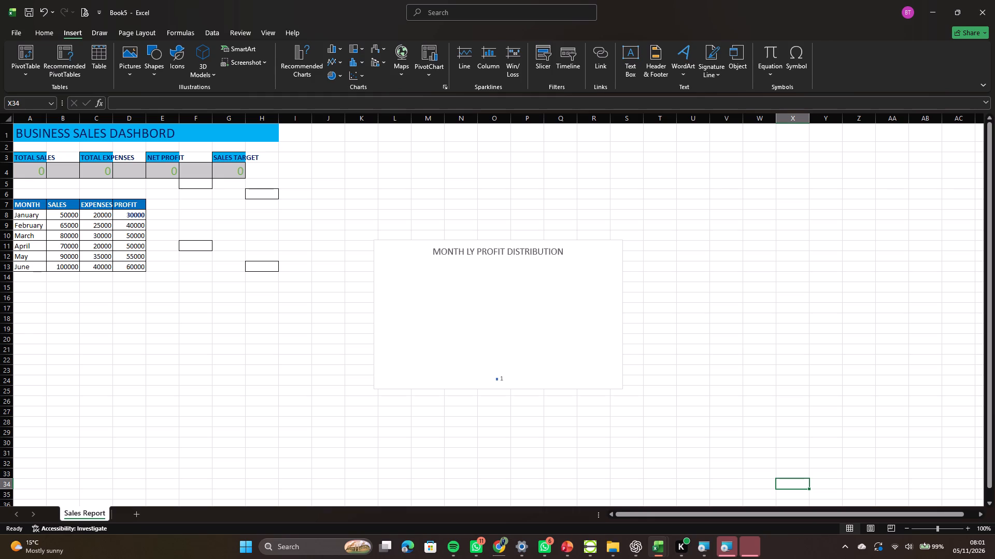
Try the 2-D pie and pie-of-pie types on the profit distribution chart, ending with the doughnut type.
click(409, 338)
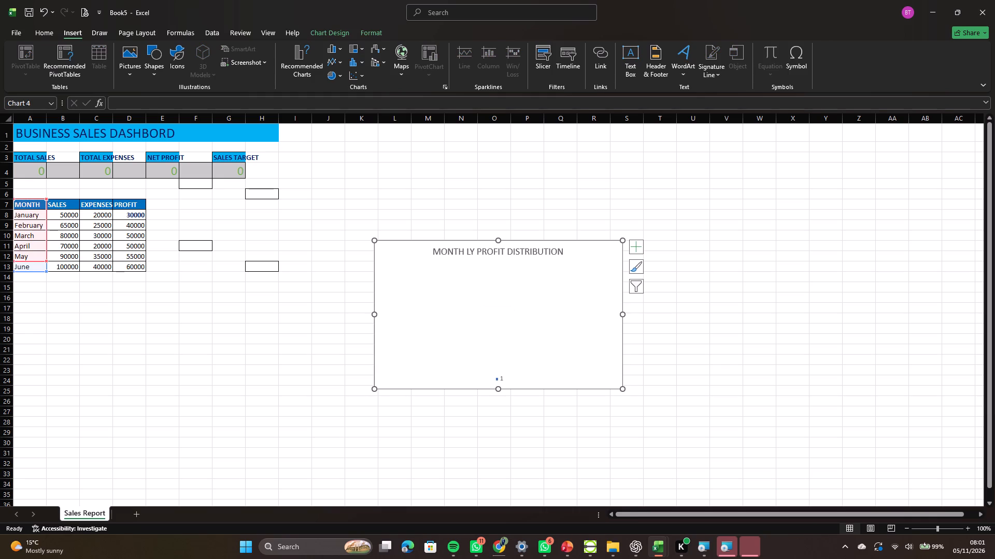
click(334, 72)
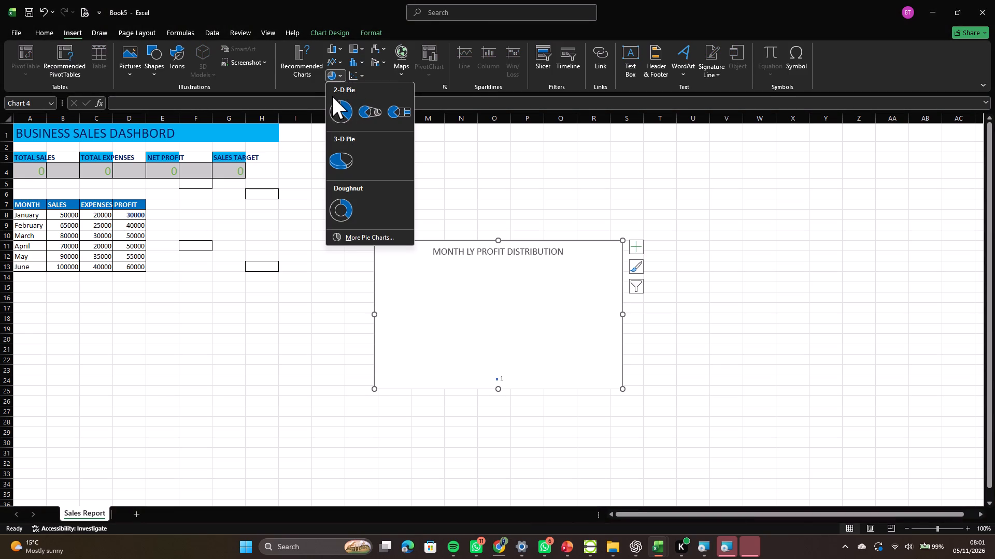
click(346, 108)
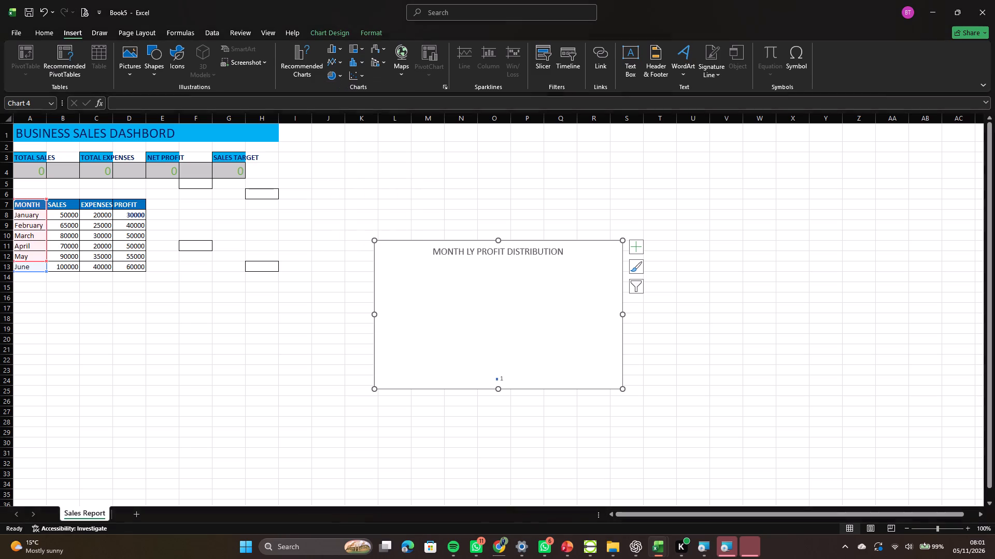
click(329, 75)
click(378, 108)
click(328, 74)
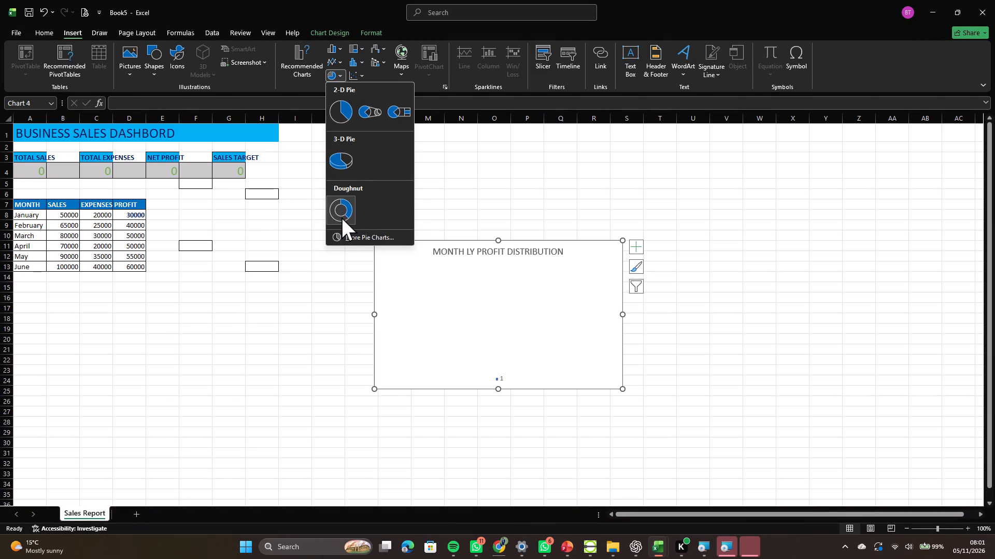
click(342, 217)
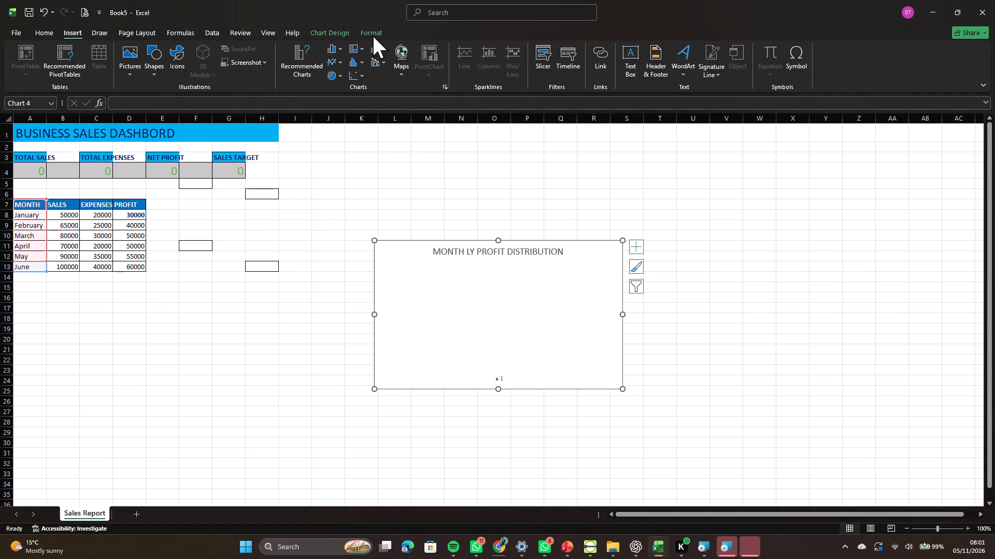
Check the recommended chart types for the profit distribution chart without changing it.
click(305, 54)
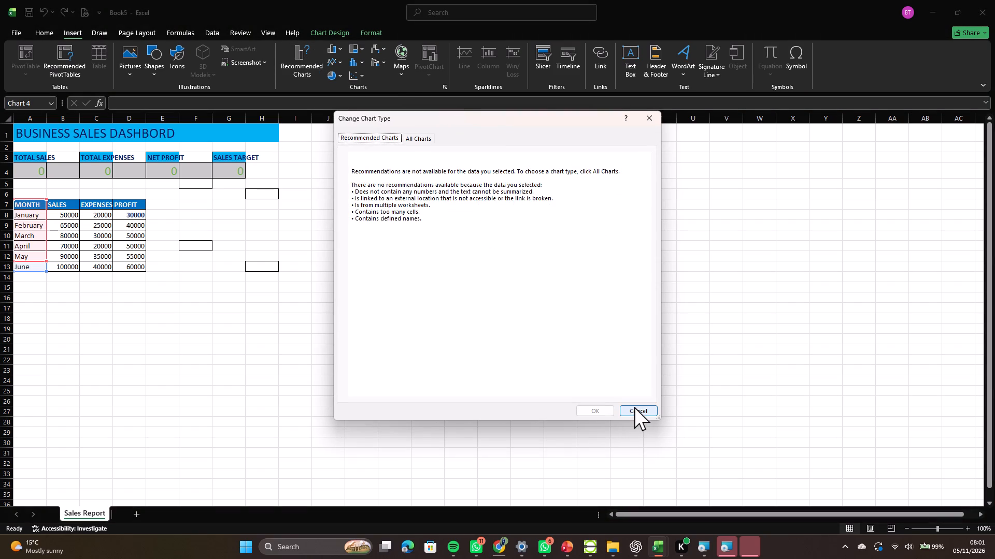
click(634, 408)
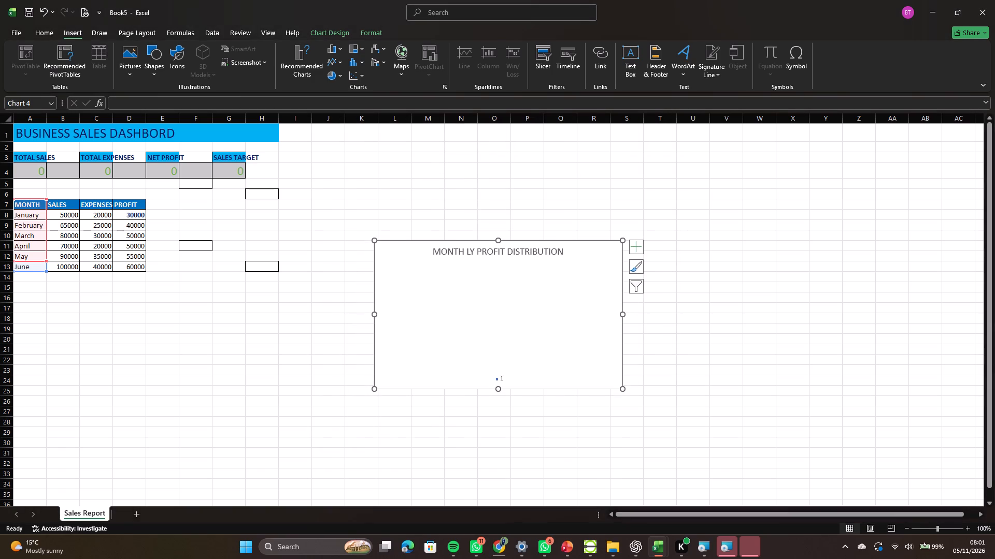
View the fill and border options for the plot area of the profit distribution chart.
click(527, 325)
click(527, 325)
double_click(527, 325)
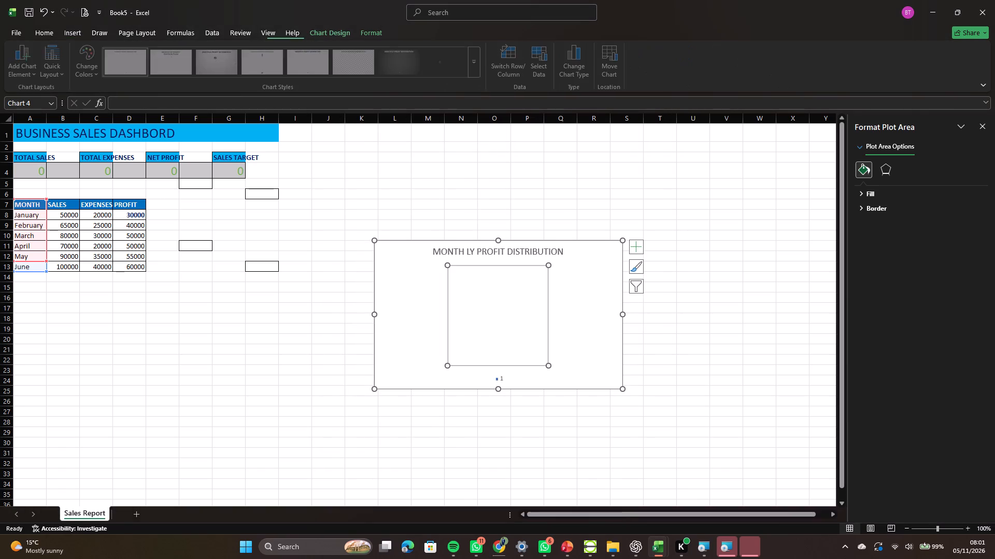
click(940, 190)
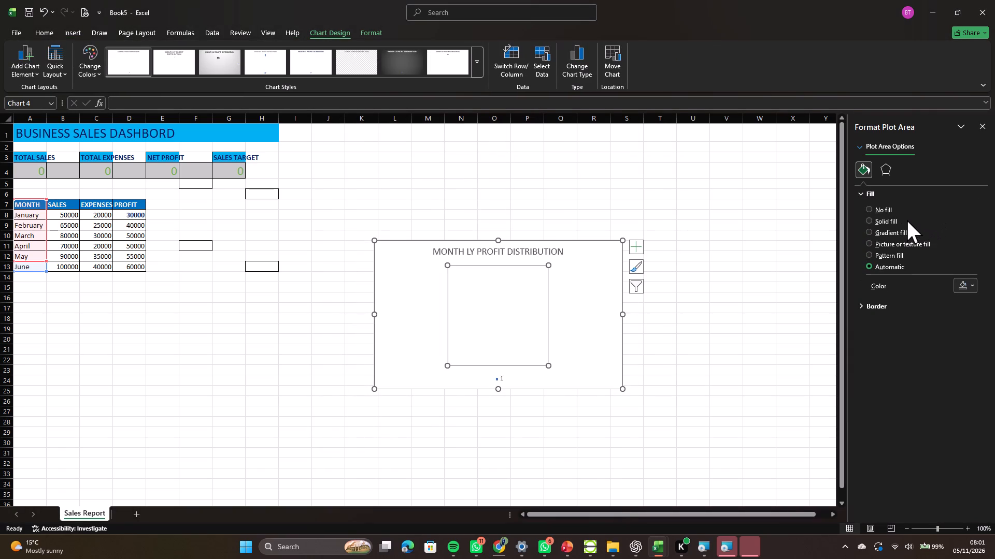
click(907, 220)
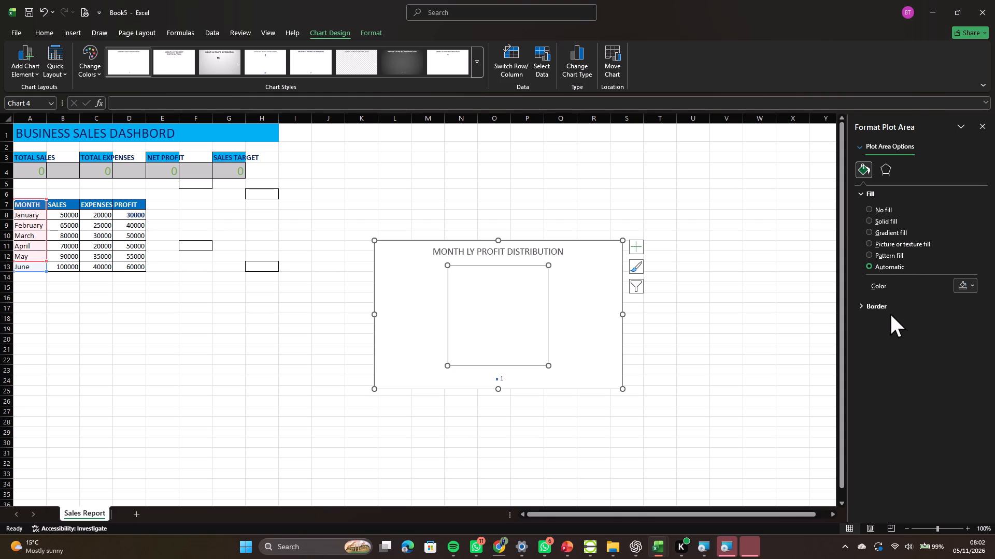
click(887, 306)
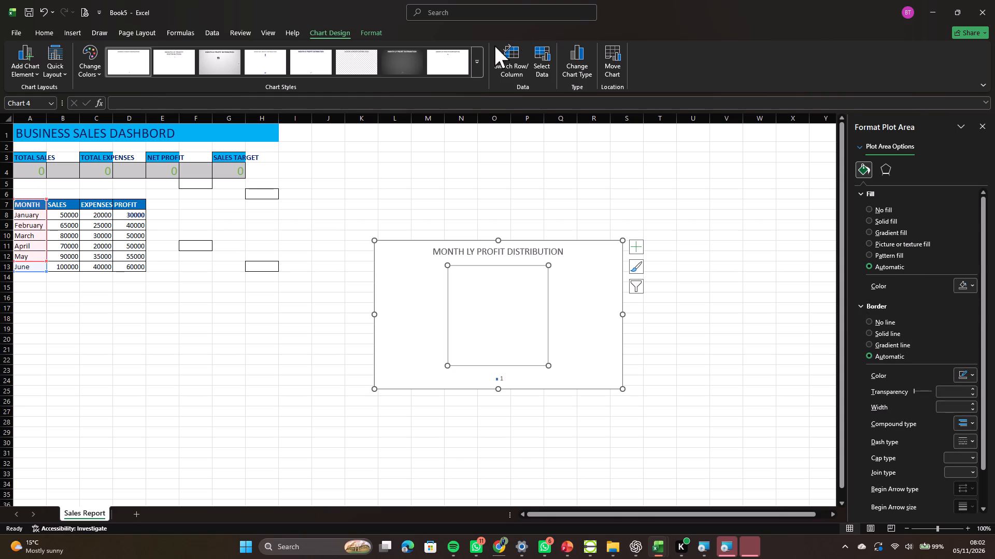
Apply the solid blue background chart style with a white title to the profit distribution chart.
click(475, 64)
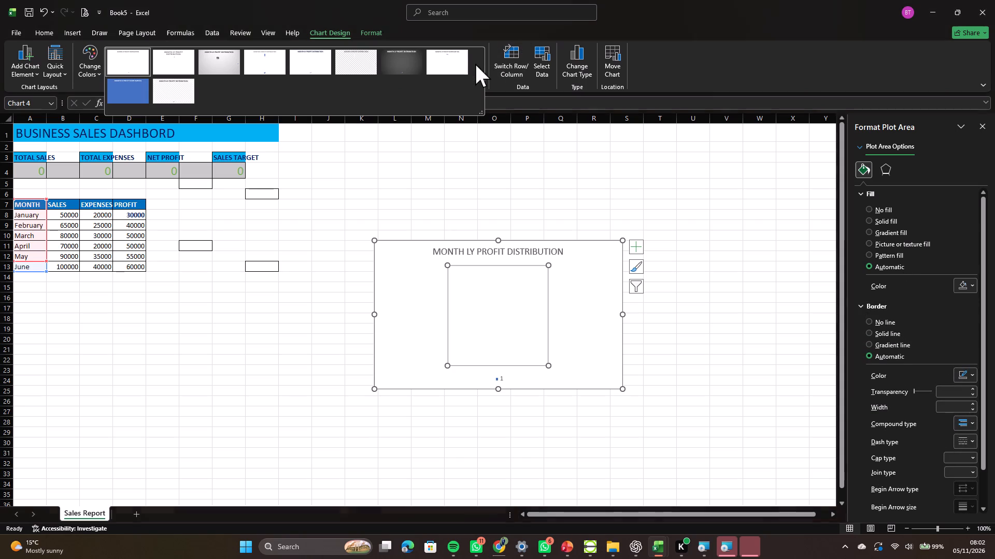
click(119, 82)
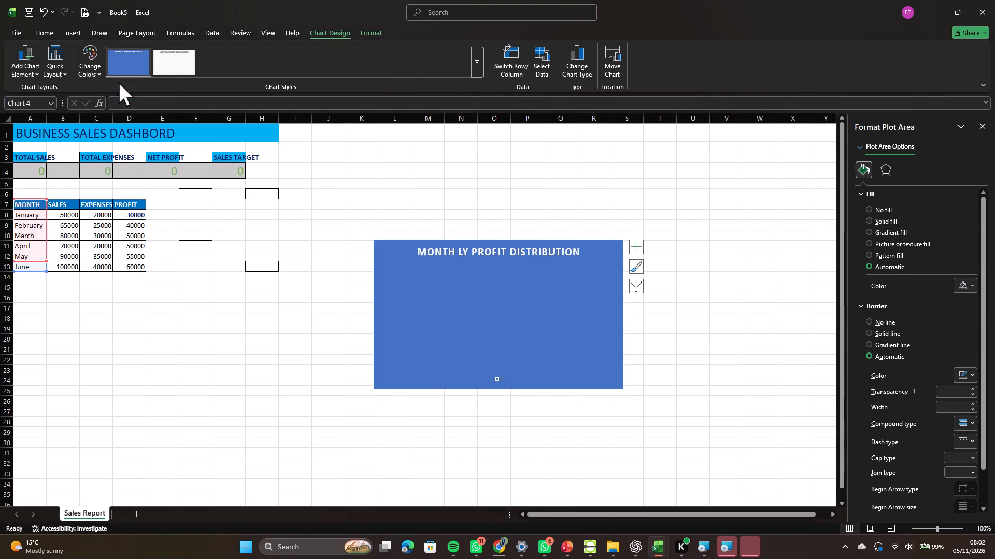
click(472, 453)
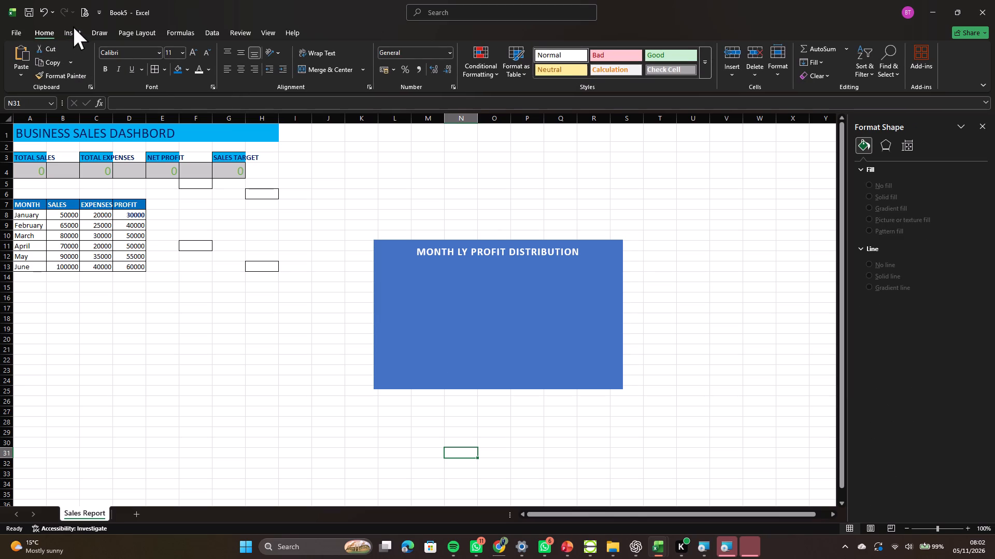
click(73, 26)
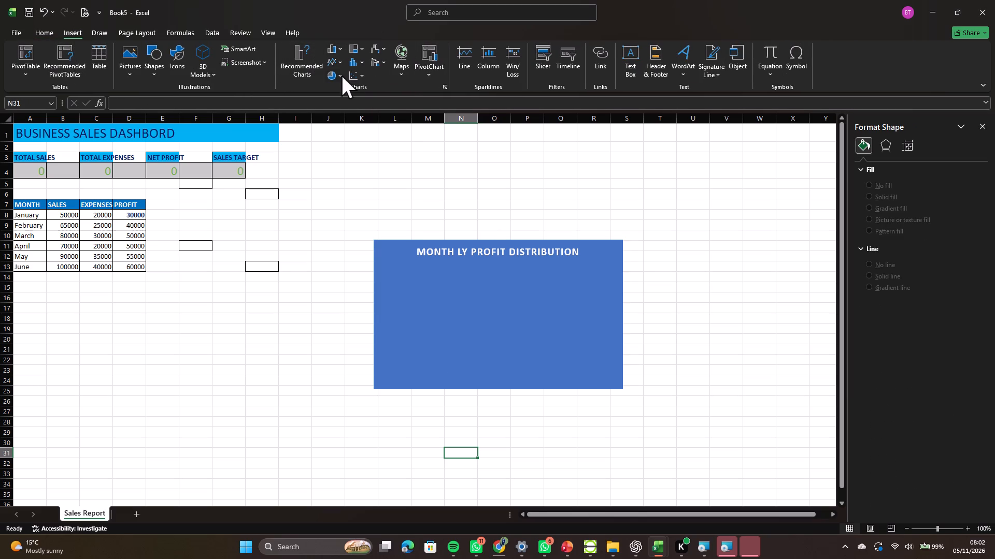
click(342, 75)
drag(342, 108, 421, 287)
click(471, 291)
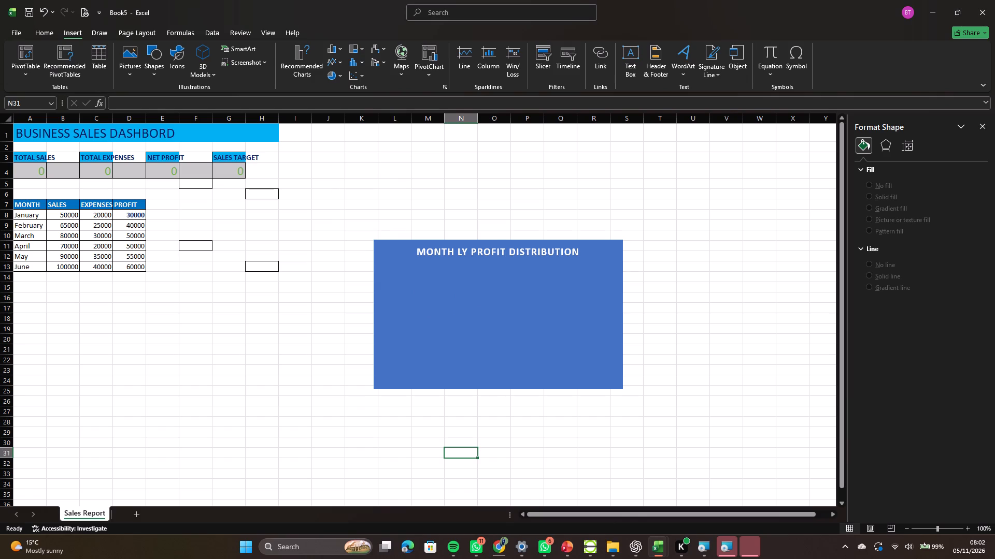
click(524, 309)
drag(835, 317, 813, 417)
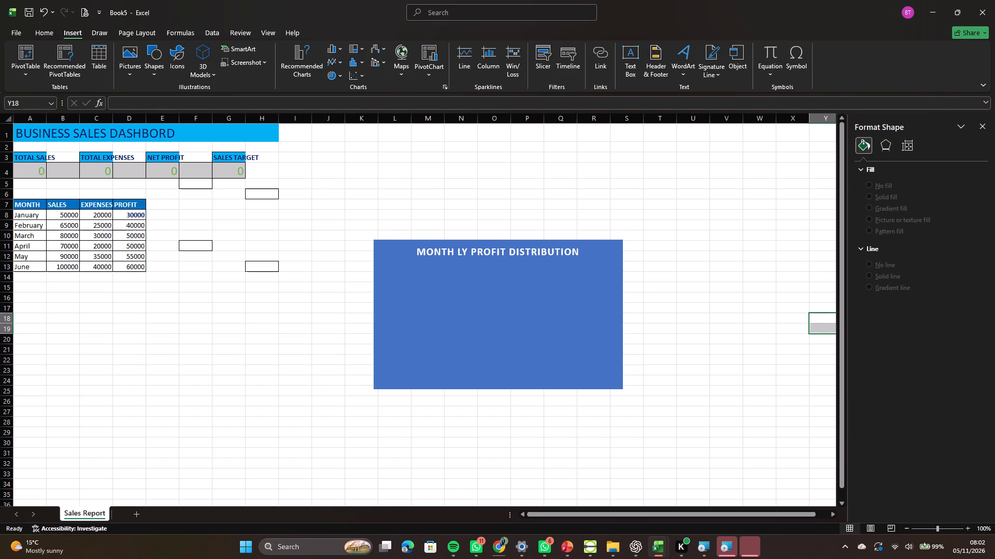
Insert a basic Pie chart using the table's Month cells A7:A13 and its Profit values together as the selected data.
drag(24, 202, 36, 236)
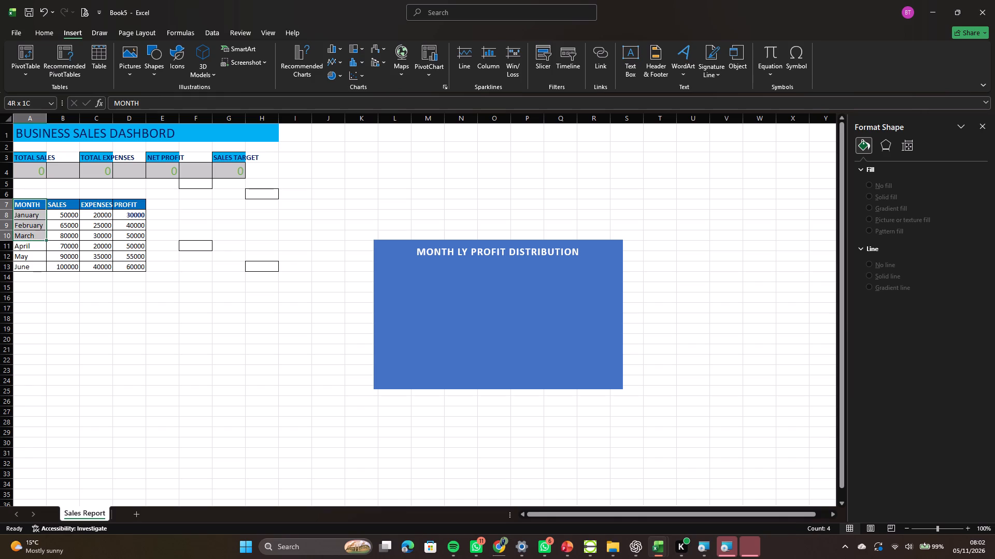
drag(36, 236, 42, 267)
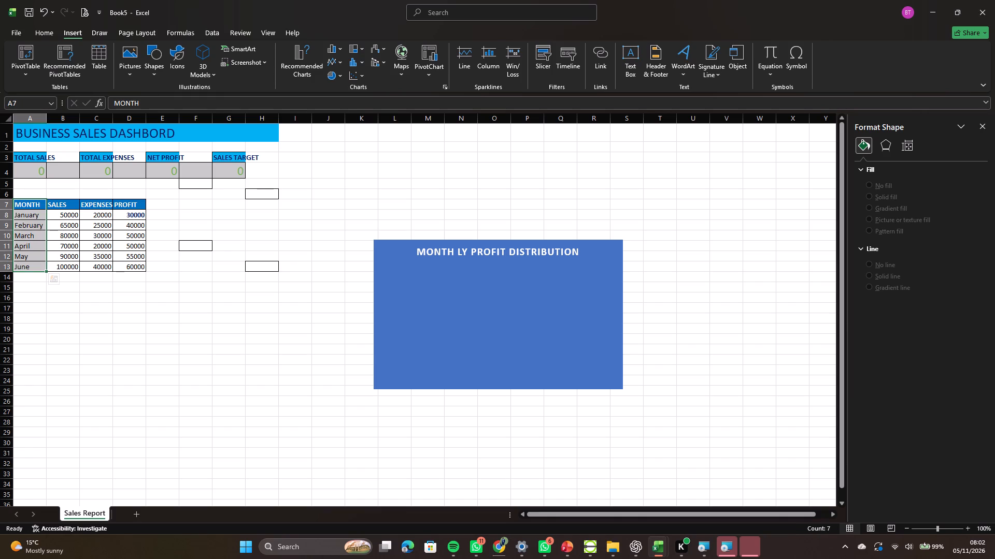
ctrl+click(125, 209)
ctrl+click(127, 213)
ctrl+drag(127, 213, 129, 223)
ctrl+click(129, 223)
ctrl+click(135, 200)
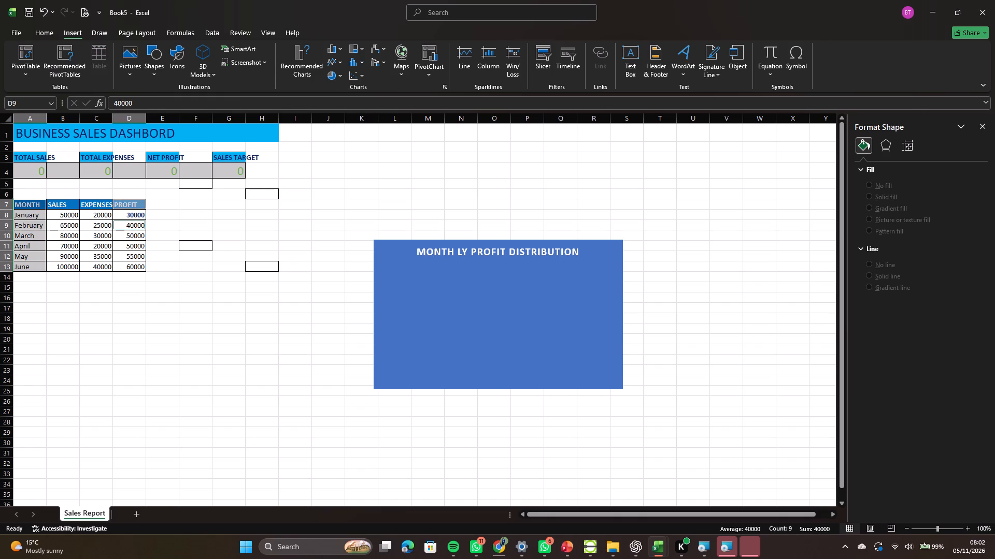
ctrl+click(135, 213)
ctrl+click(139, 244)
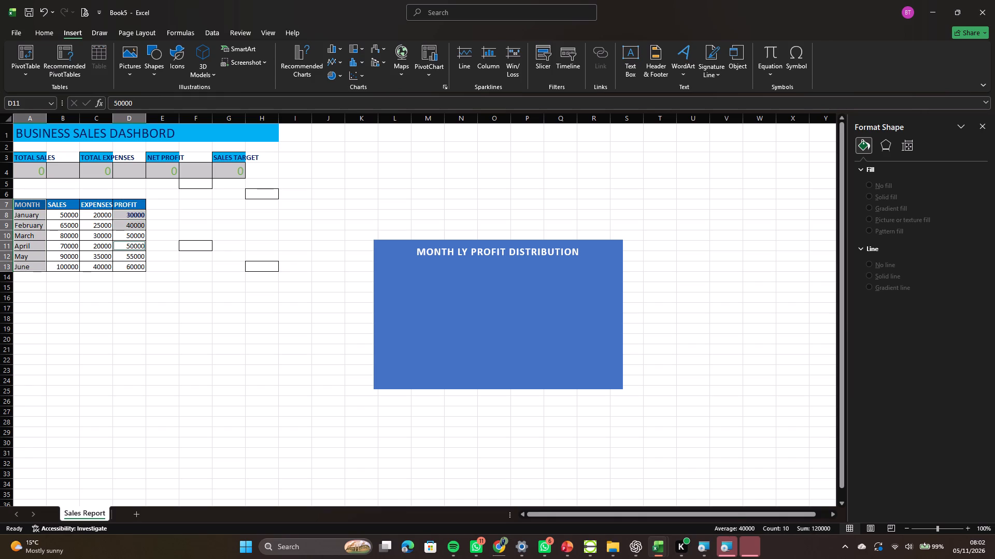
ctrl+click(139, 254)
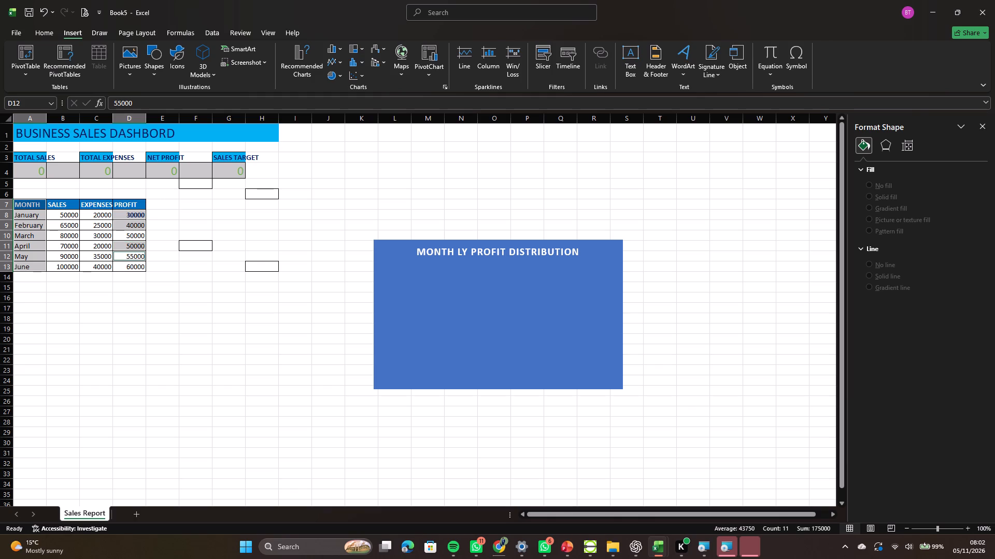
ctrl+click(135, 234)
ctrl+click(140, 266)
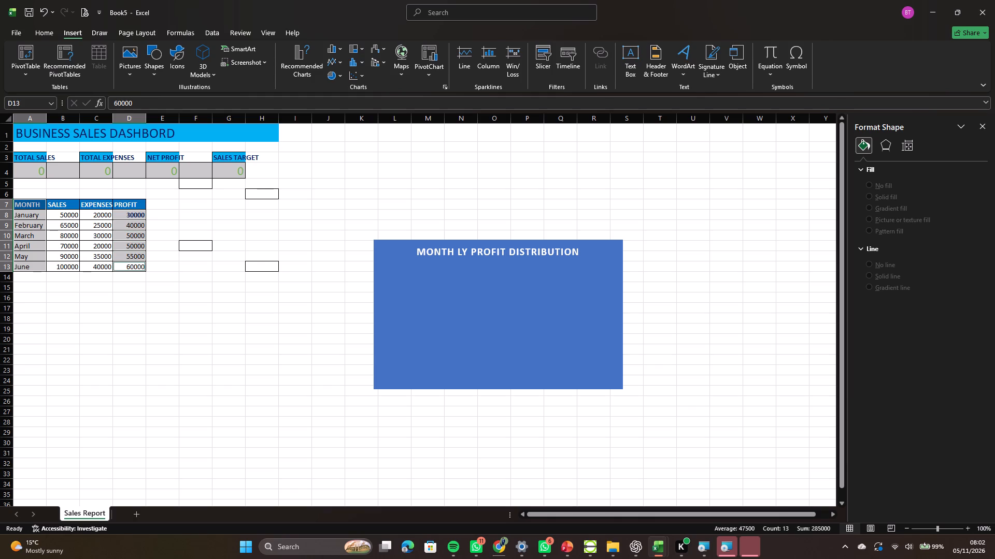
ctrl+click(137, 275)
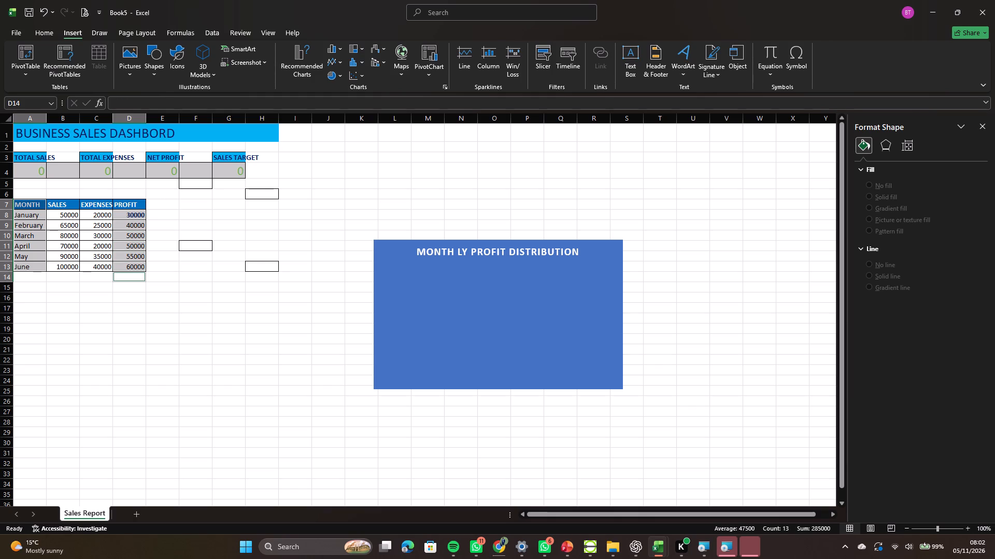
click(64, 28)
drag(77, 31, 230, 69)
drag(230, 69, 302, 69)
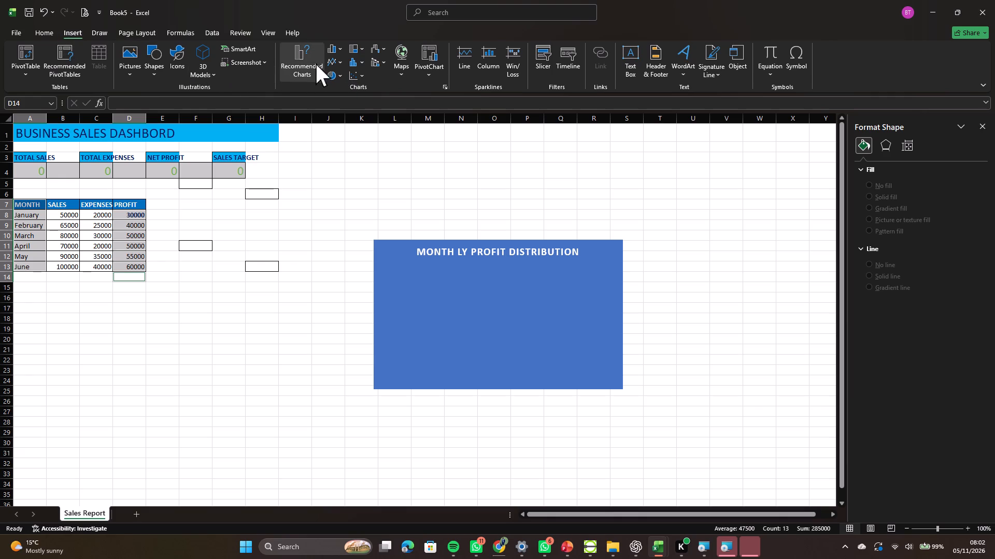
click(309, 59)
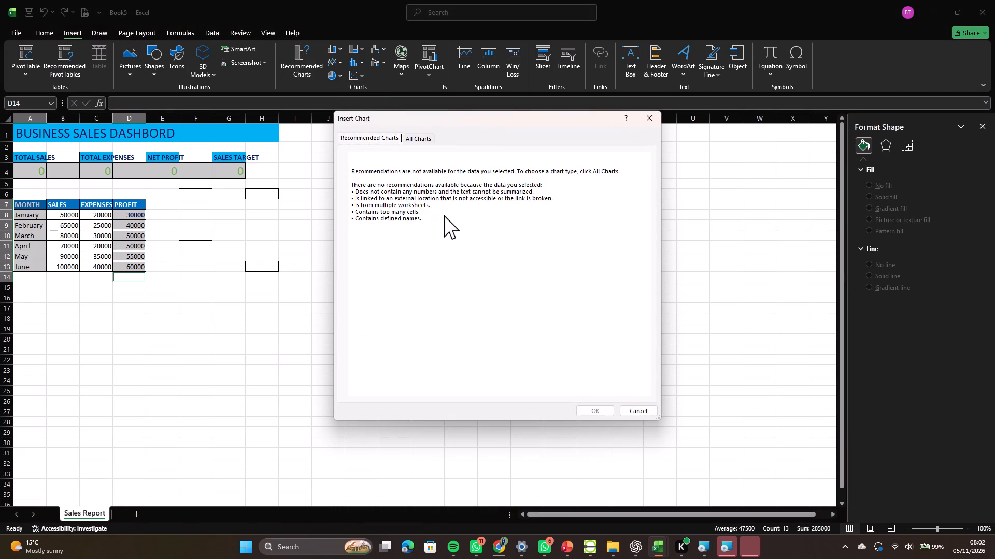
click(600, 414)
click(421, 143)
click(416, 132)
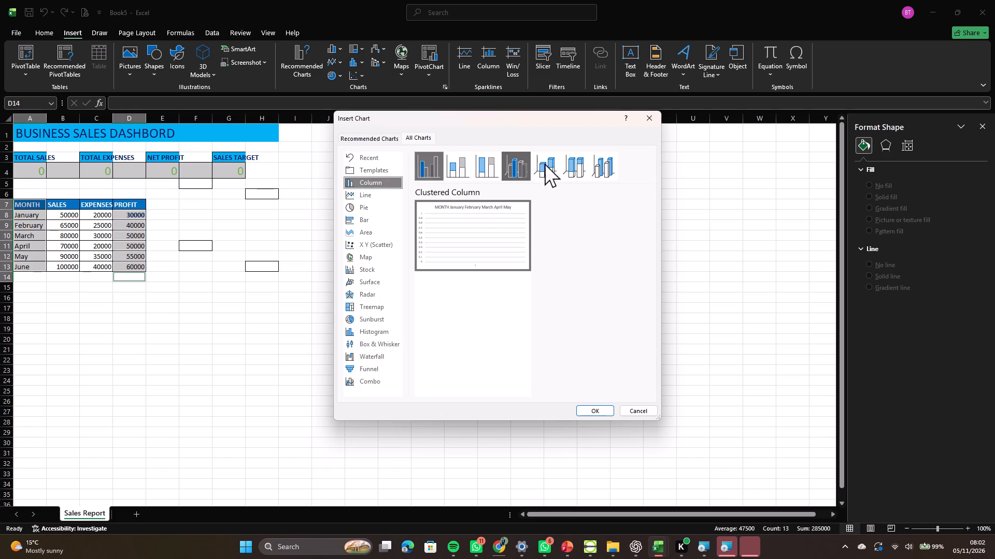
click(372, 206)
click(430, 155)
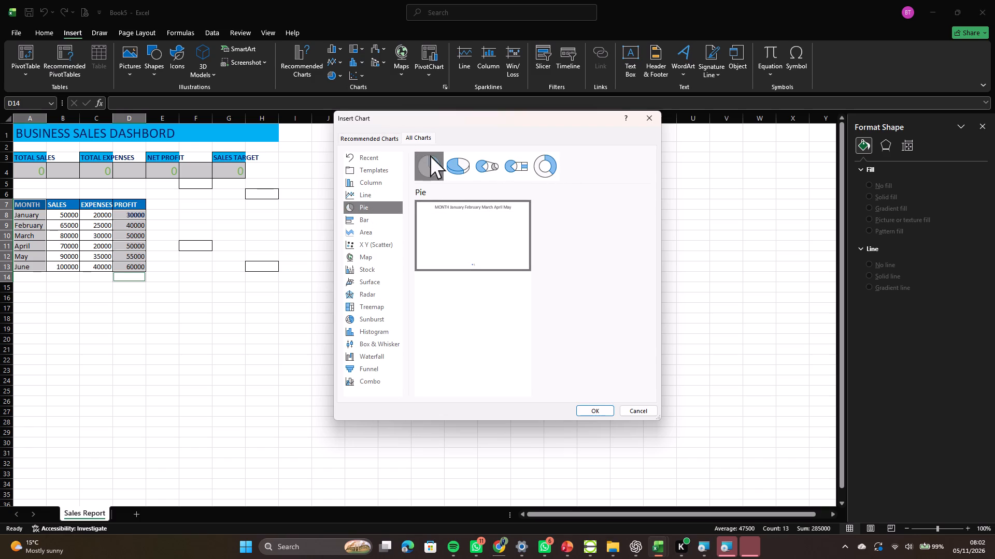
click(593, 413)
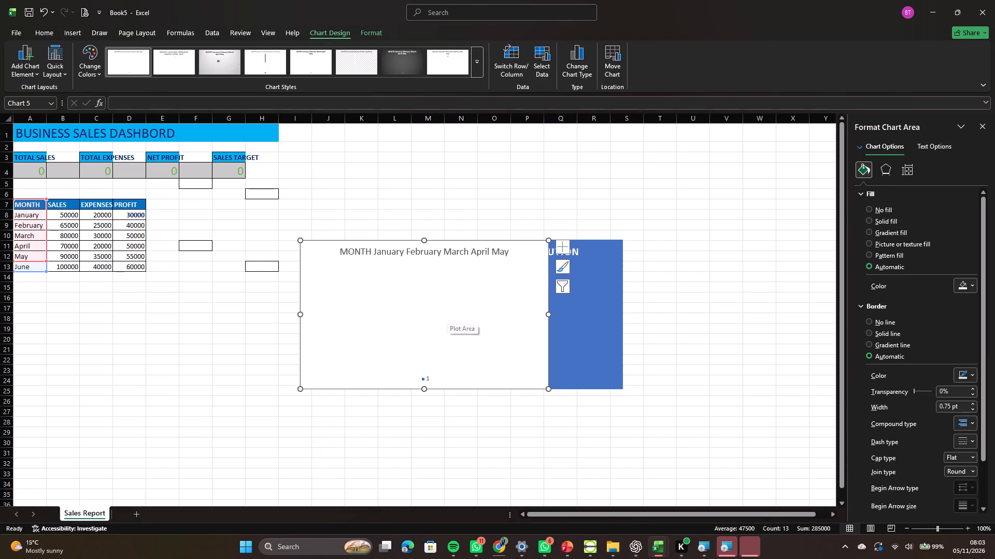
click(447, 312)
click(447, 312)
click(604, 511)
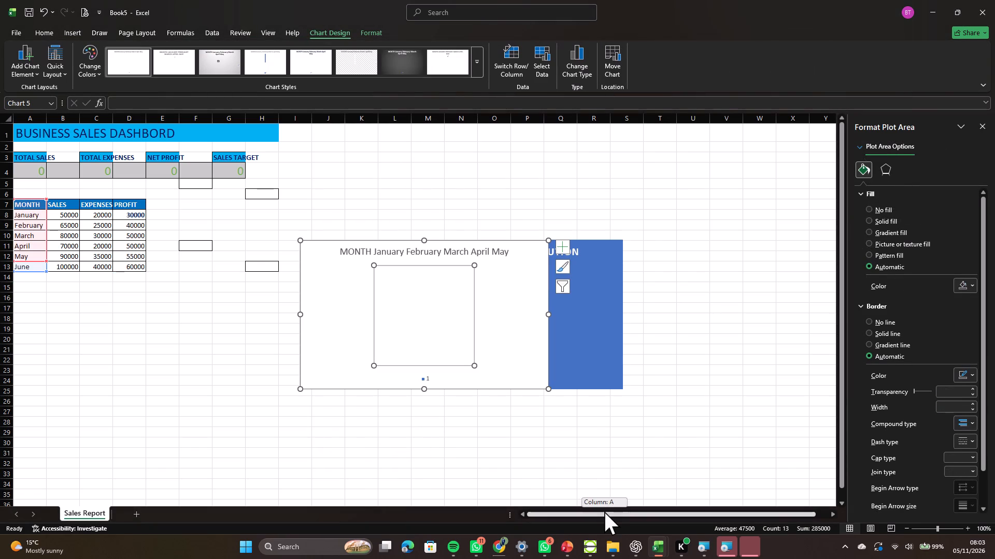
click(532, 421)
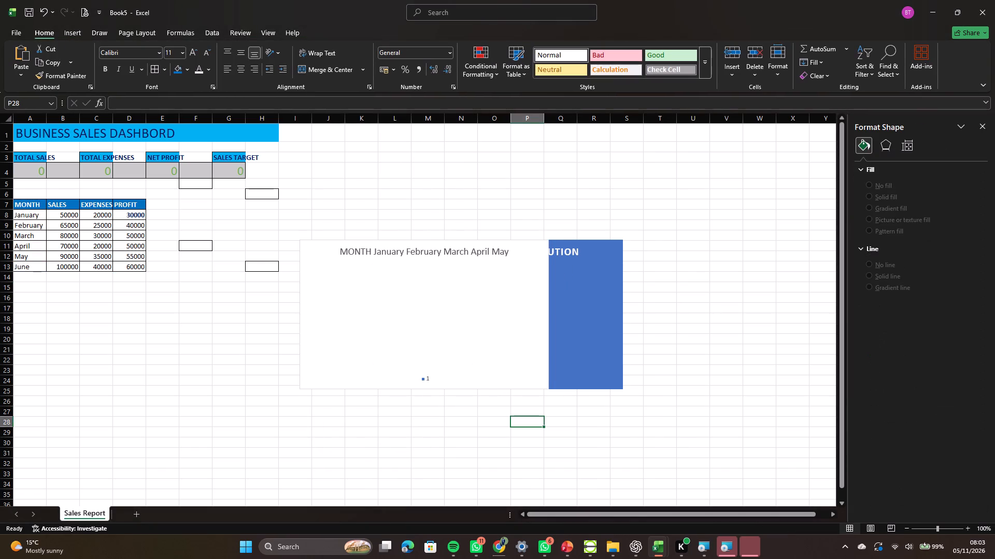
Move the blue profit distribution chart beside the new pie chart, over about Q11:X25, so that the two do not overlap.
drag(588, 311, 644, 268)
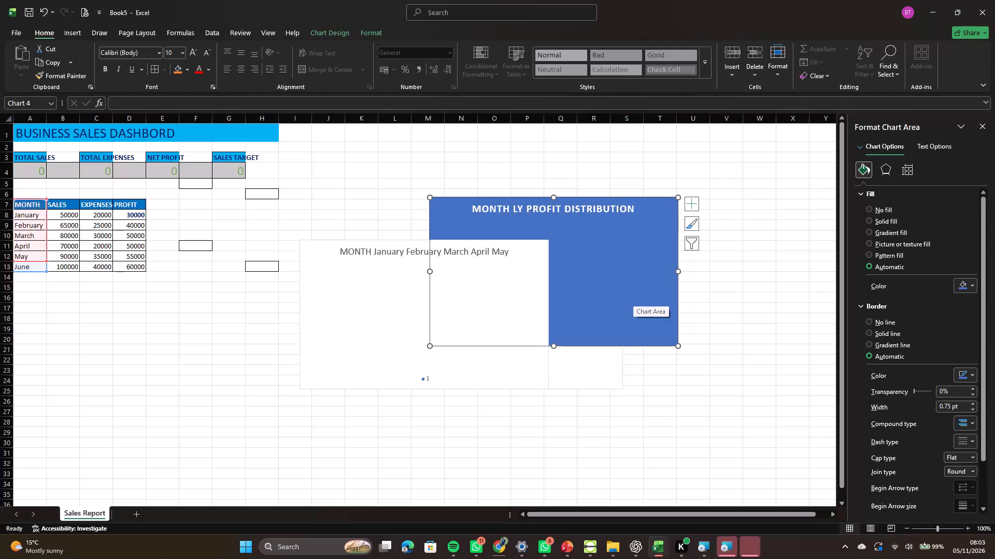
click(681, 334)
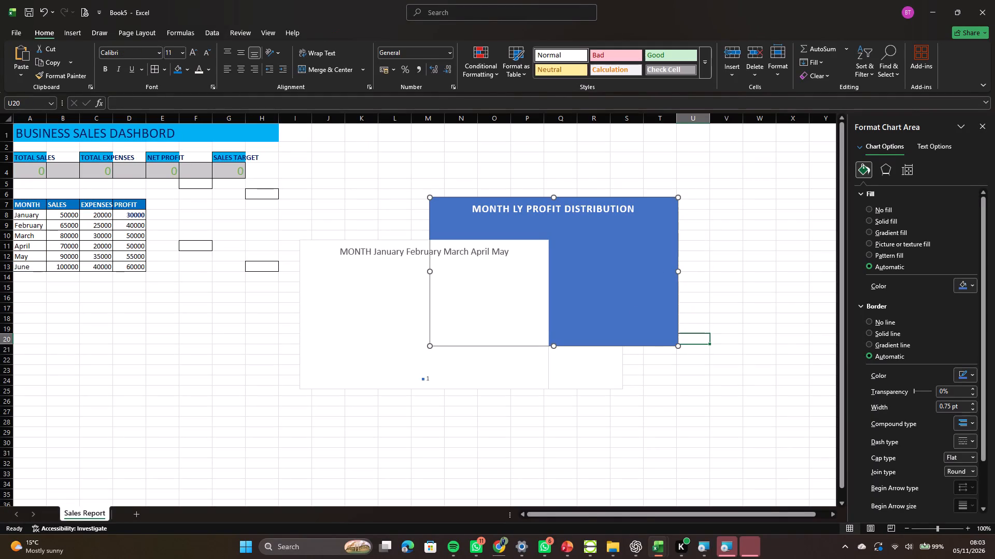
drag(468, 332, 714, 295)
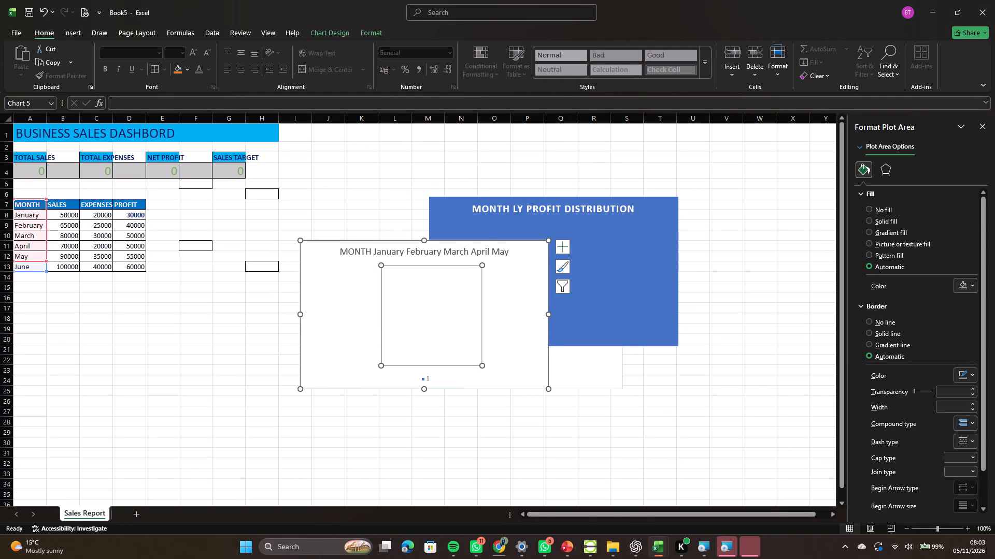
drag(626, 291, 771, 331)
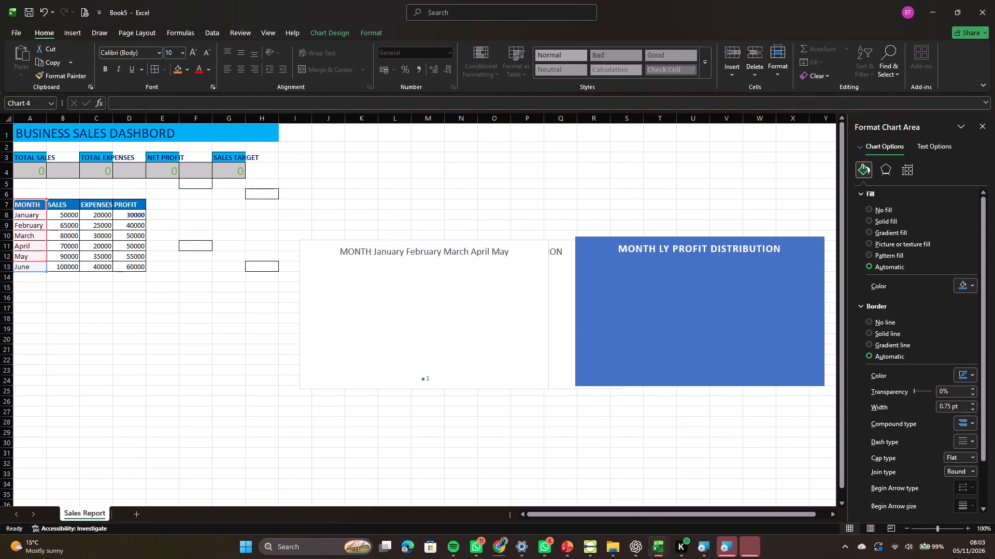
drag(771, 331, 746, 335)
click(624, 315)
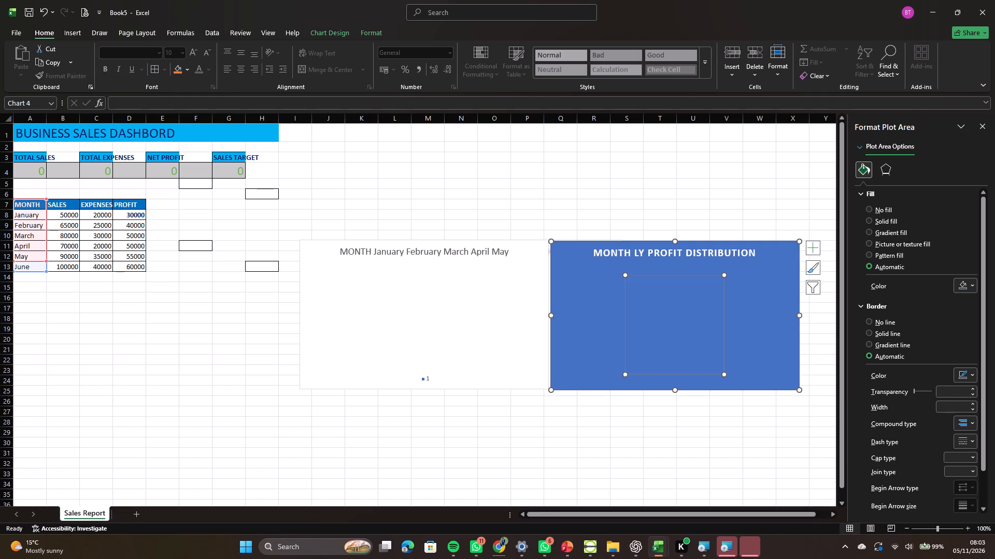
click(468, 274)
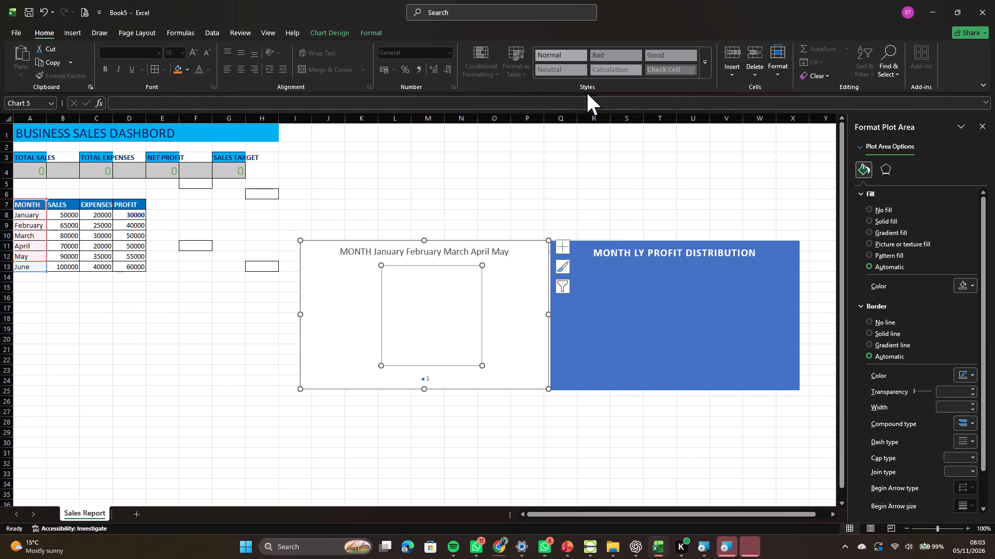
click(572, 222)
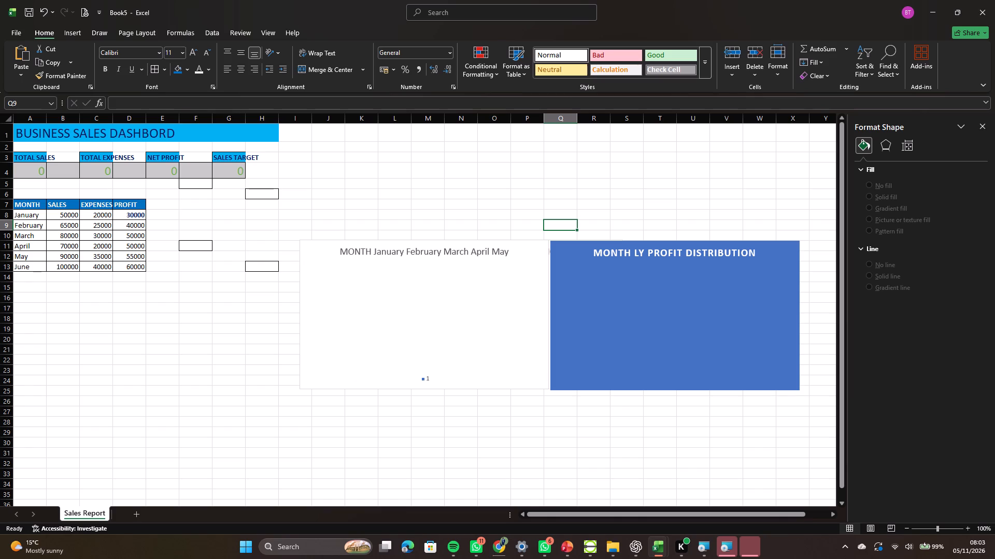
click(196, 203)
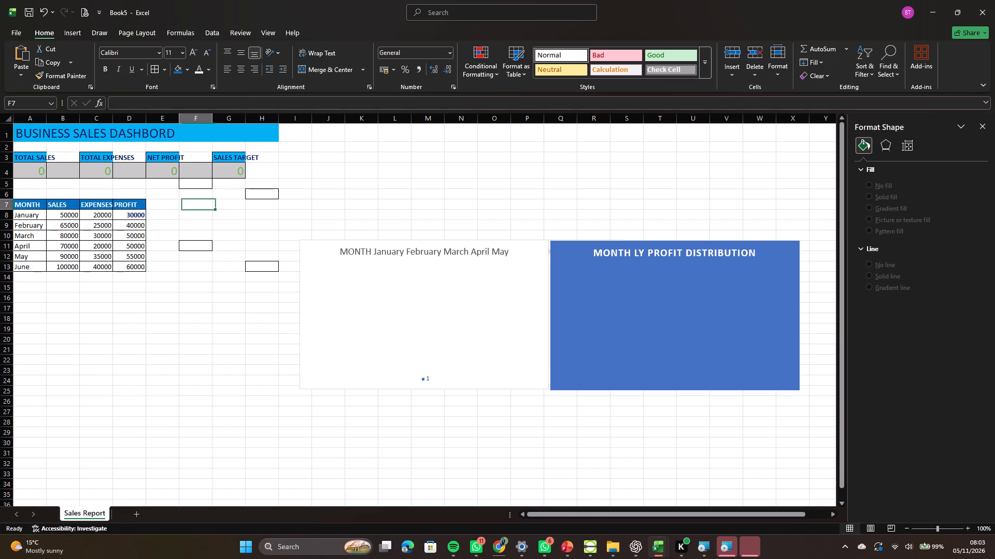
Enter the headings MONTH in F7 and PROFIT in G7 for a separate chart data table.
click(196, 203)
text(MO)
text(NTH)
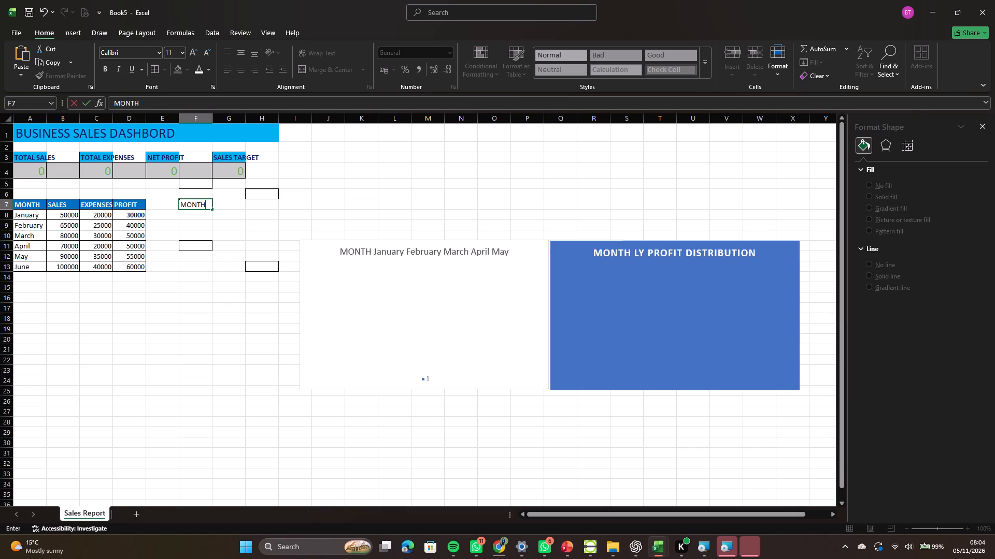
click(226, 203)
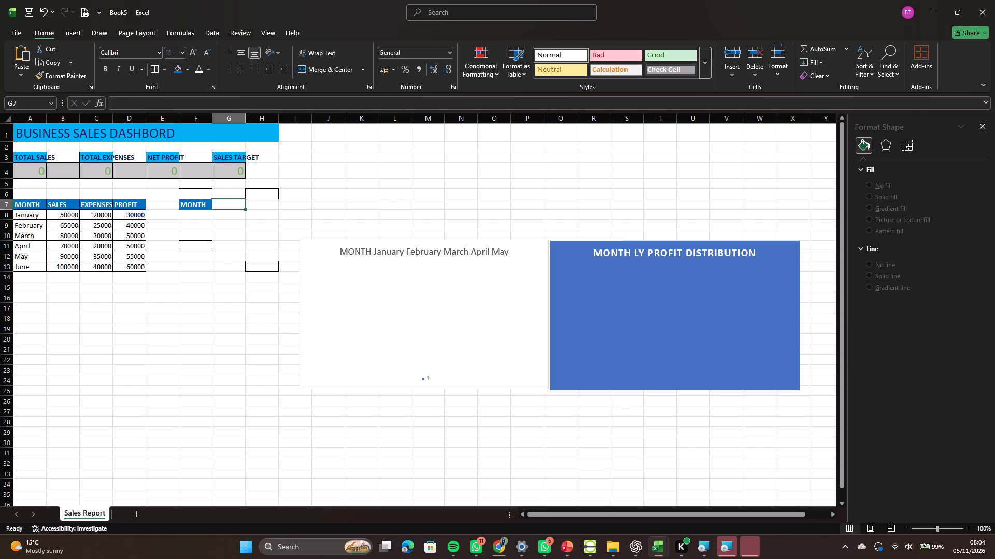
text(PROFIT)
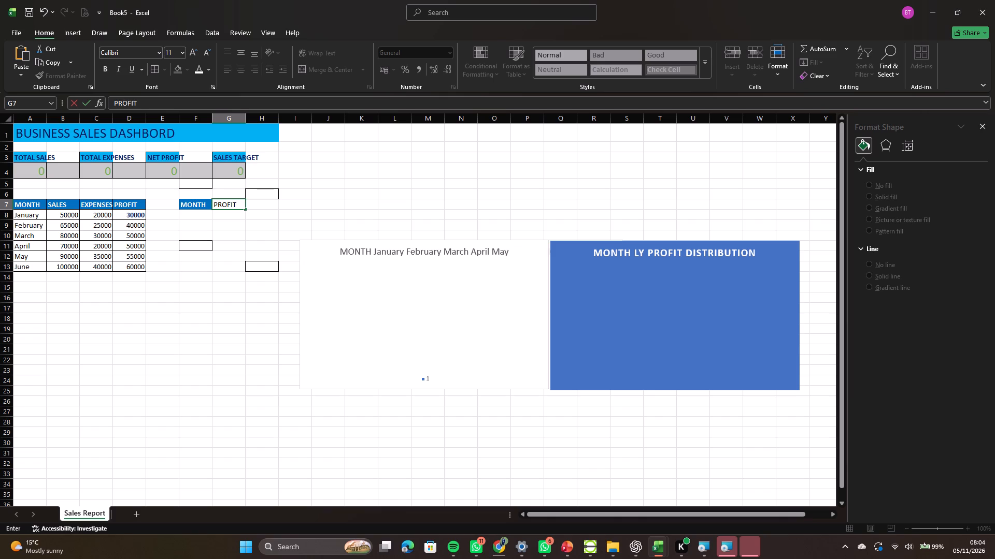
key(ctrl+c)
click(237, 233)
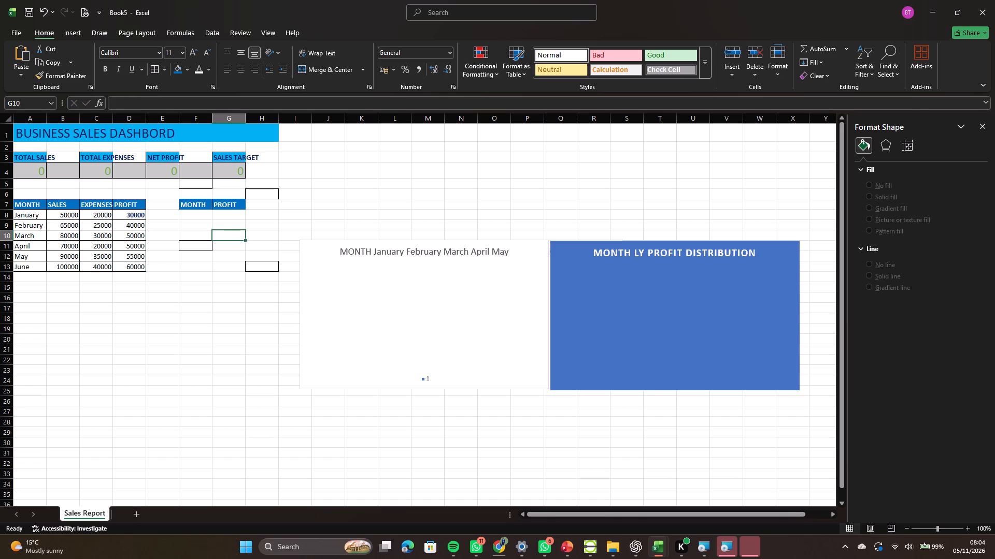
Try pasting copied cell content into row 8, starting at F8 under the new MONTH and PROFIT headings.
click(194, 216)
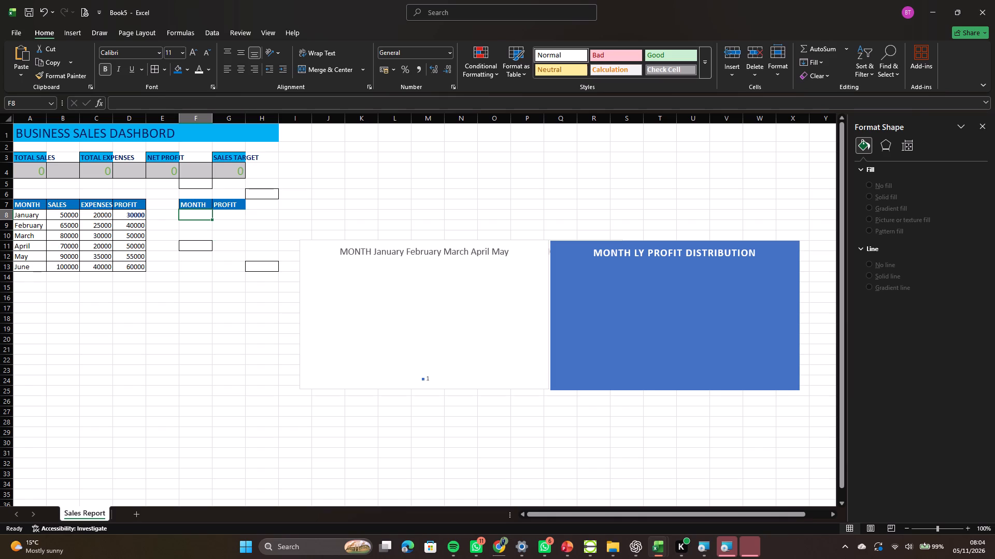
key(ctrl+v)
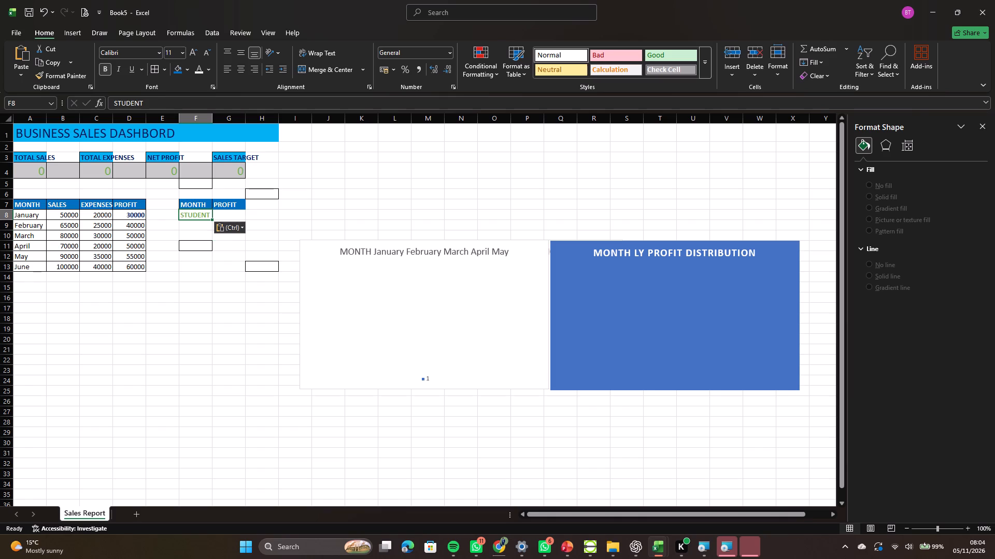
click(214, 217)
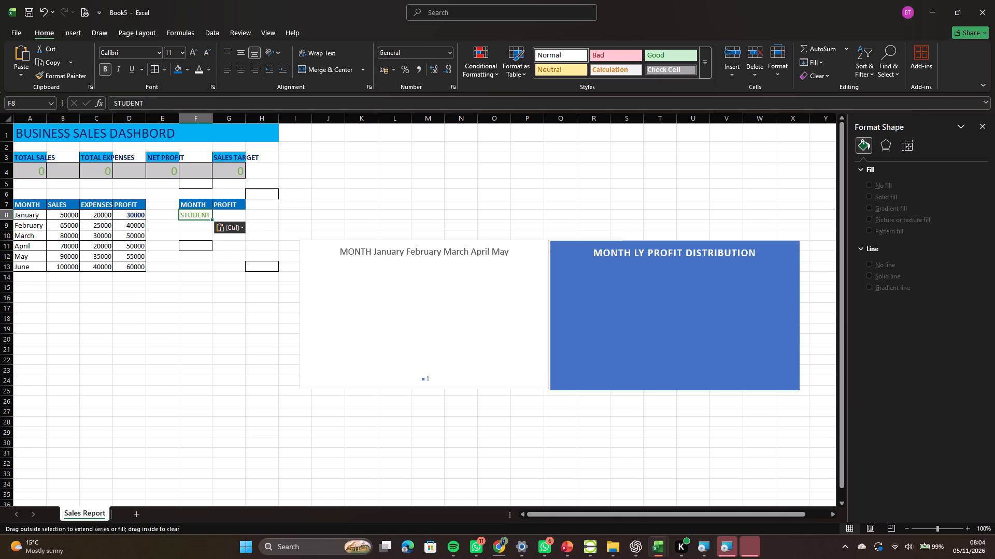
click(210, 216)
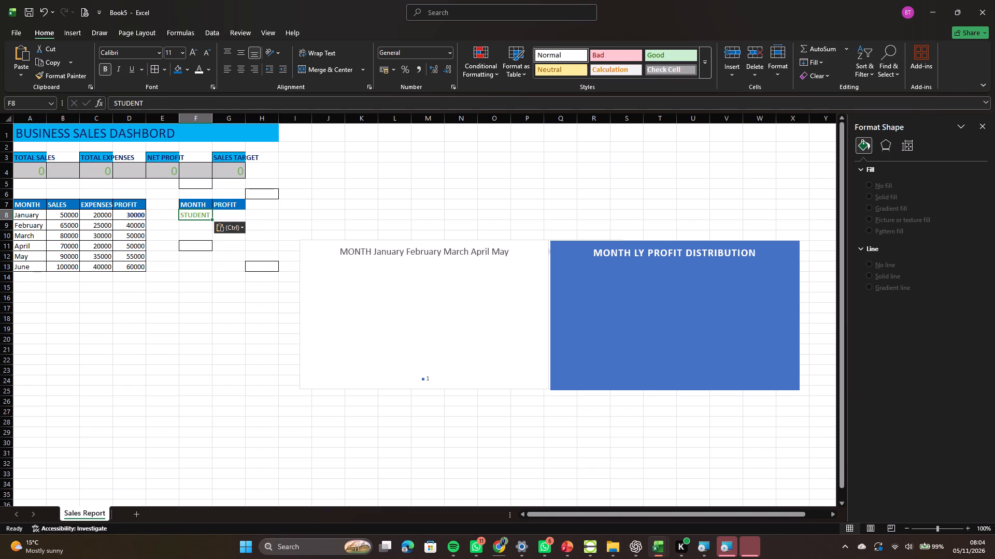
Replace the STUDENT entry in F8 with a copy of the MONTH and PROFIT headings from F7:G7, filling F8:G8.
key(BackSpace)
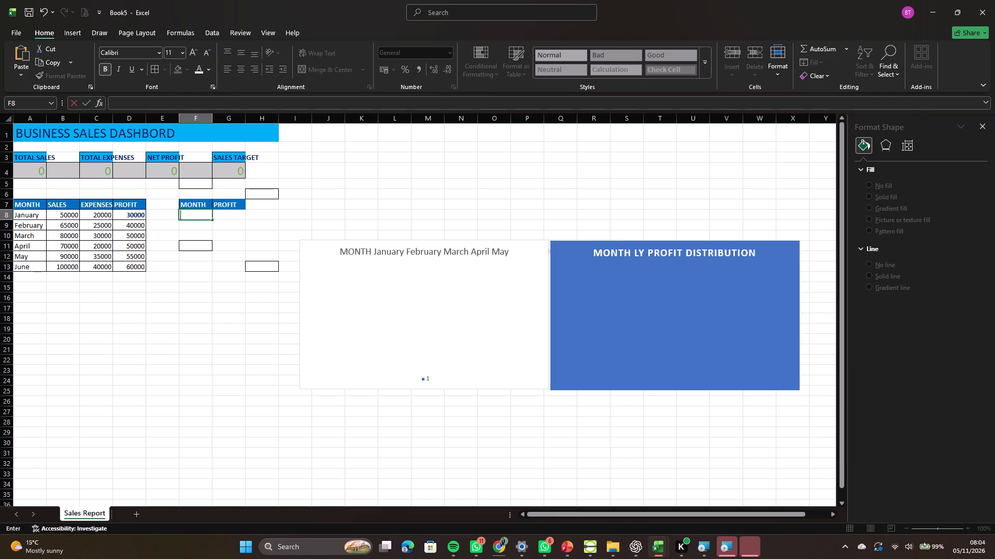
drag(188, 203, 227, 210)
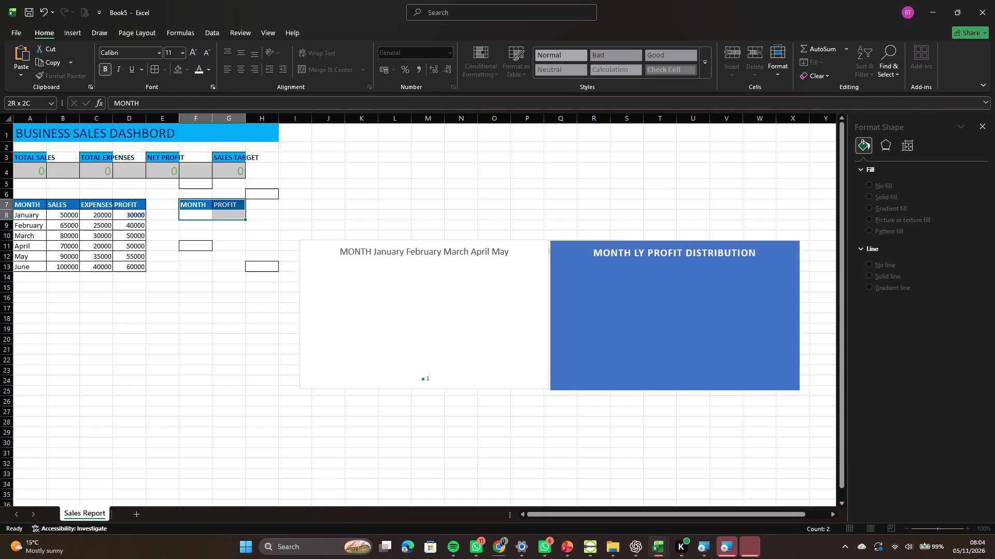
drag(227, 210, 223, 203)
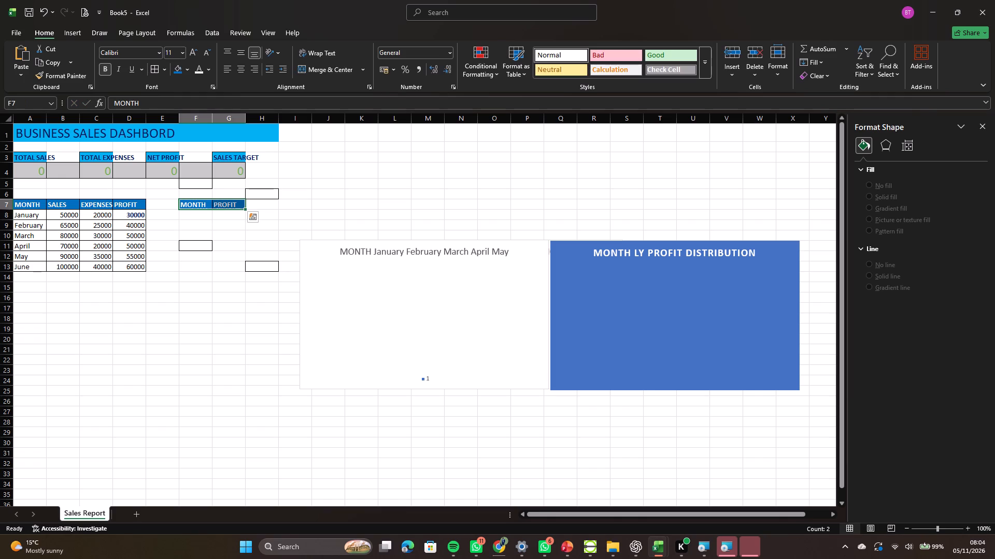
key(ctrl+c)
click(197, 217)
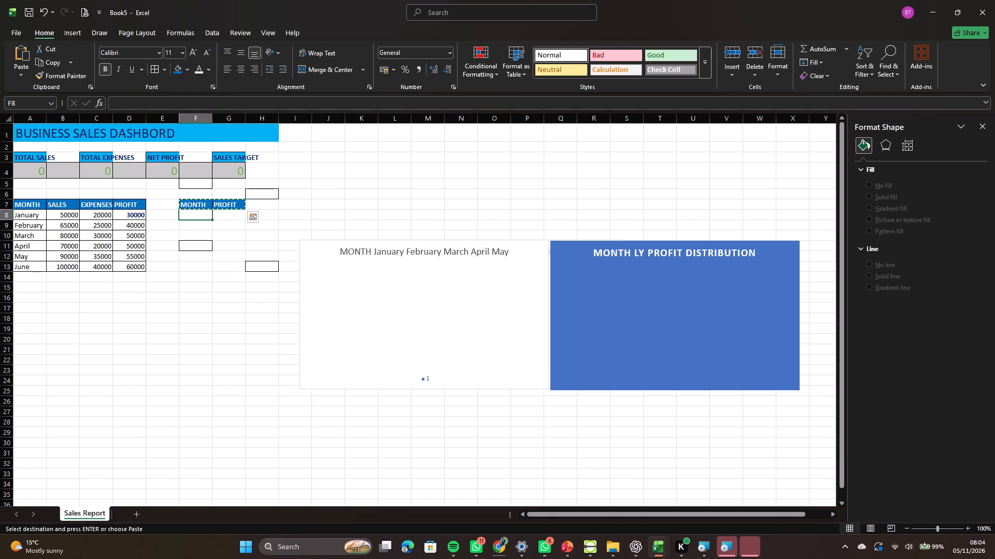
key(ctrl+v)
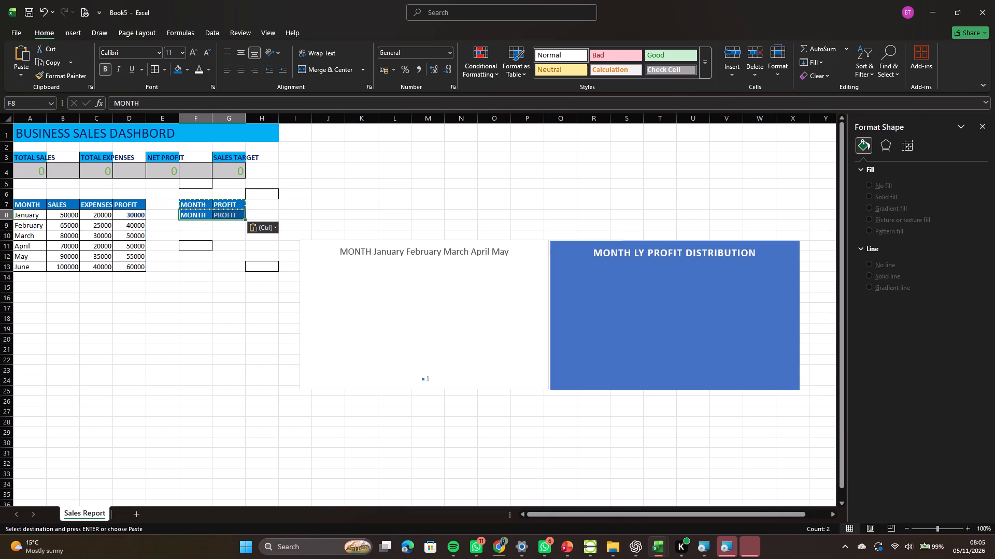
Select January's profit value in cell D8 of the main sales table.
click(133, 215)
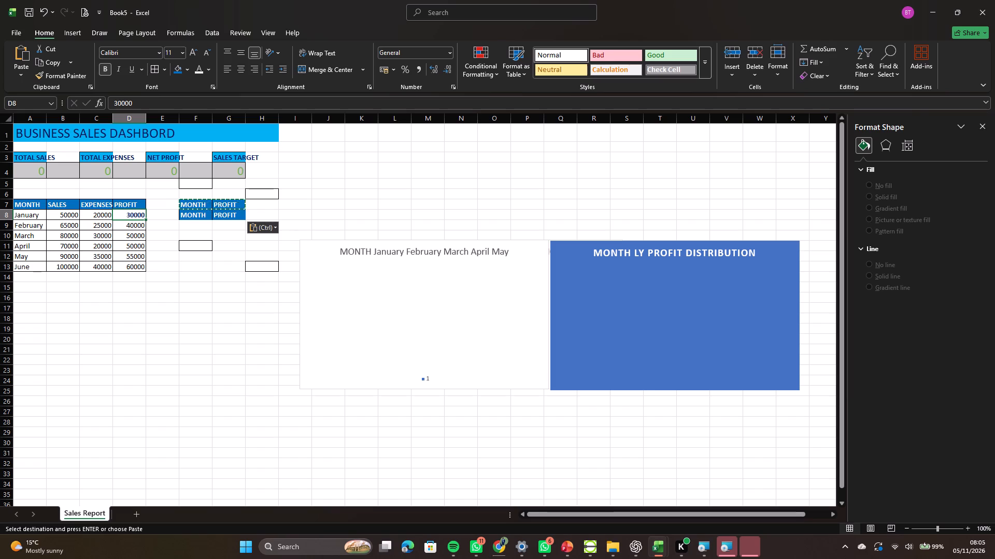
Copy the January to June profit values D8:D13 into G8:G13 under the new PROFIT heading.
drag(133, 215, 138, 247)
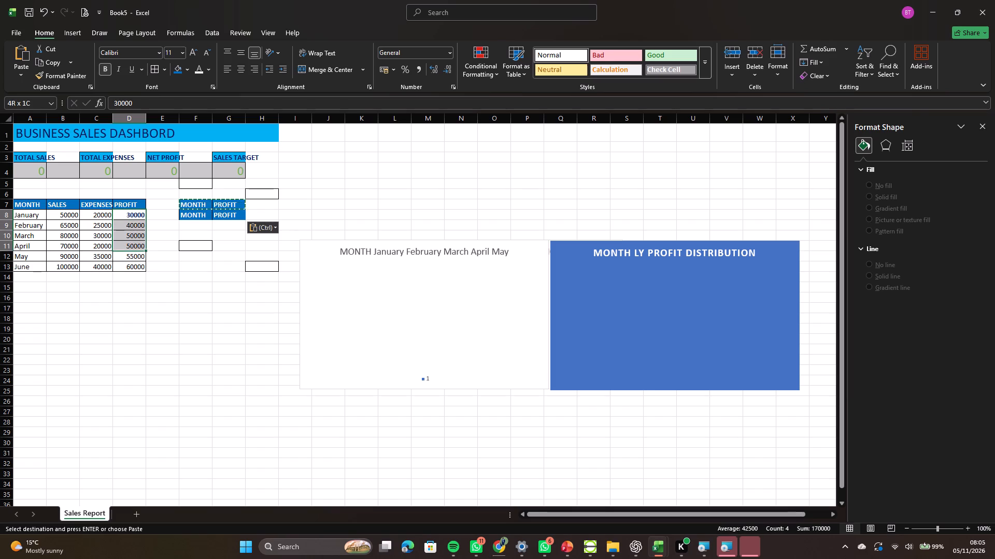
drag(138, 247, 140, 265)
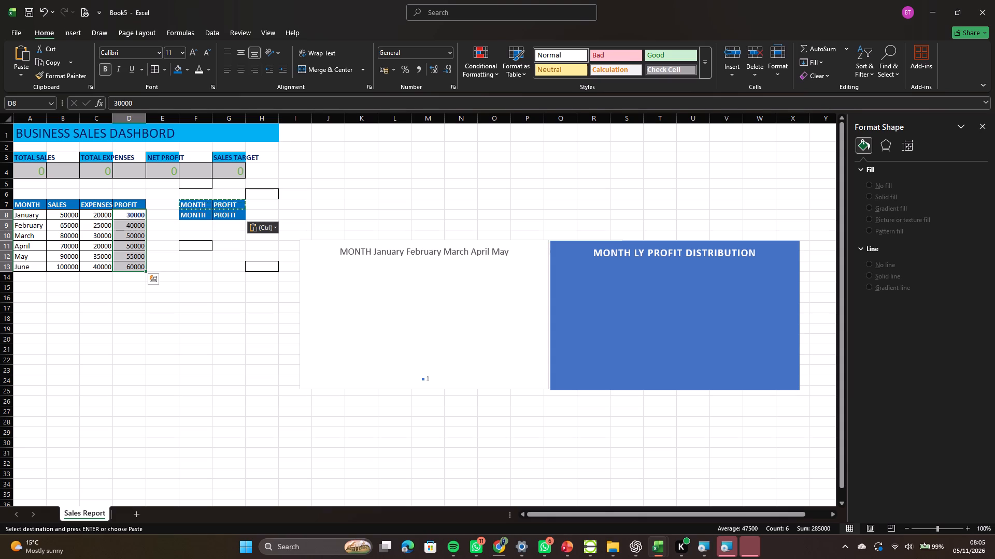
key(ctrl+c)
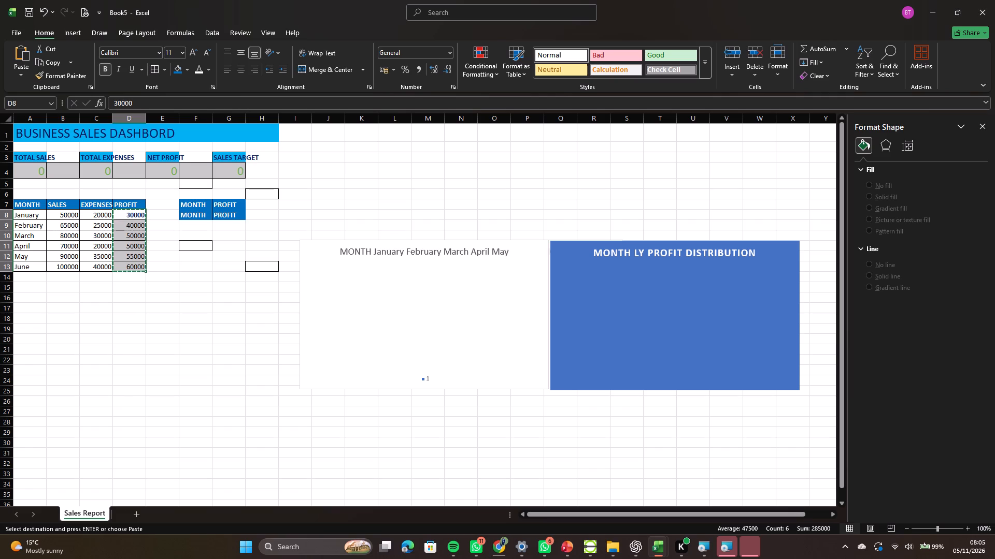
click(229, 215)
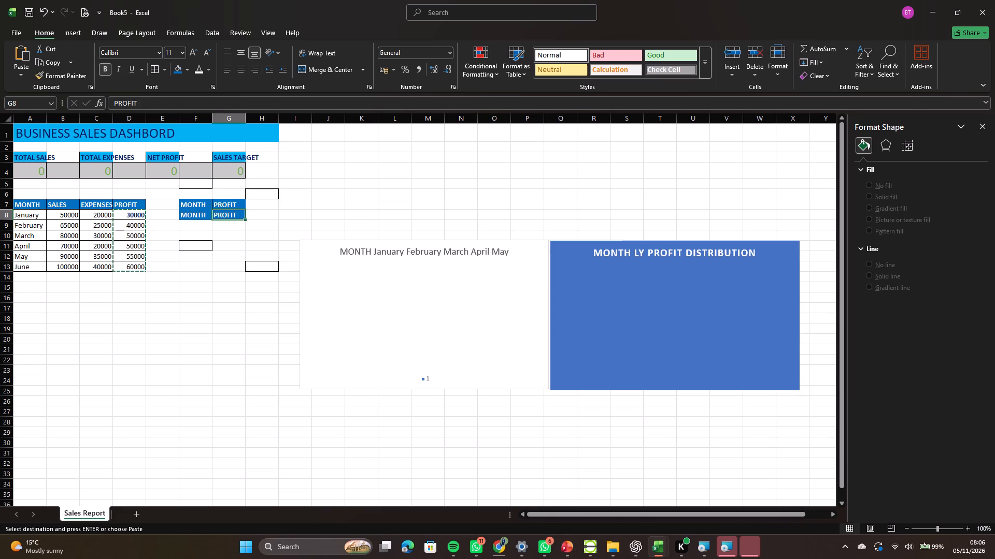
key(ctrl+v)
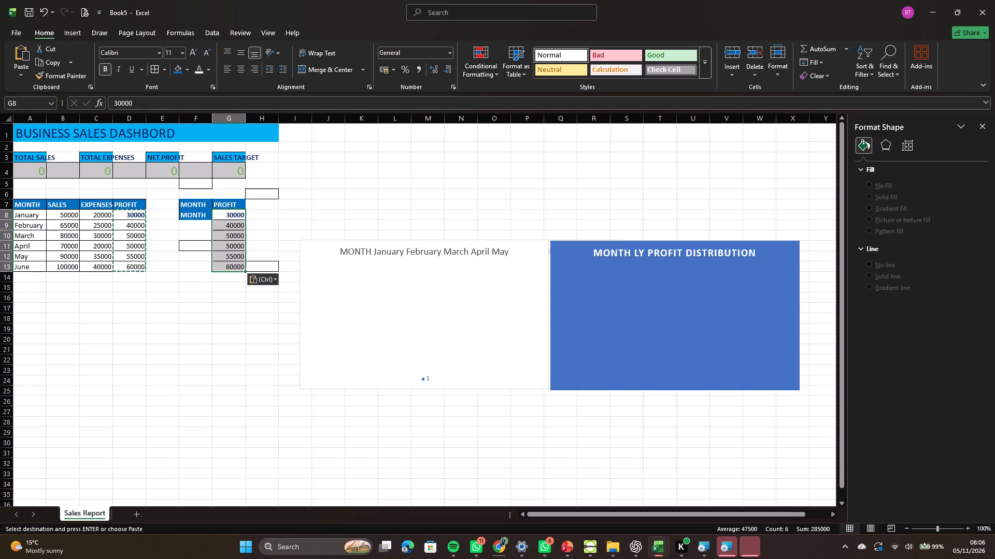
Copy the month names January to June from A8:A13 into F8:F13 under the new MONTH heading.
scroll(22, 205, right, 1)
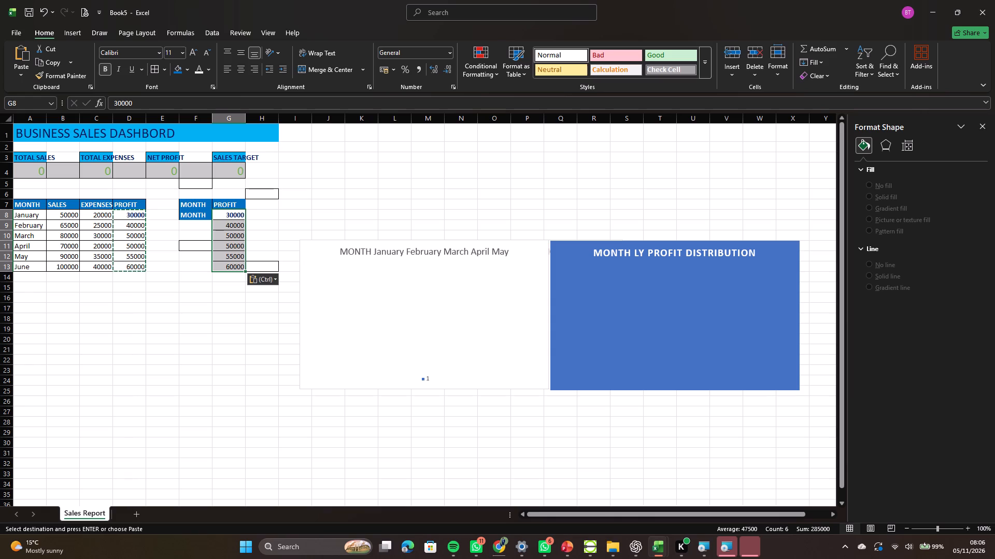
click(31, 216)
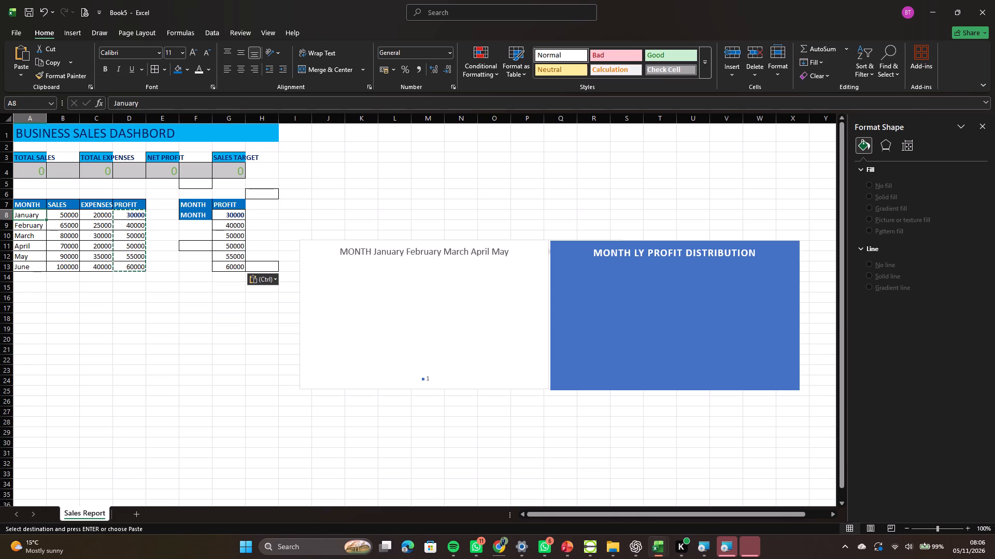
drag(31, 216, 31, 265)
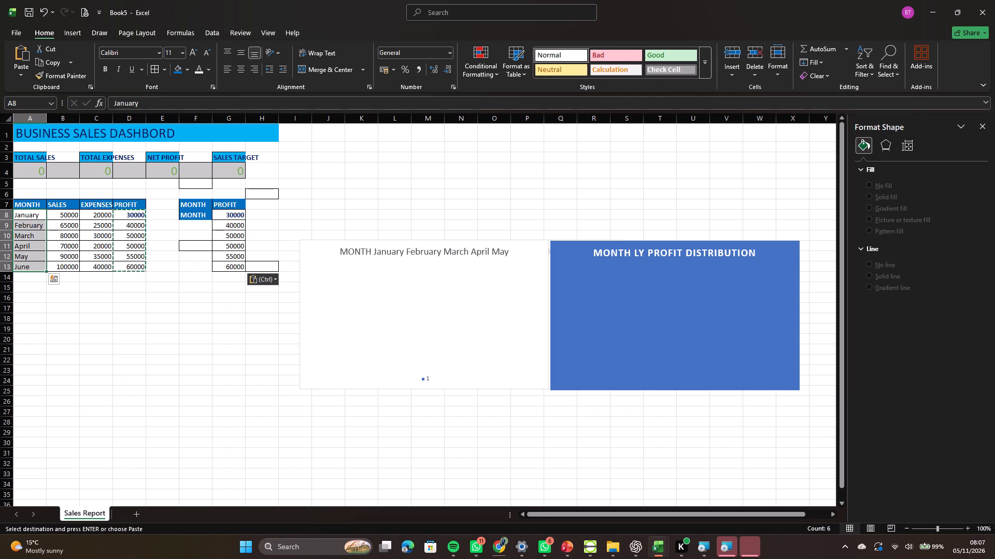
key(ctrl+c)
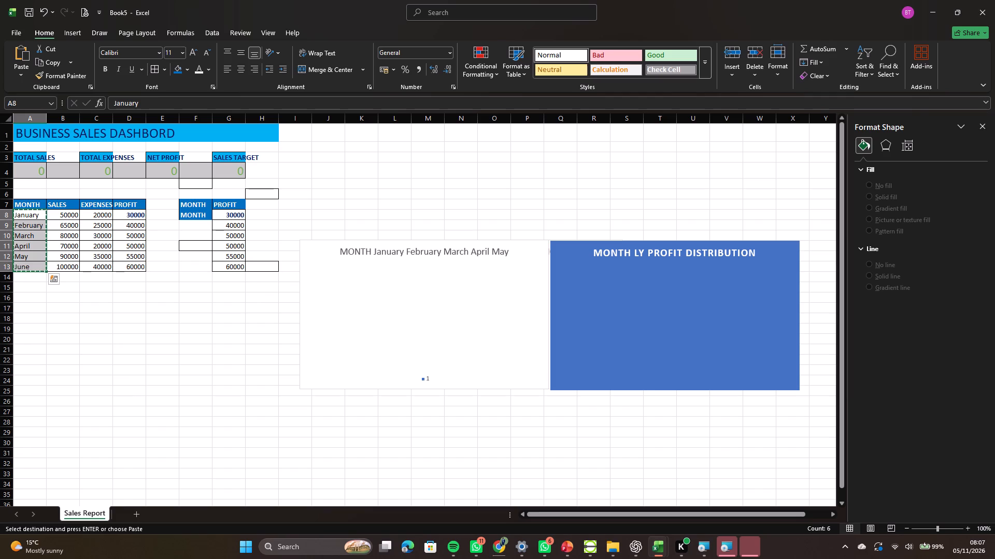
click(197, 214)
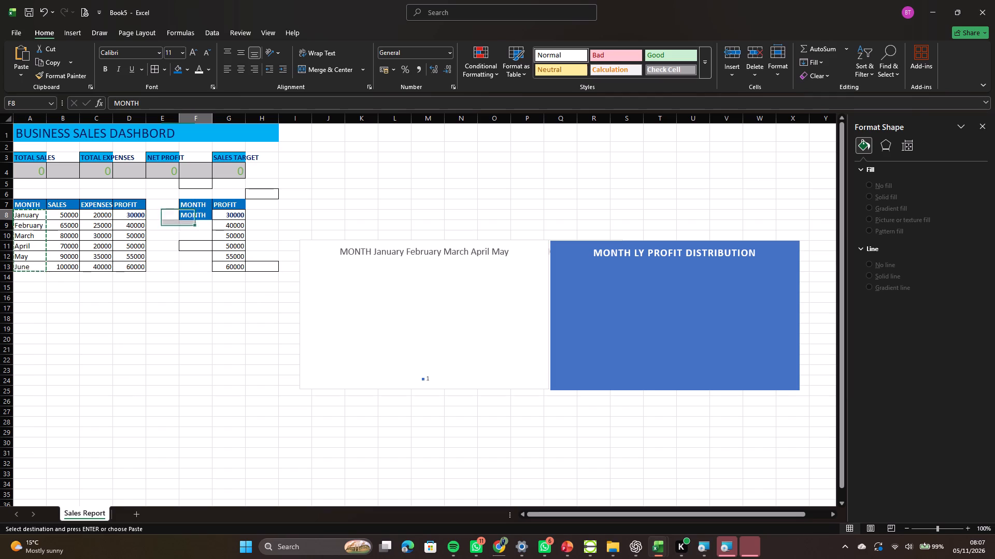
key(ctrl+v)
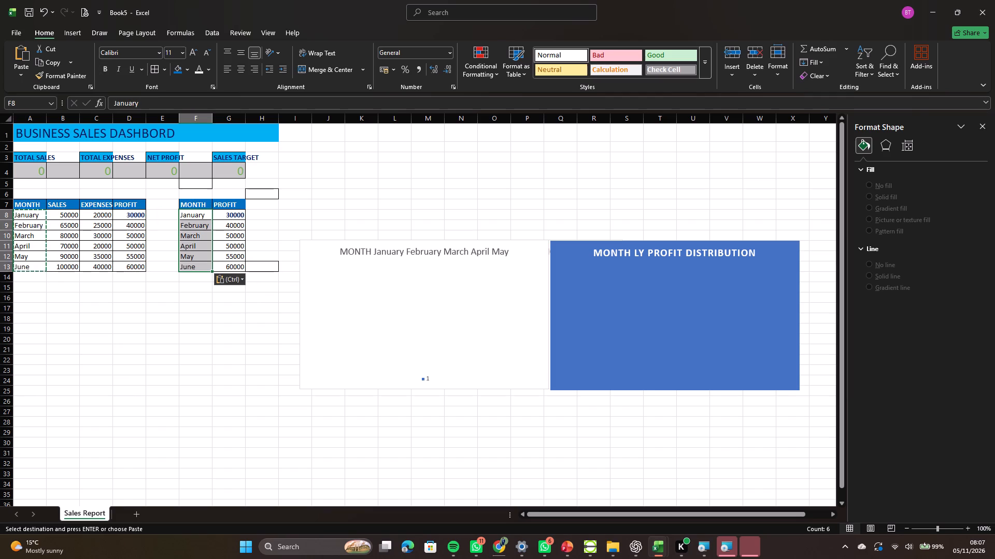
click(230, 312)
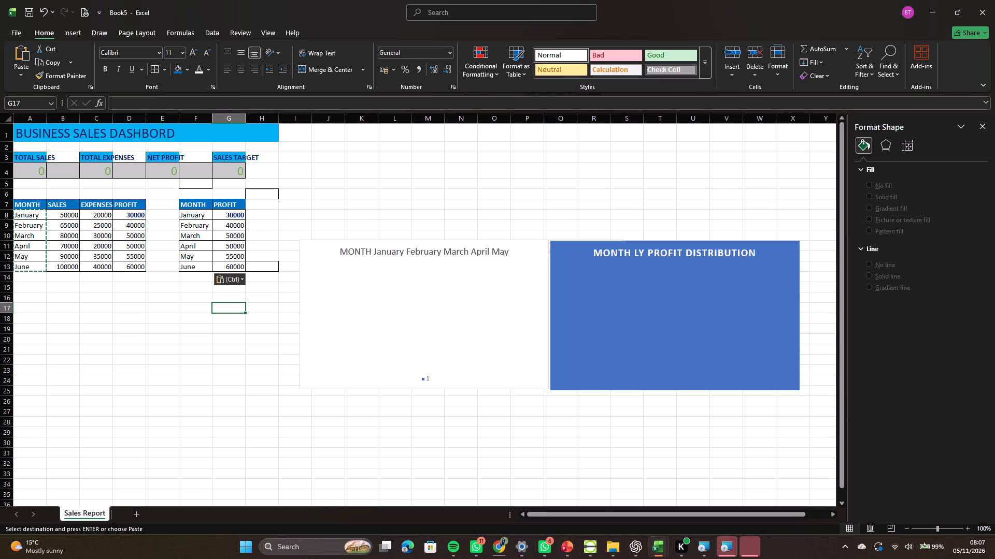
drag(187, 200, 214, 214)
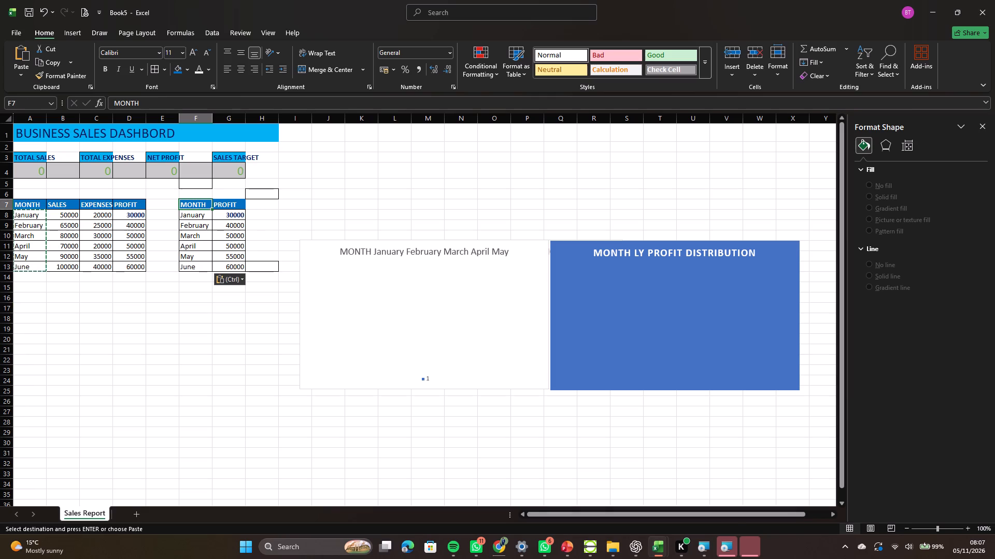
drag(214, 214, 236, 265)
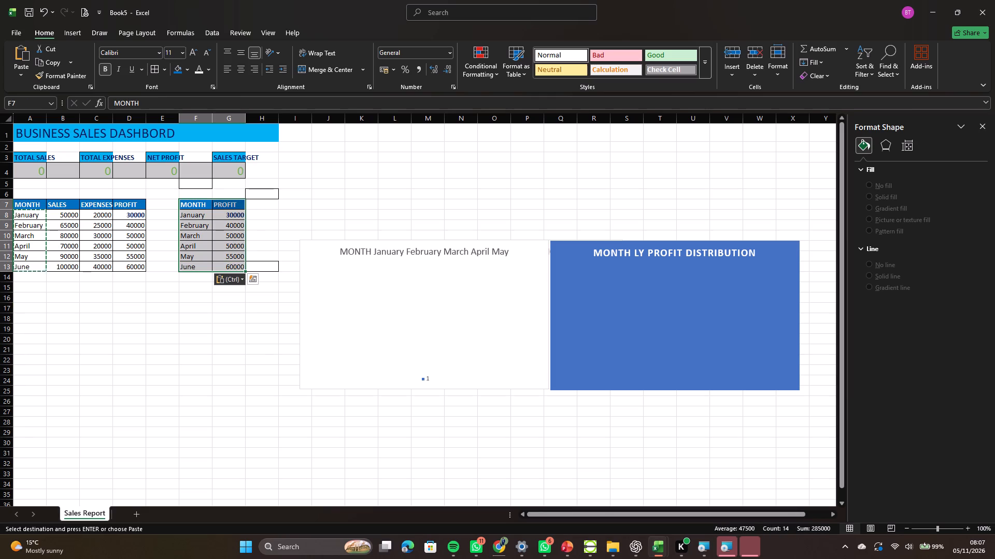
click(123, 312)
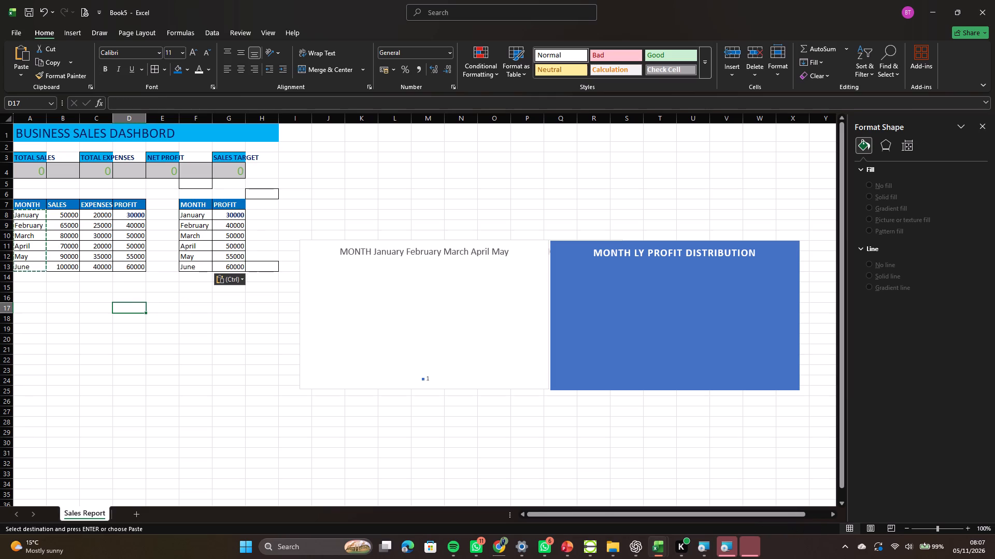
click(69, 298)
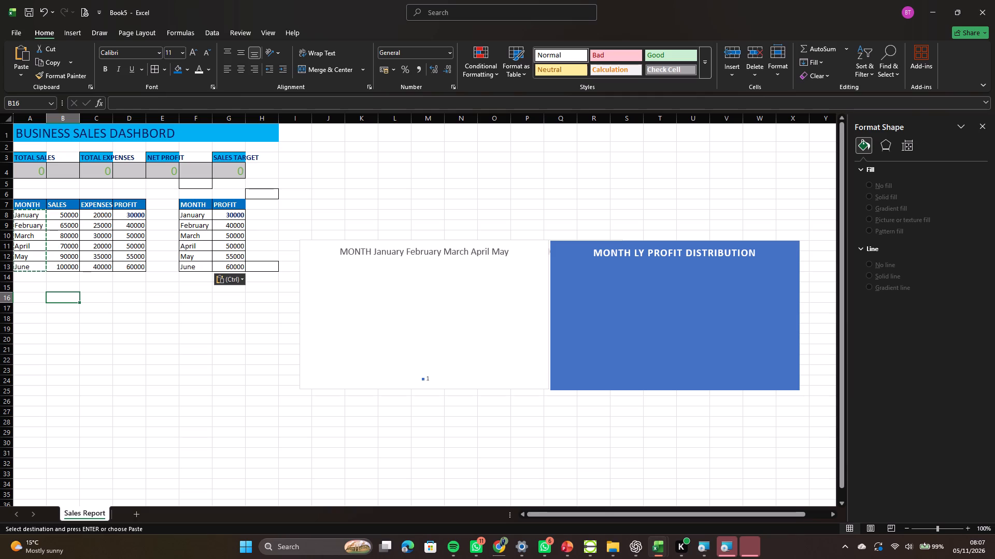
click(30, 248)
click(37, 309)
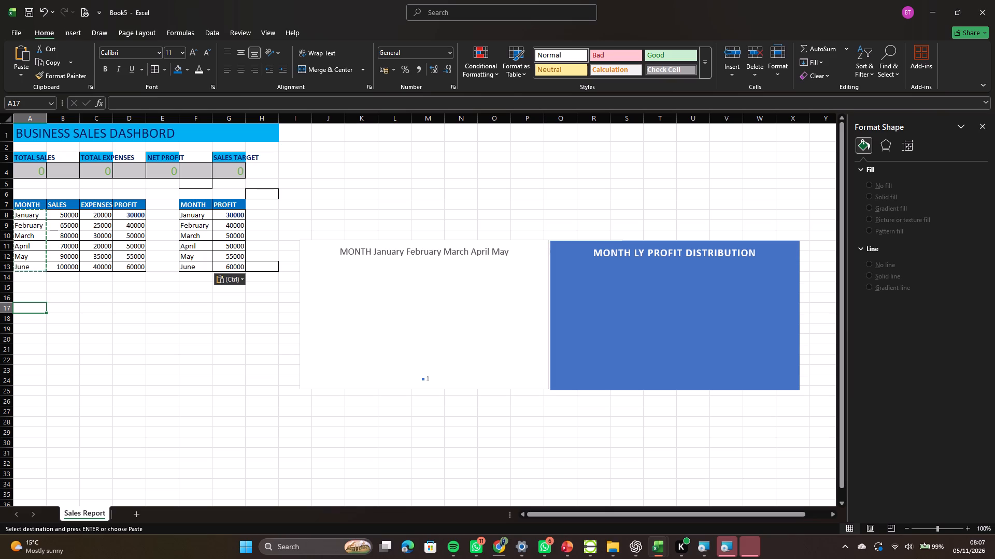
Insert a basic 2-D Pie chart from the new month and profit table F7:G13.
drag(199, 203, 209, 208)
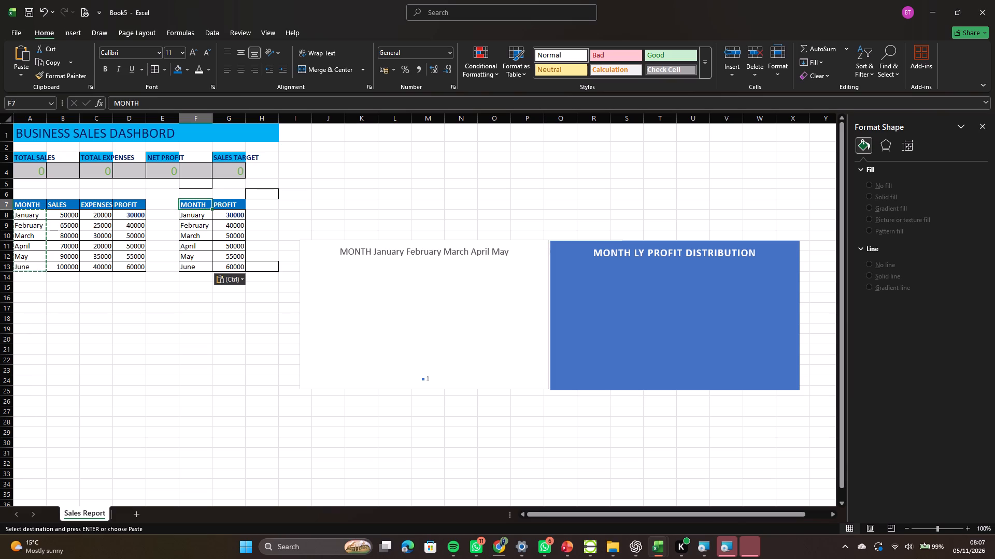
drag(209, 208, 238, 271)
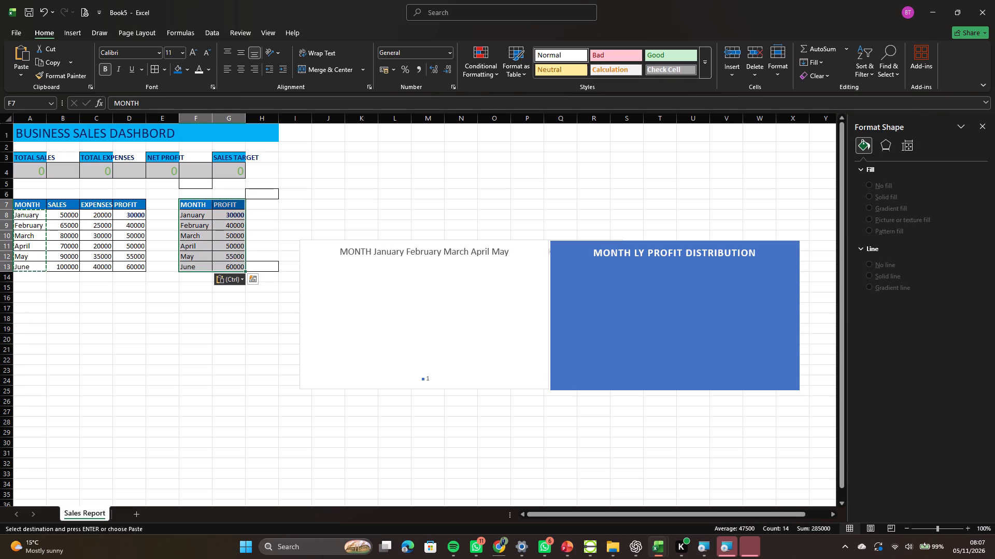
click(77, 28)
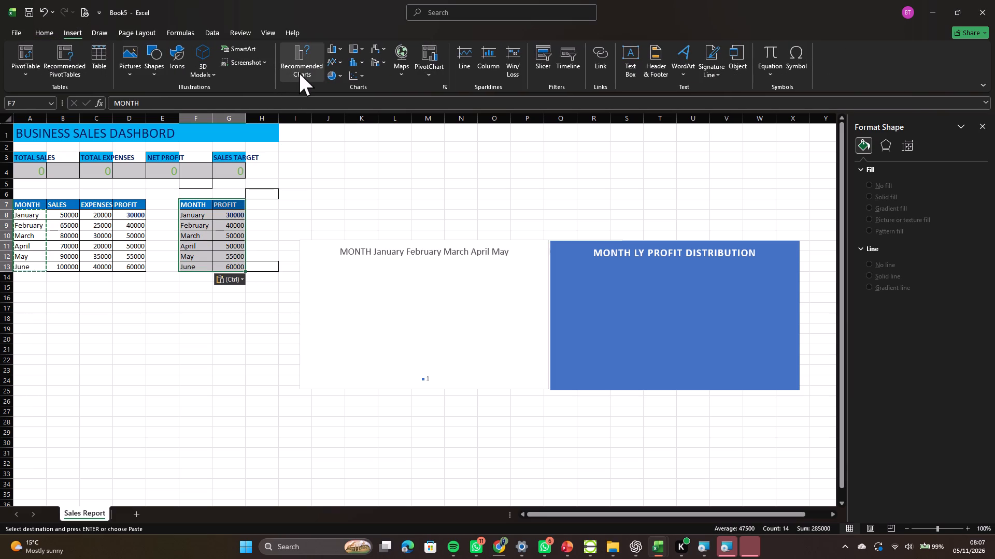
click(332, 76)
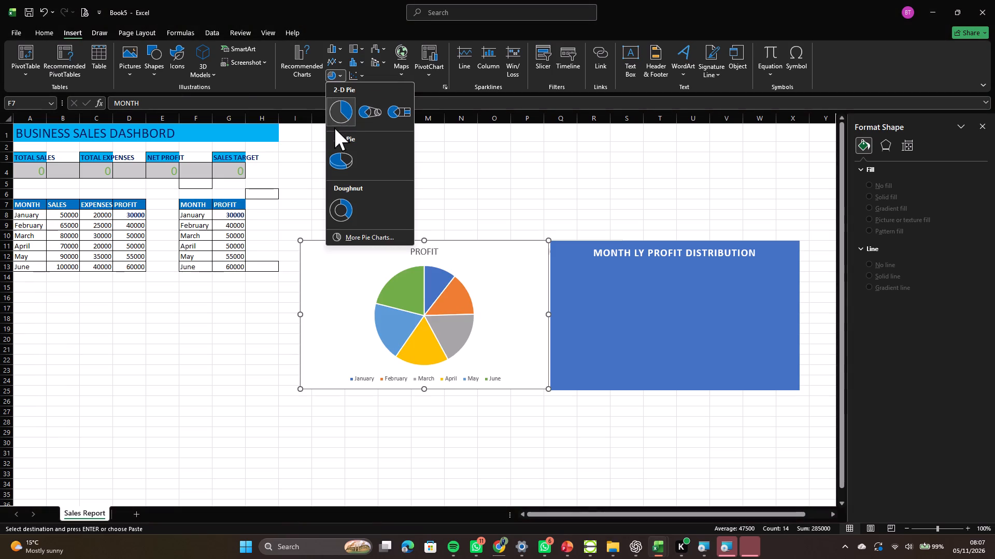
click(336, 114)
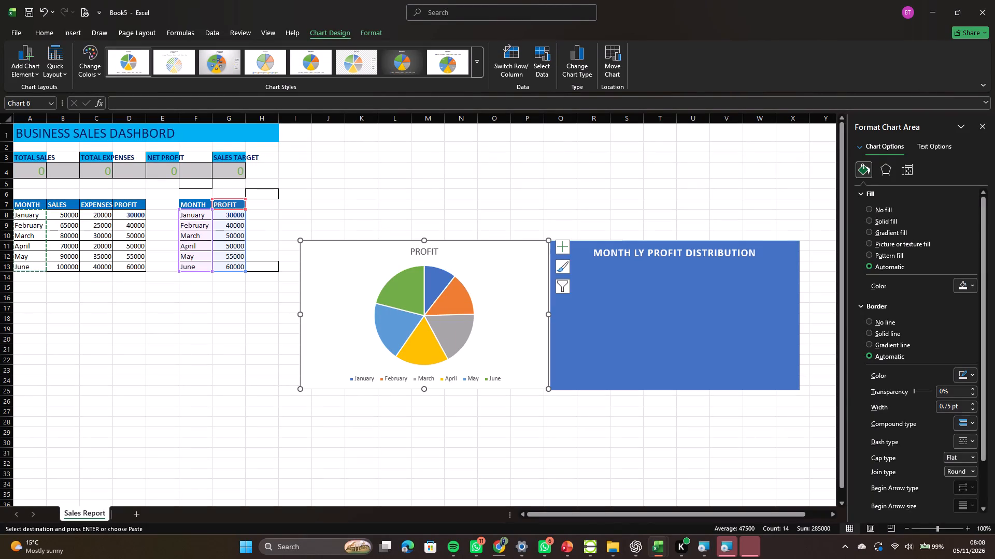
click(434, 442)
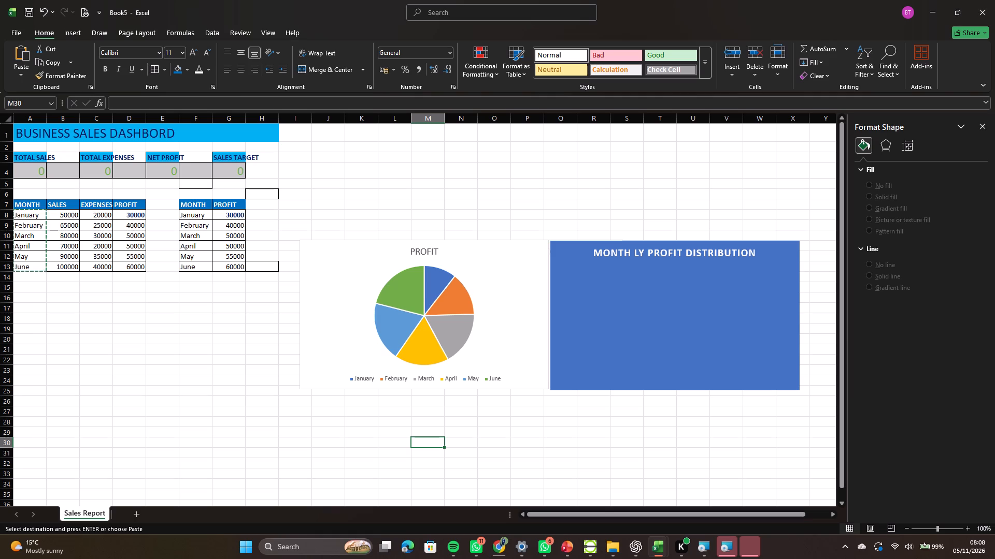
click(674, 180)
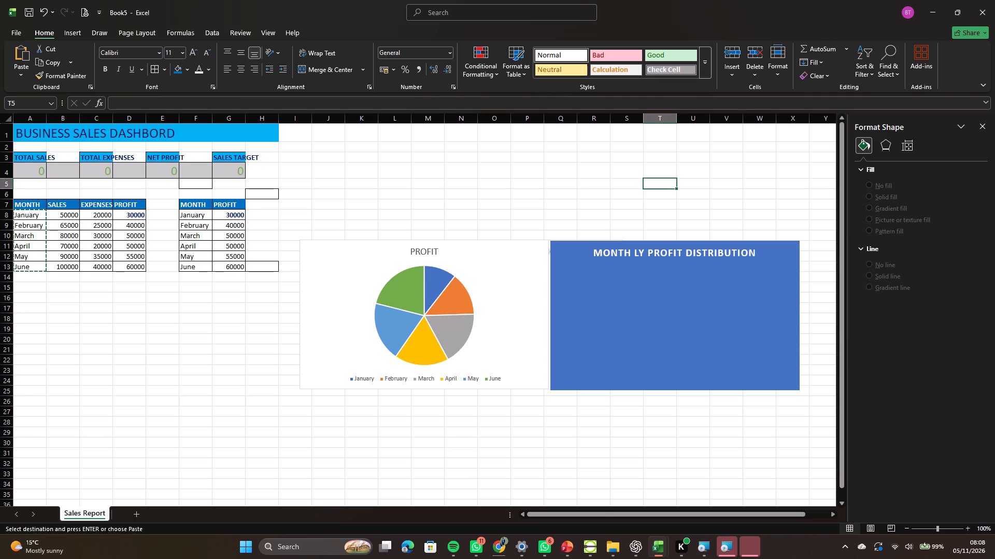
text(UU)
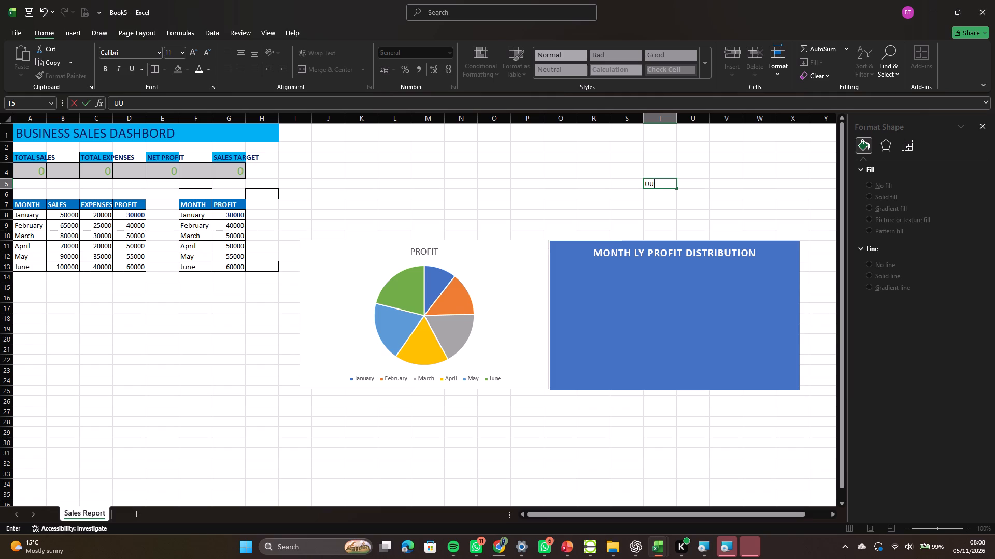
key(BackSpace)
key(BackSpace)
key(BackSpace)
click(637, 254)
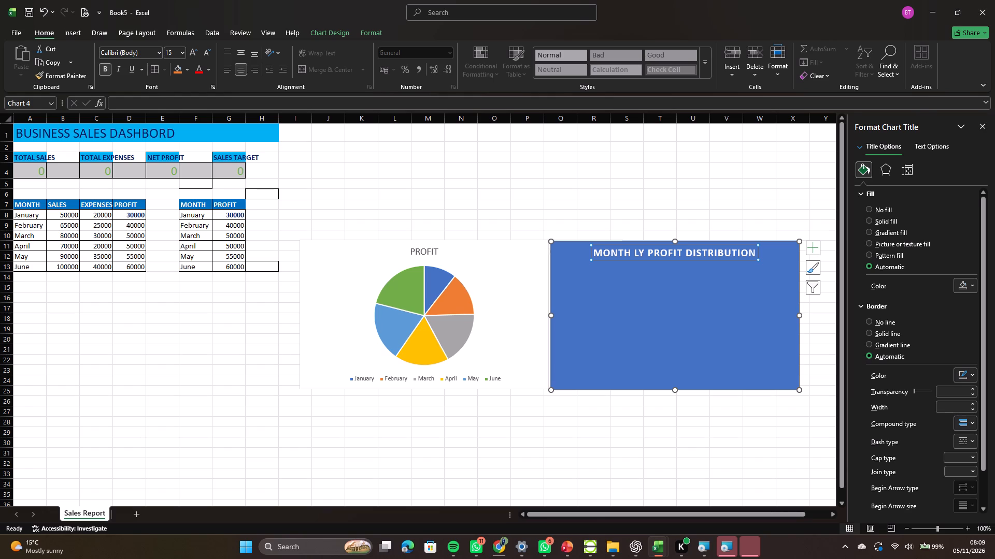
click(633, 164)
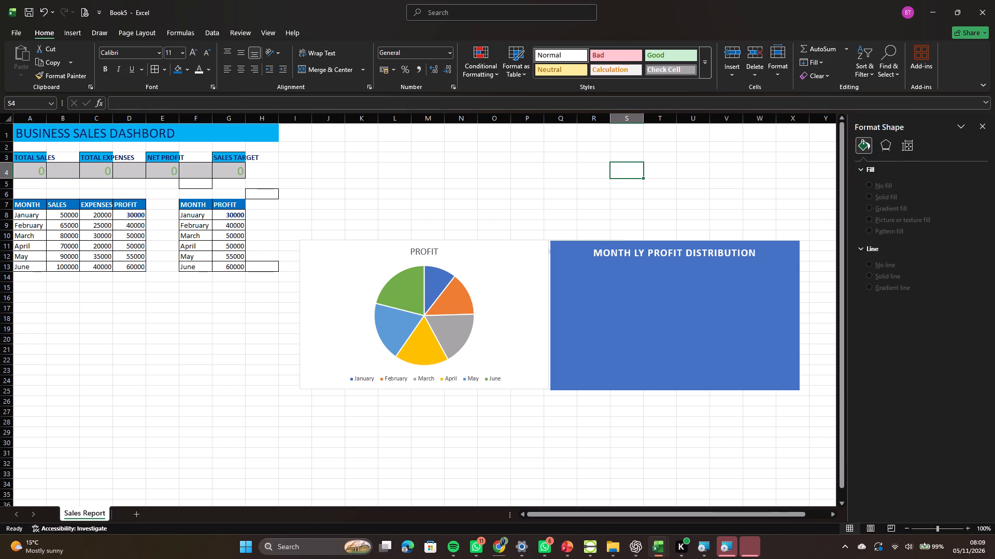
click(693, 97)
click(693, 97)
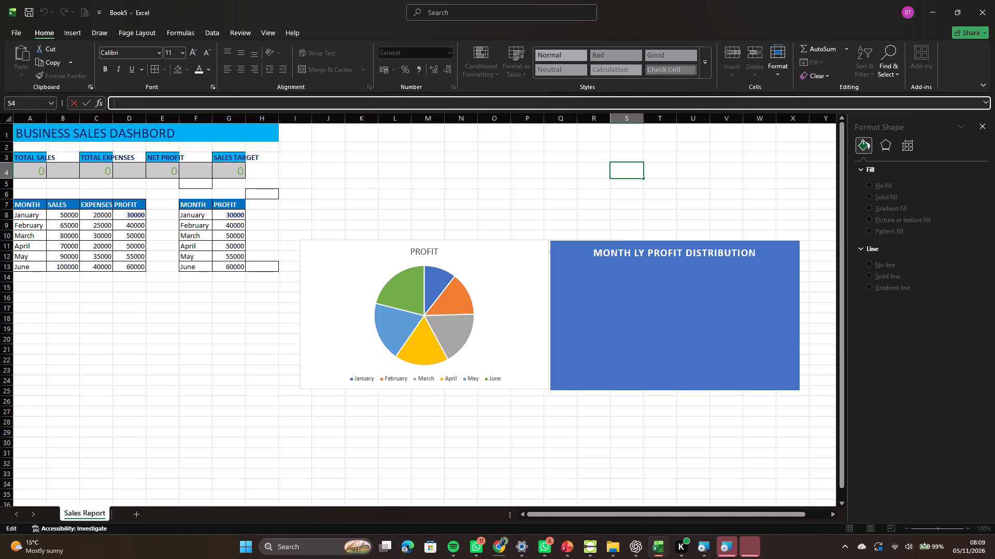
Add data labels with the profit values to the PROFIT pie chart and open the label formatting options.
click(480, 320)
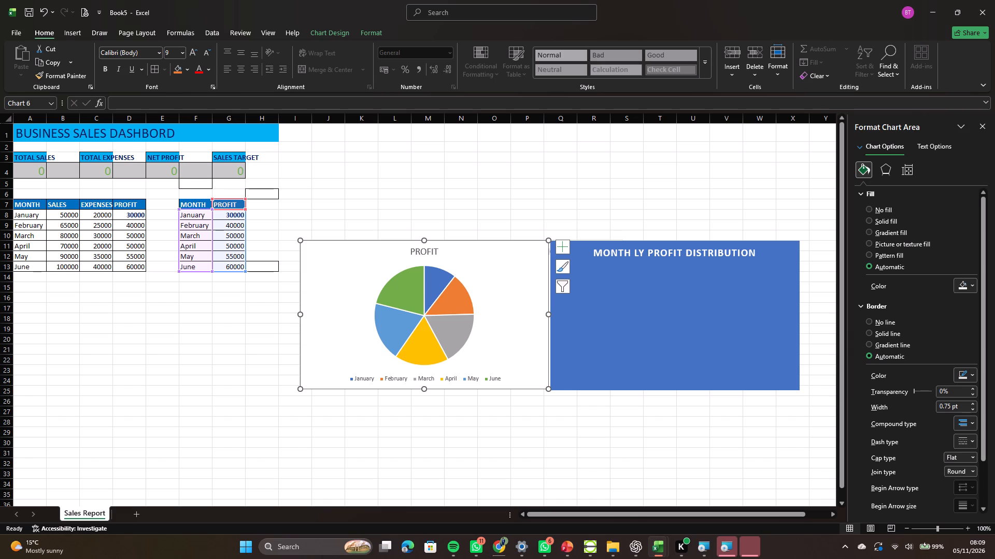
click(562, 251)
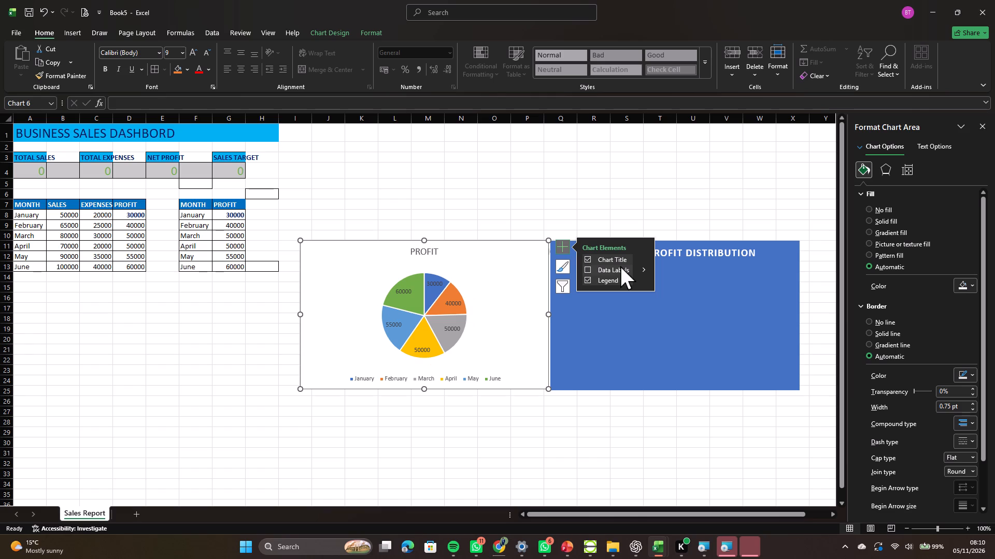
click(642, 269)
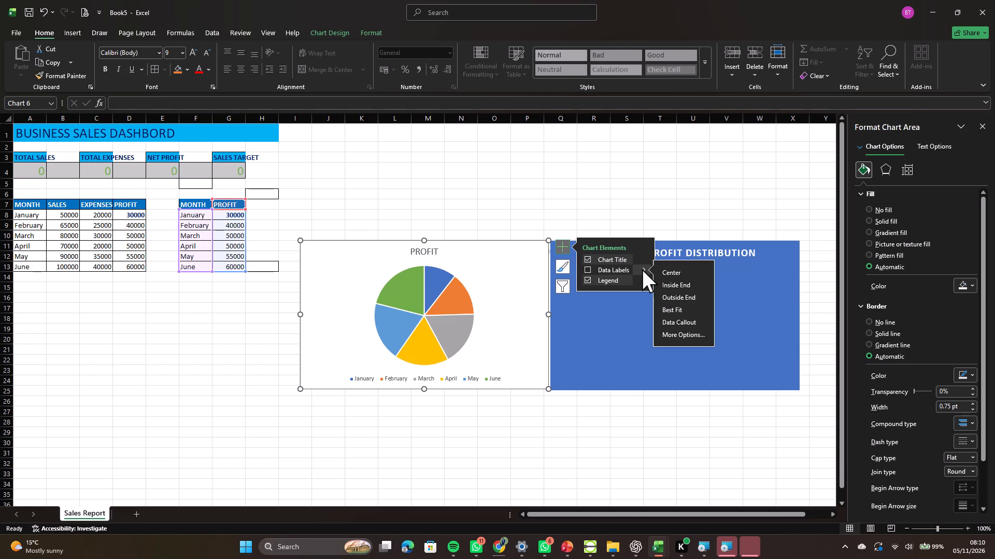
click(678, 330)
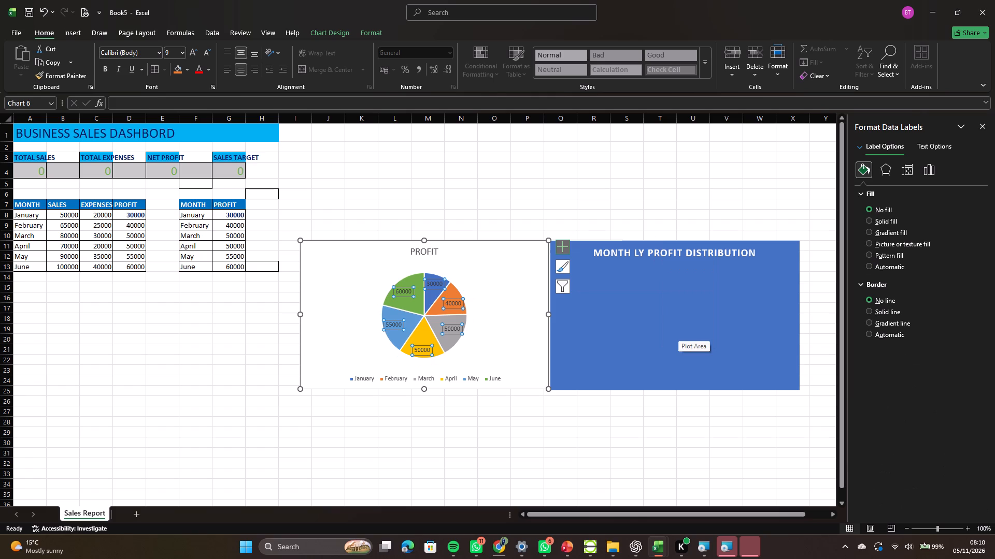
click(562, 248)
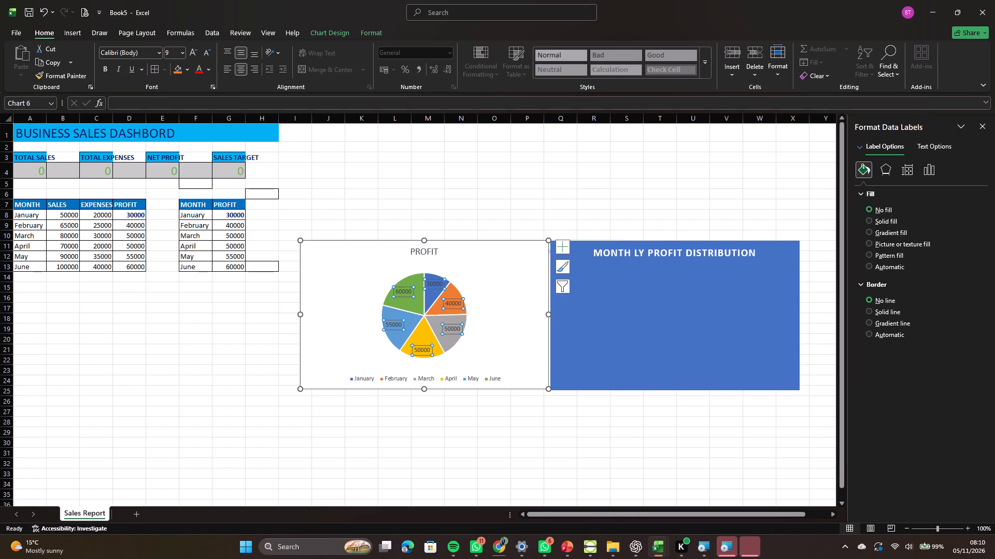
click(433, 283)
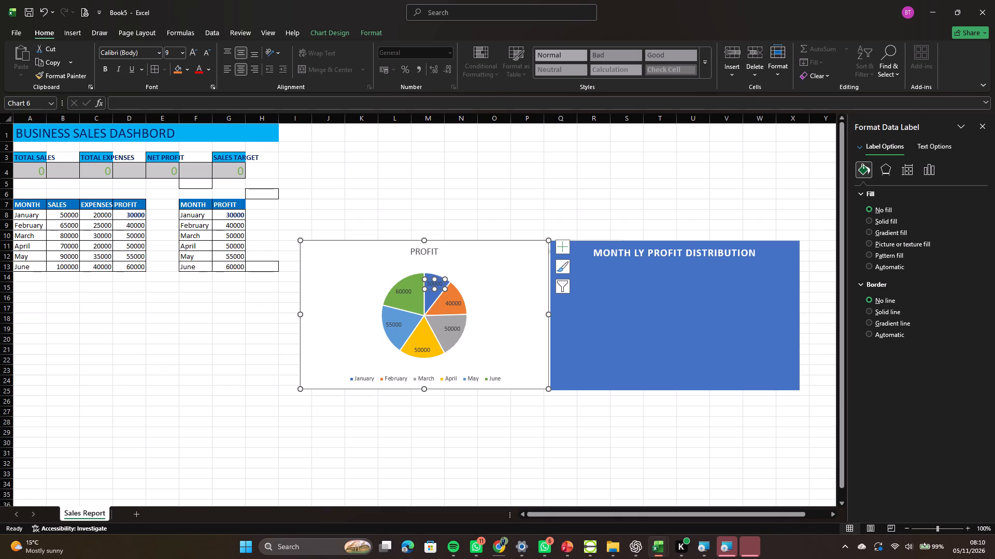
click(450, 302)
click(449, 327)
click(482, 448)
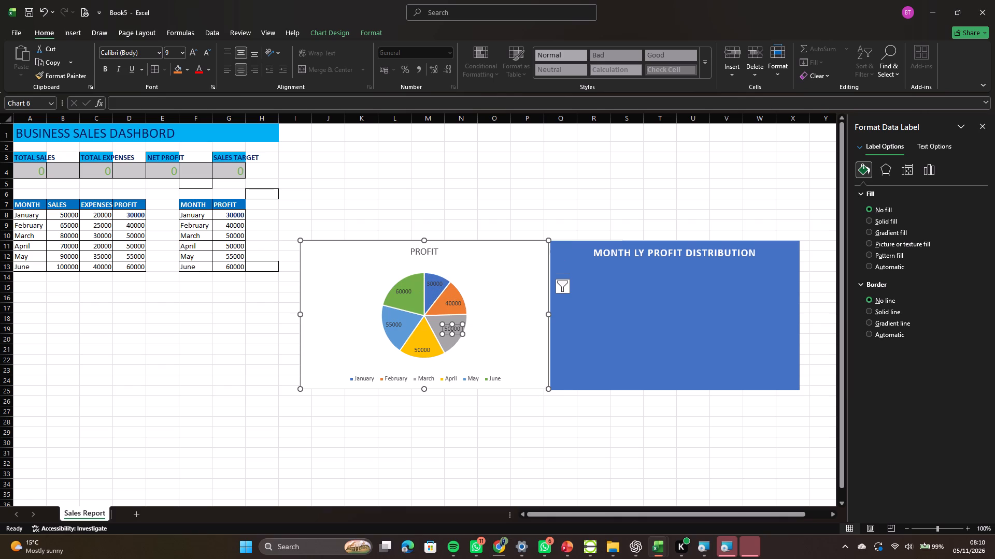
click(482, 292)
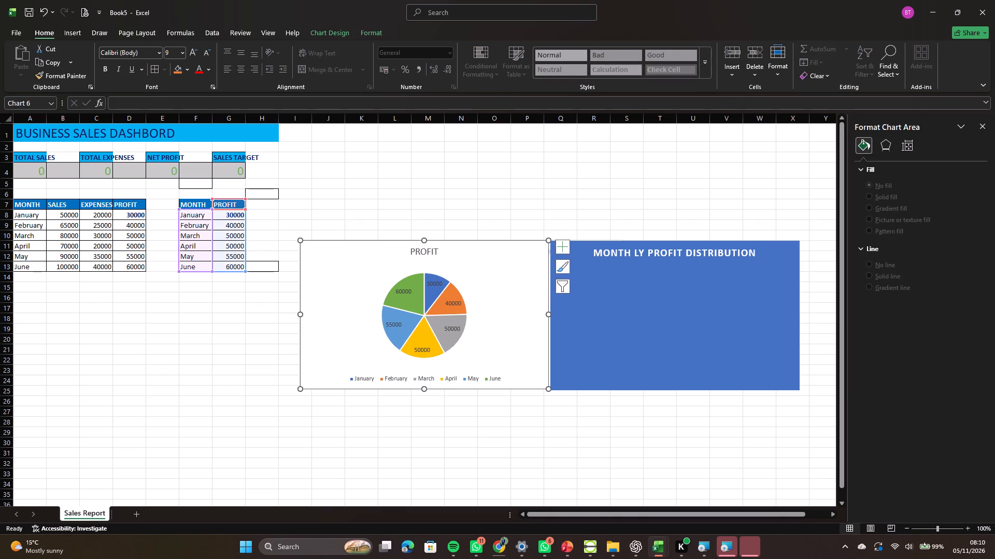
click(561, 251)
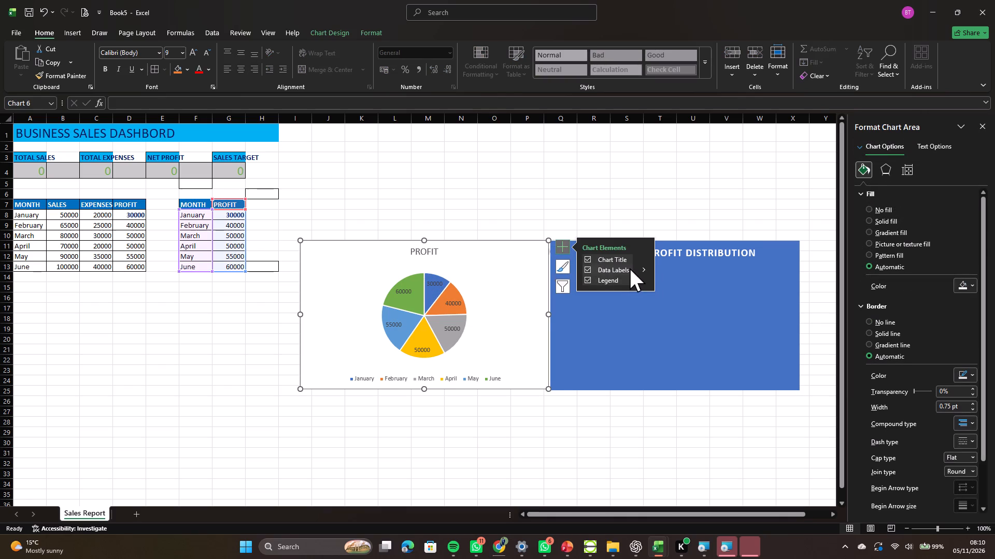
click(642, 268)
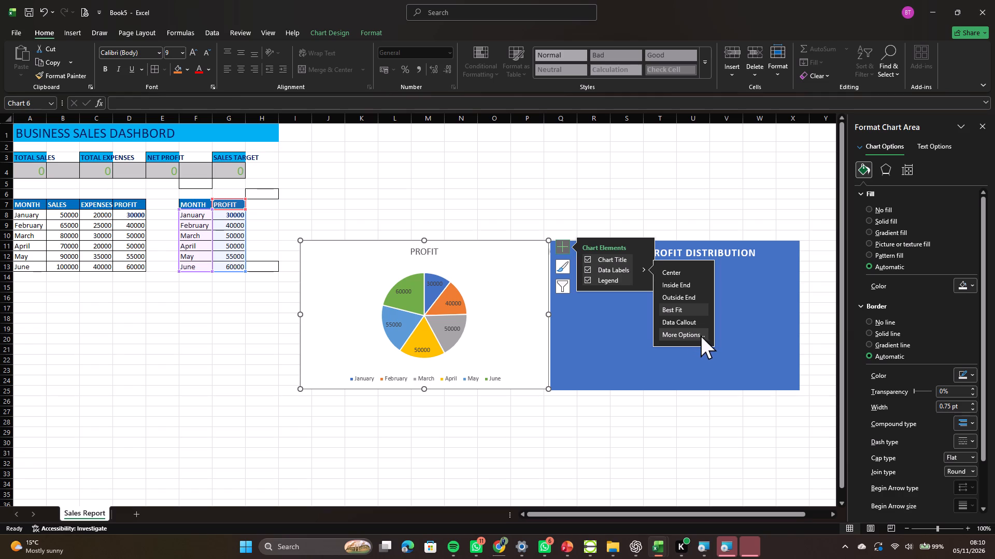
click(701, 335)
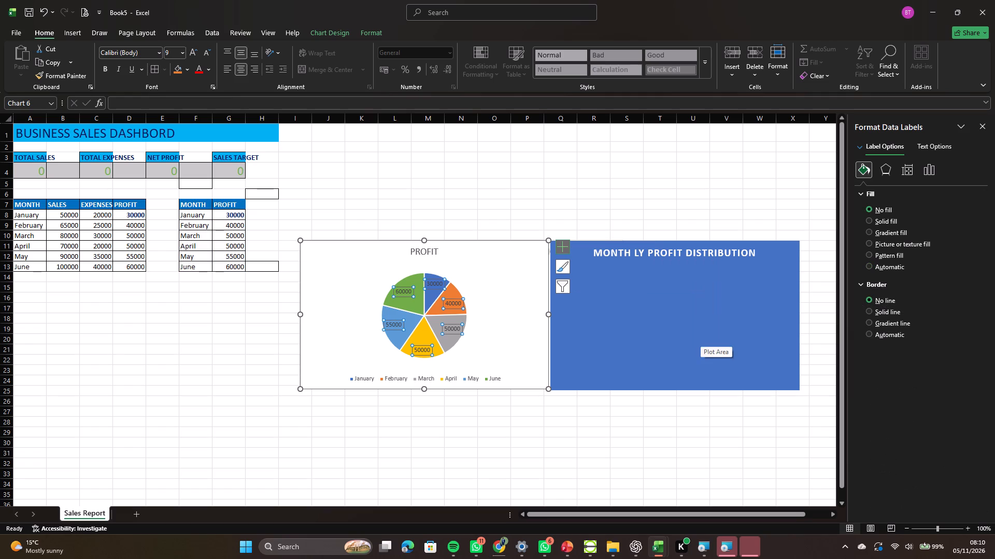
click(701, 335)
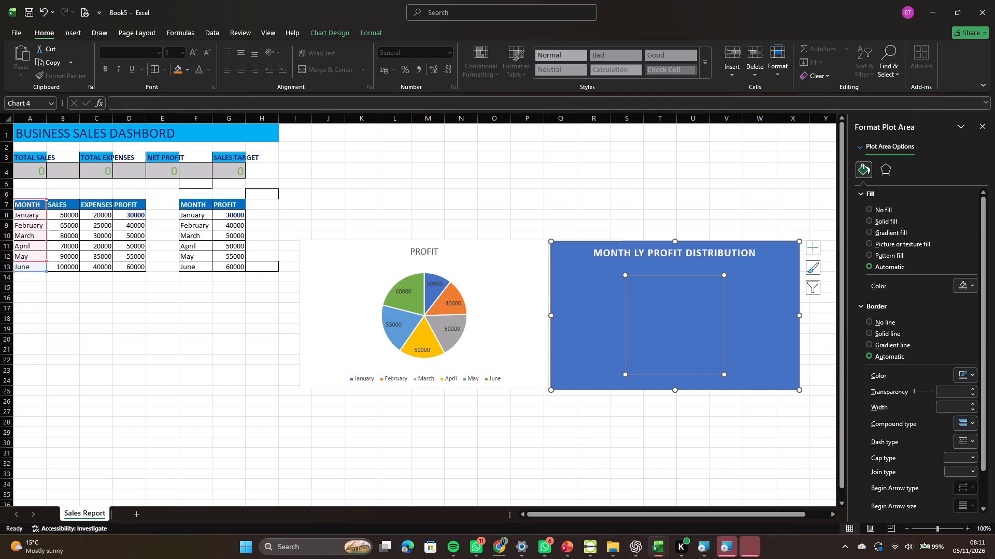
Set the PROFIT pie chart's data labels to data callouts with month name and percentage.
click(651, 277)
scroll(651, 277, up, 1)
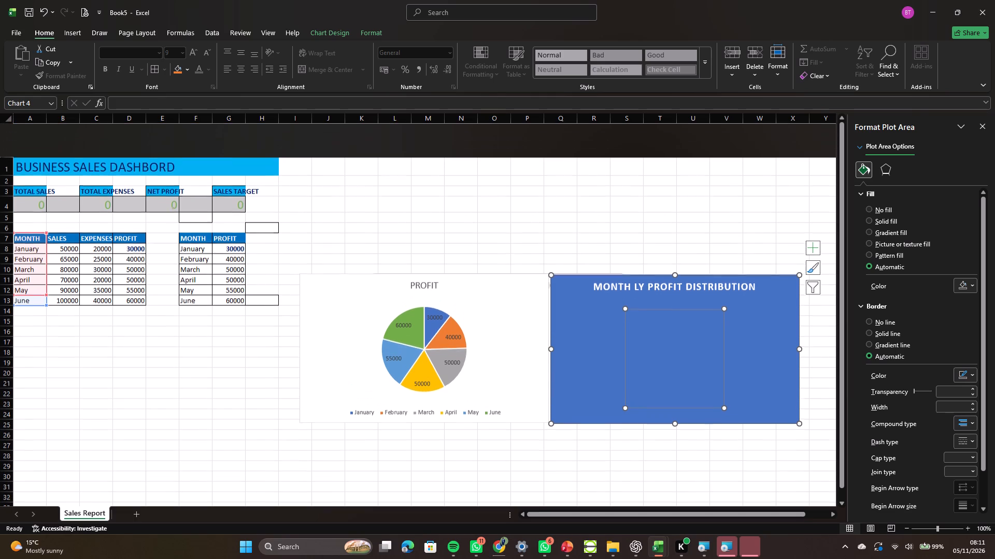
scroll(651, 277, up, 1)
click(417, 284)
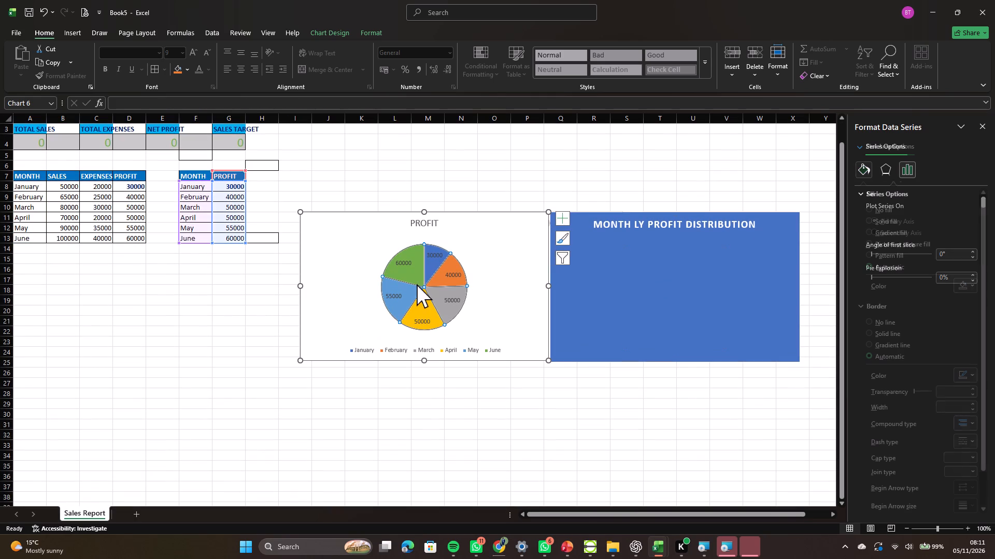
click(566, 219)
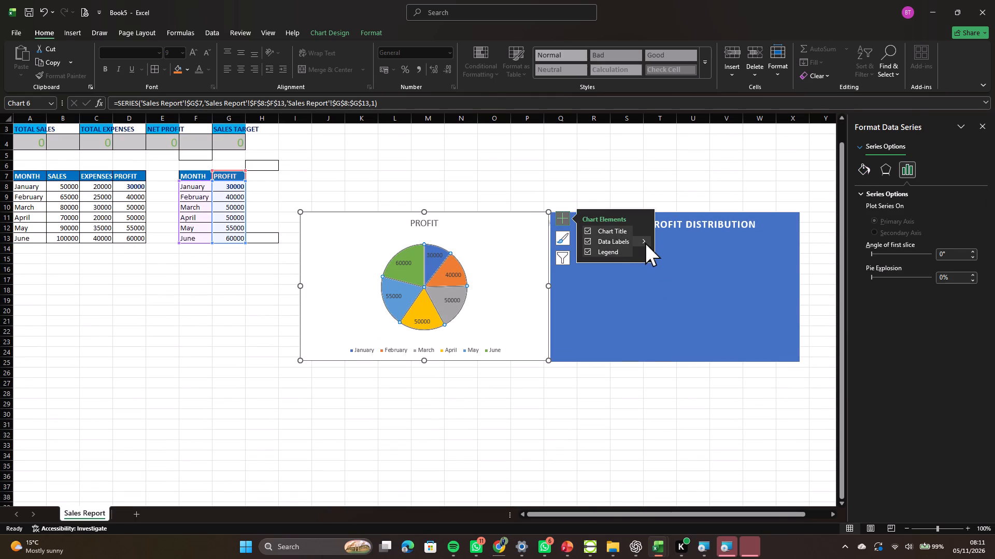
click(645, 243)
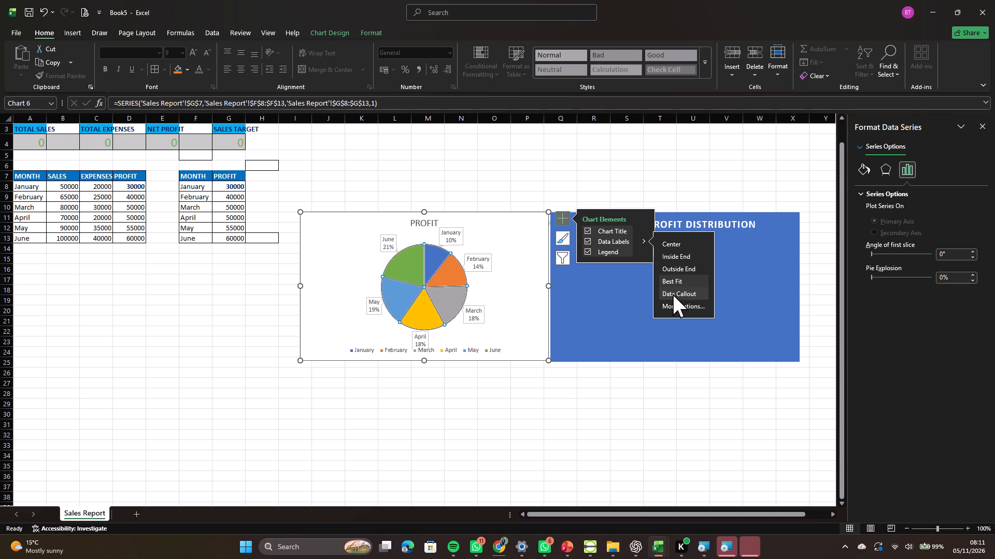
click(673, 294)
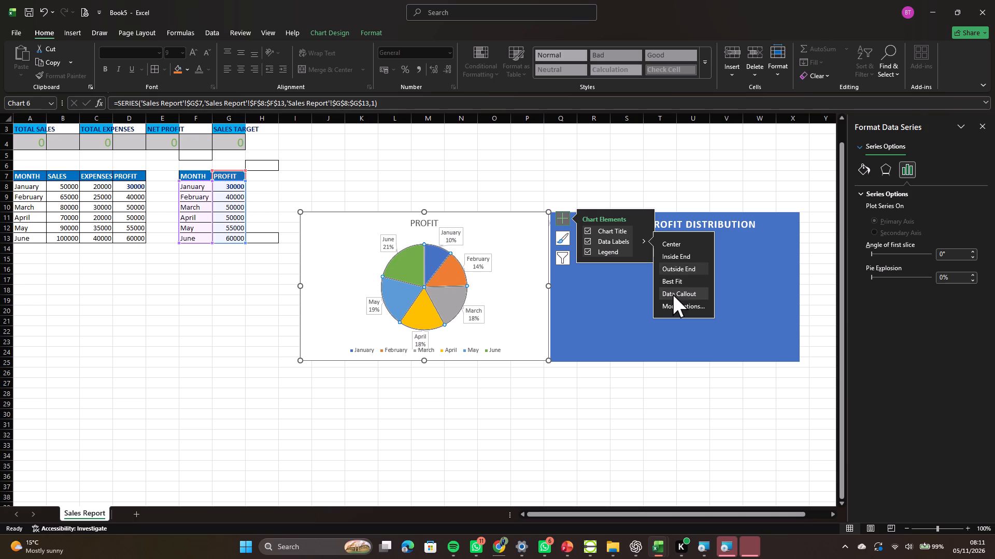
click(629, 480)
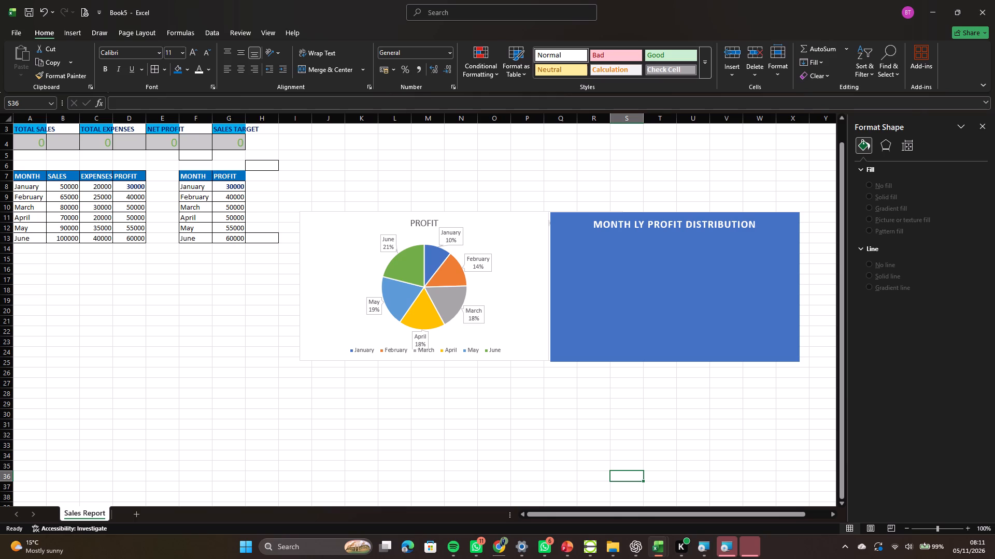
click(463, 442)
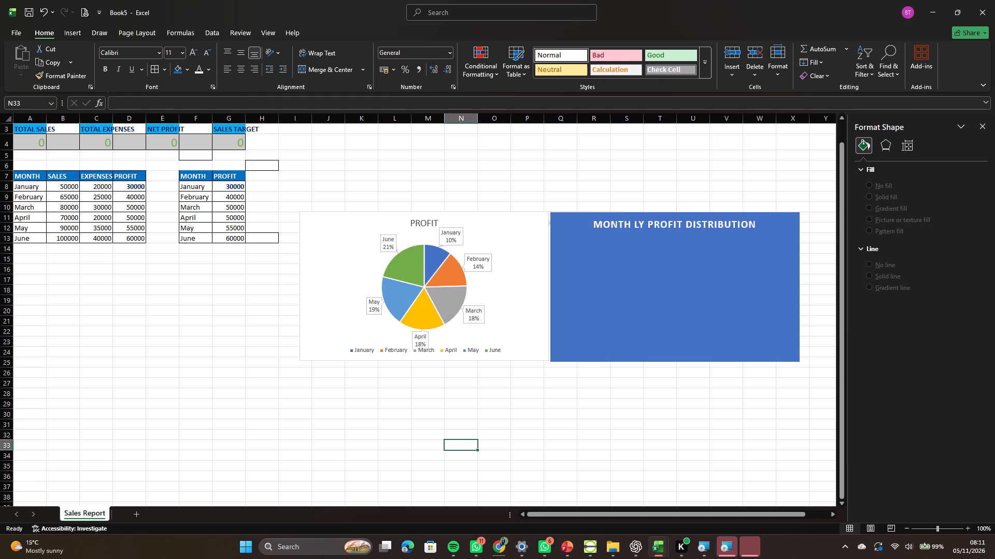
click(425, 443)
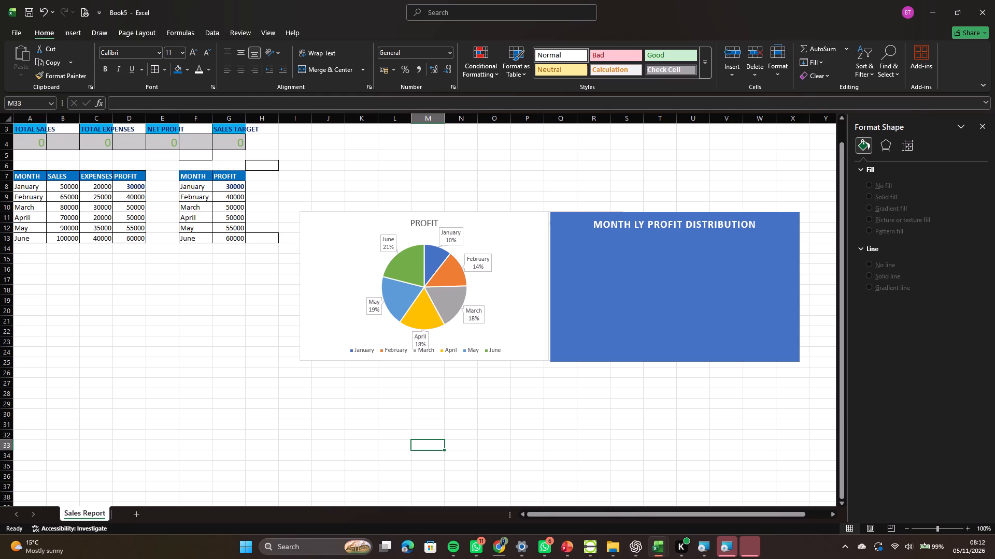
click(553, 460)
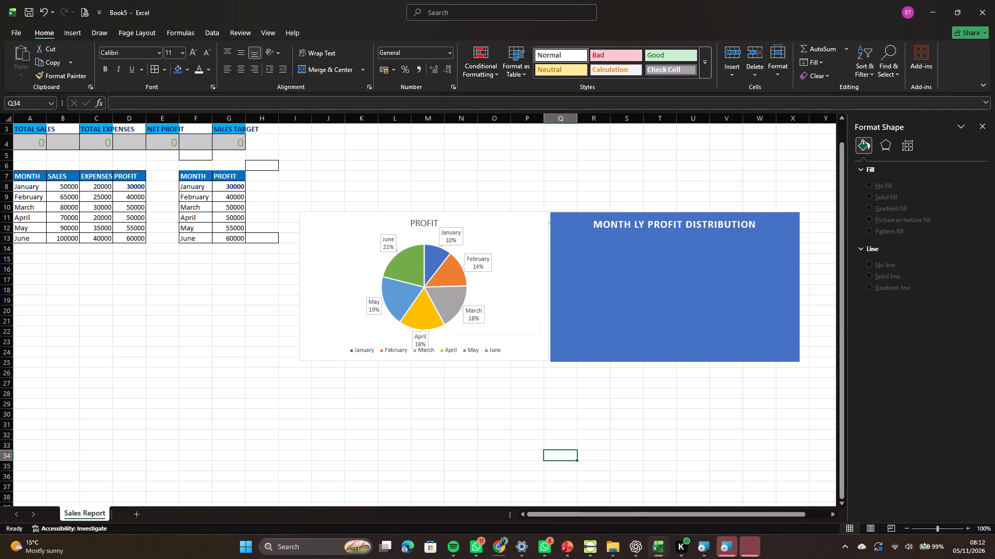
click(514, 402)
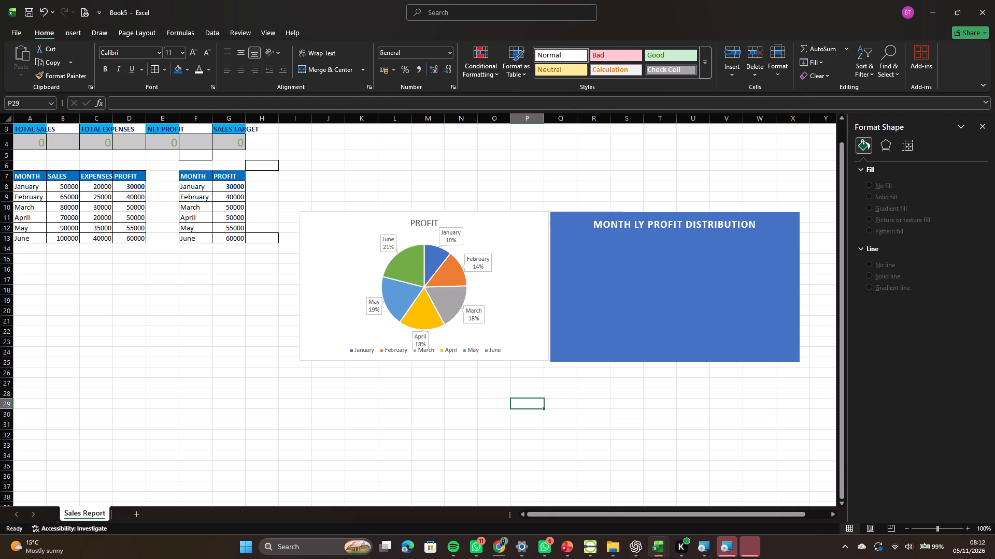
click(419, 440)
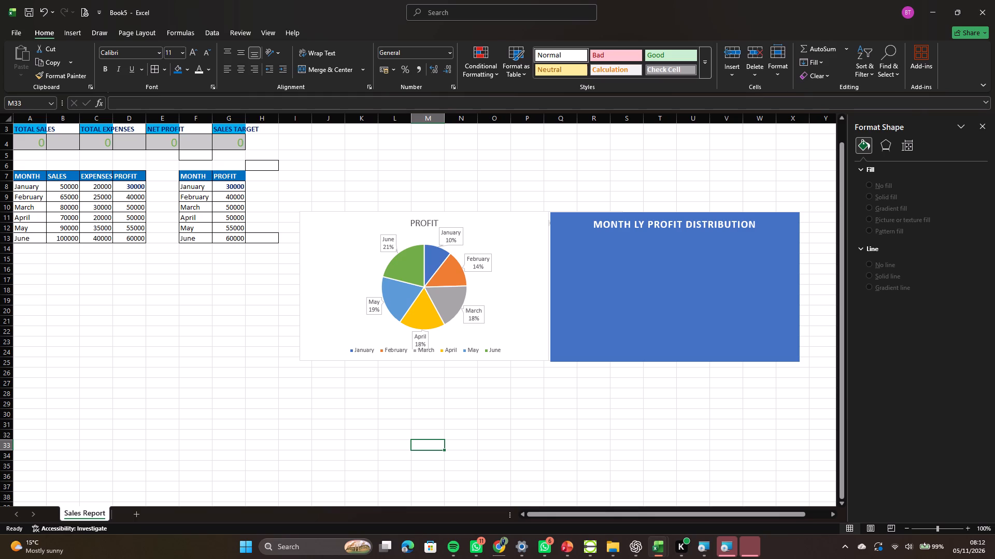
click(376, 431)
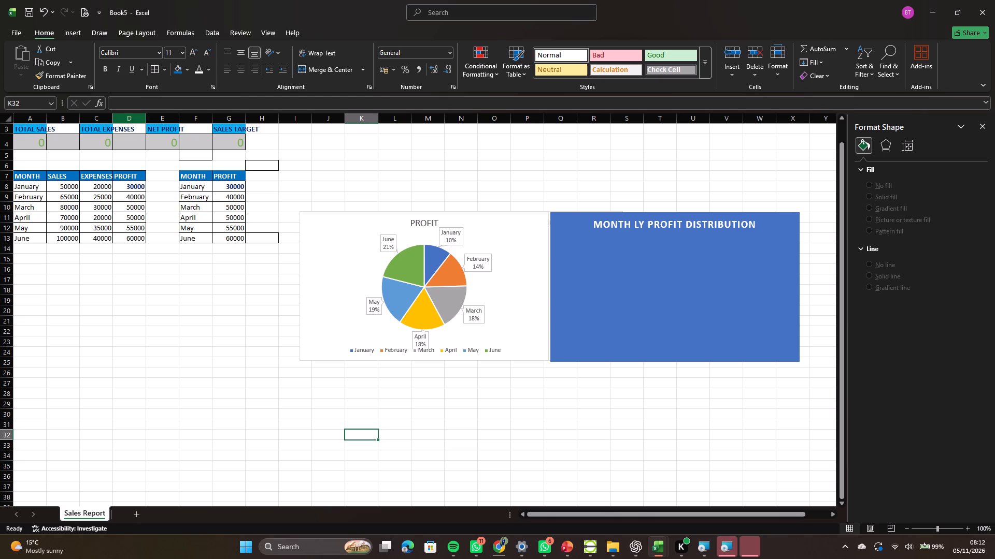
Enter the formula =SUM(B8:B13) in cell B4 to total the sales under TOTAL SALES.
click(64, 143)
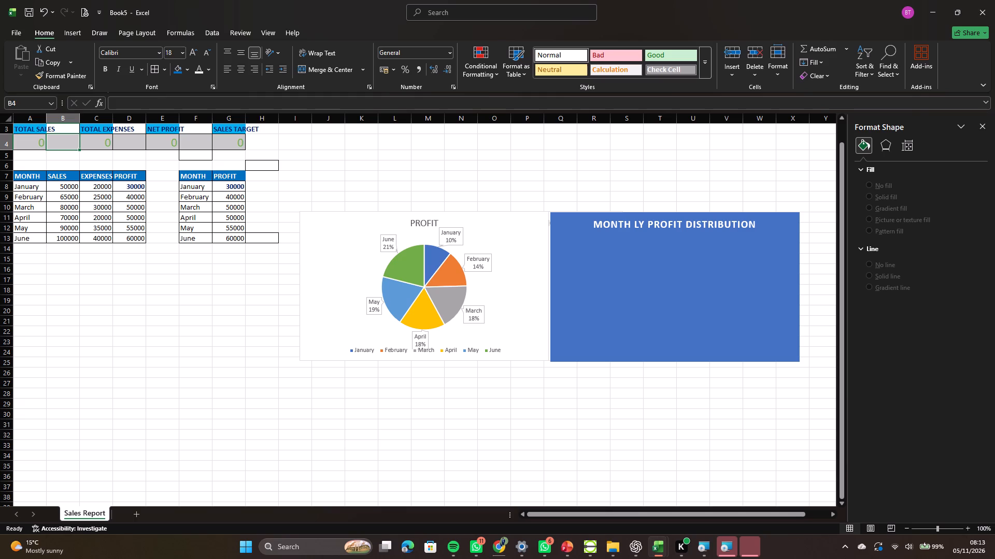
key(equal)
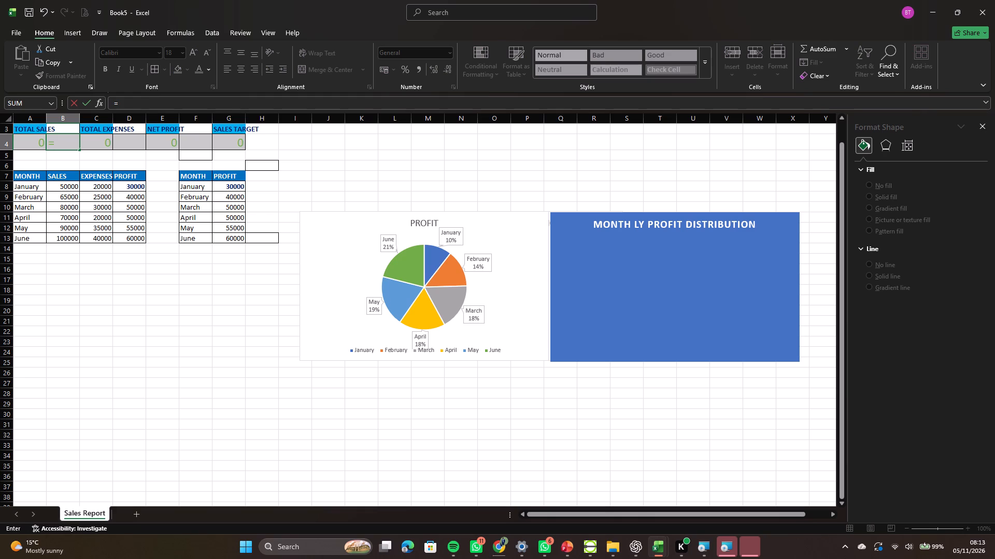
text(SUM)
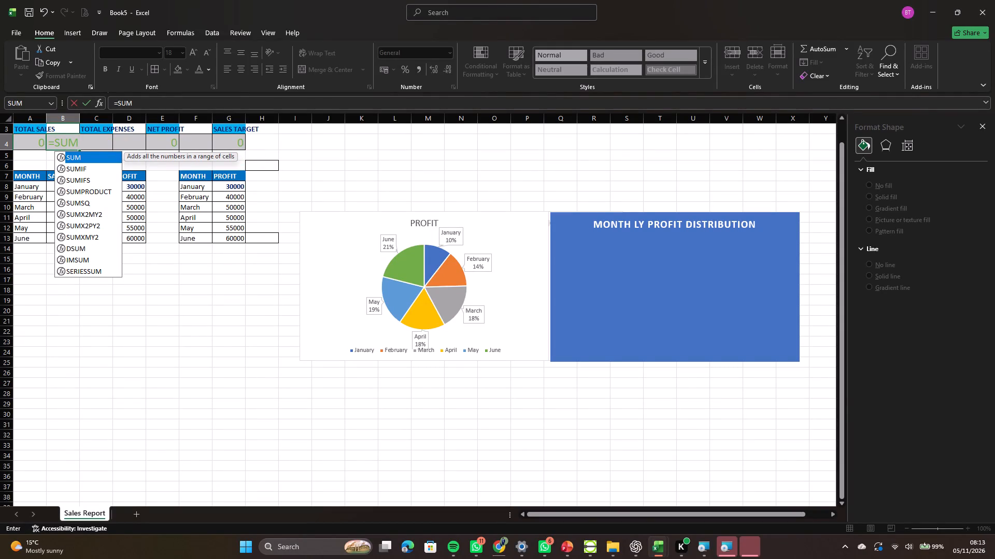
key(shift+parenleft)
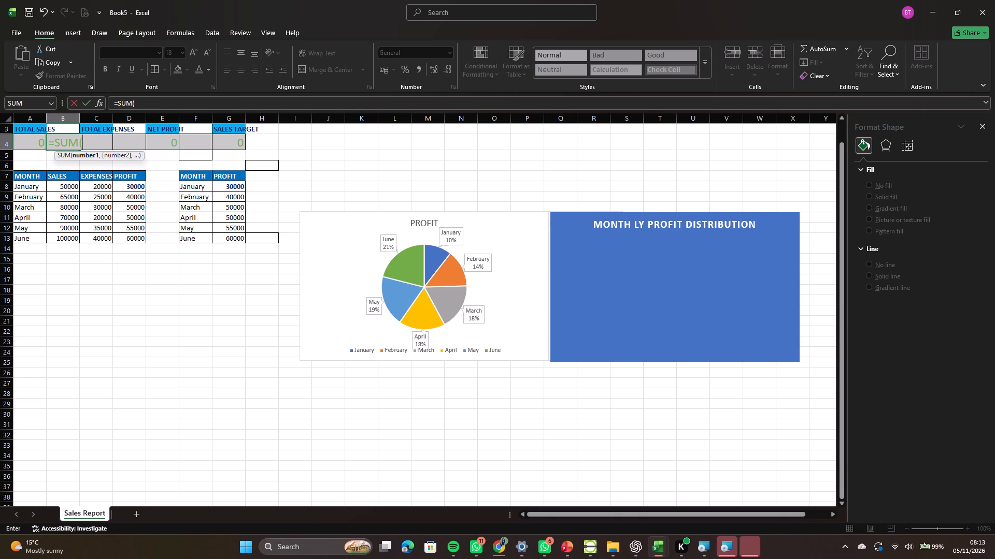
key(b)
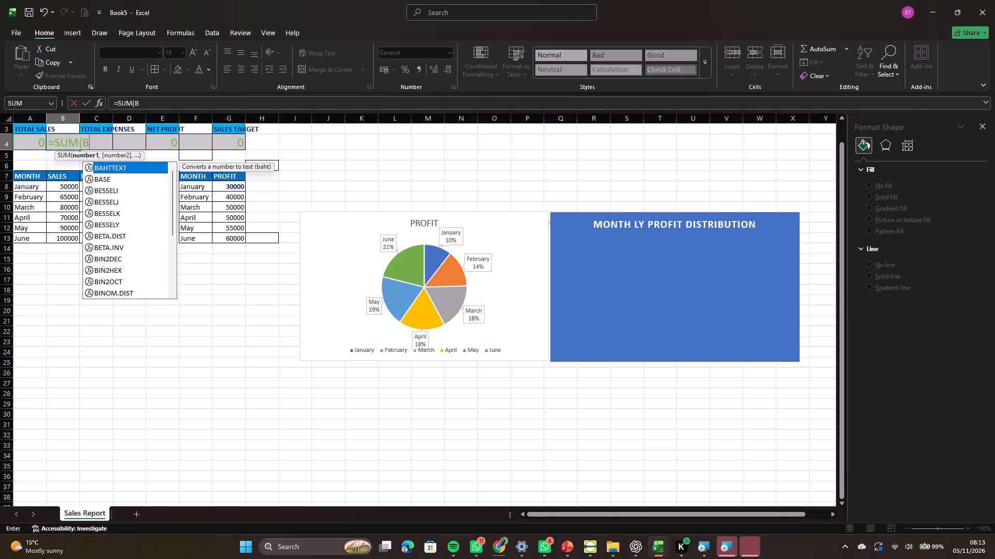
key(8)
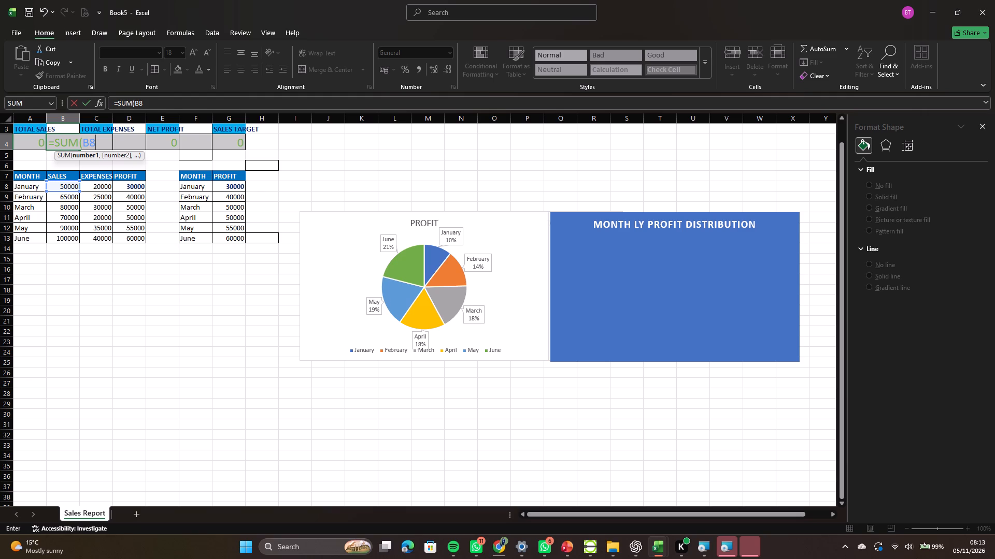
key(shift+colon)
text(B13)
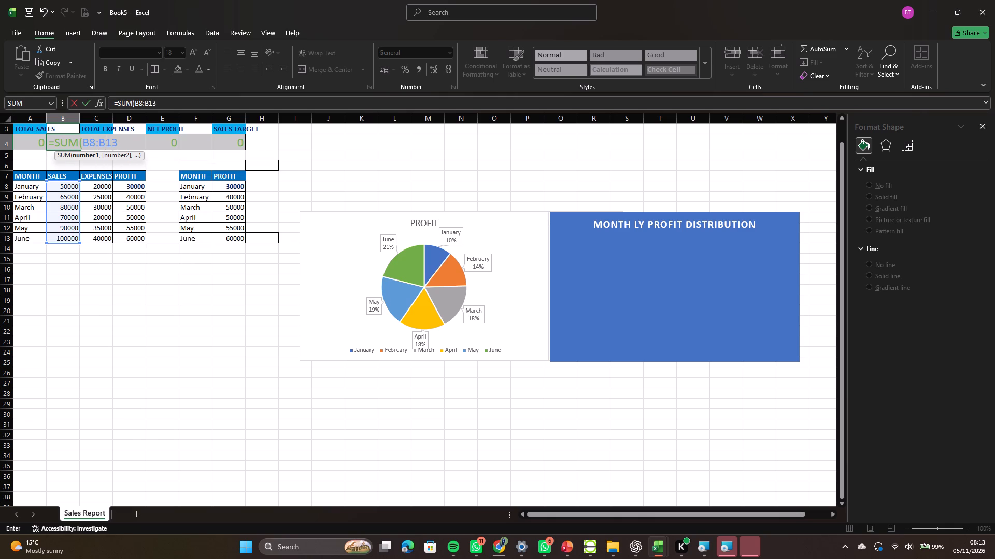
key(shift+parenright)
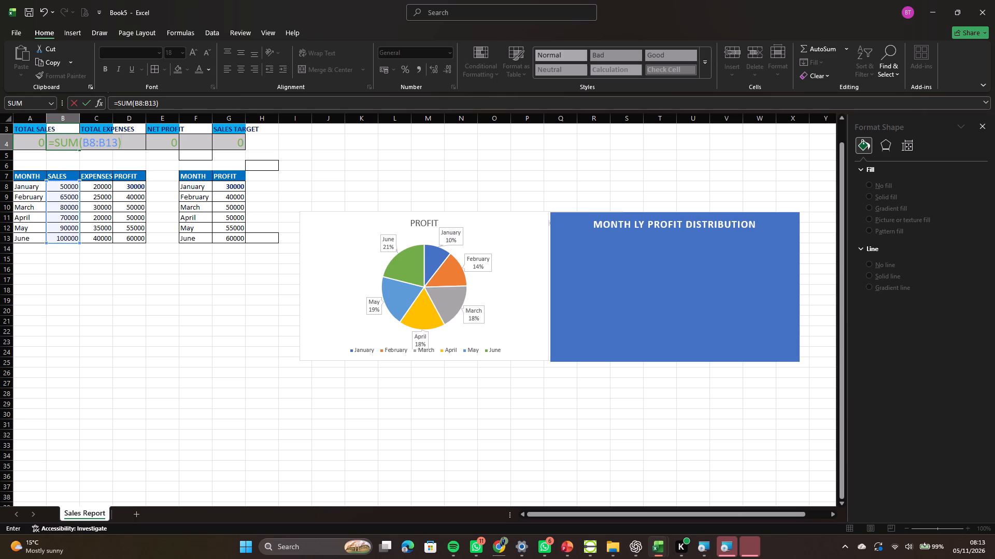
key(Return)
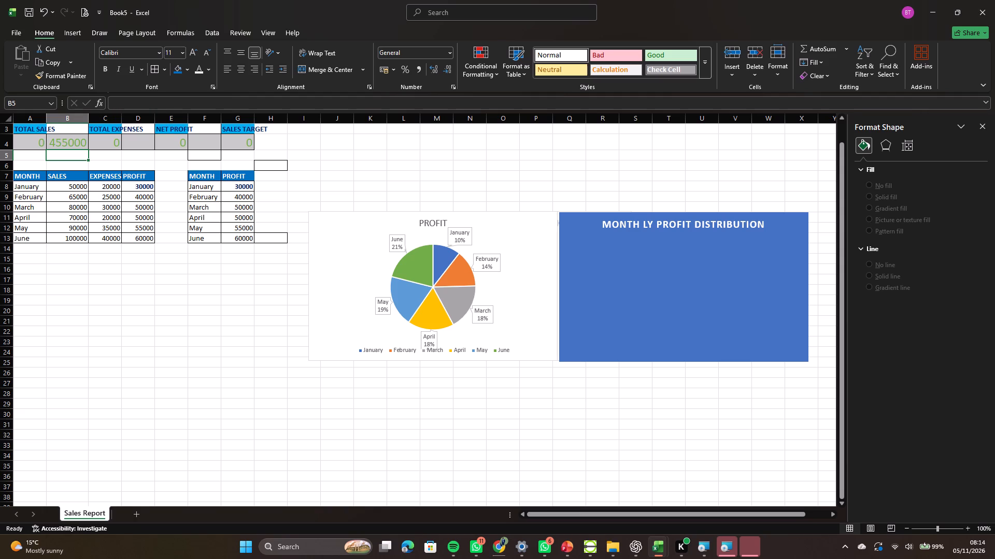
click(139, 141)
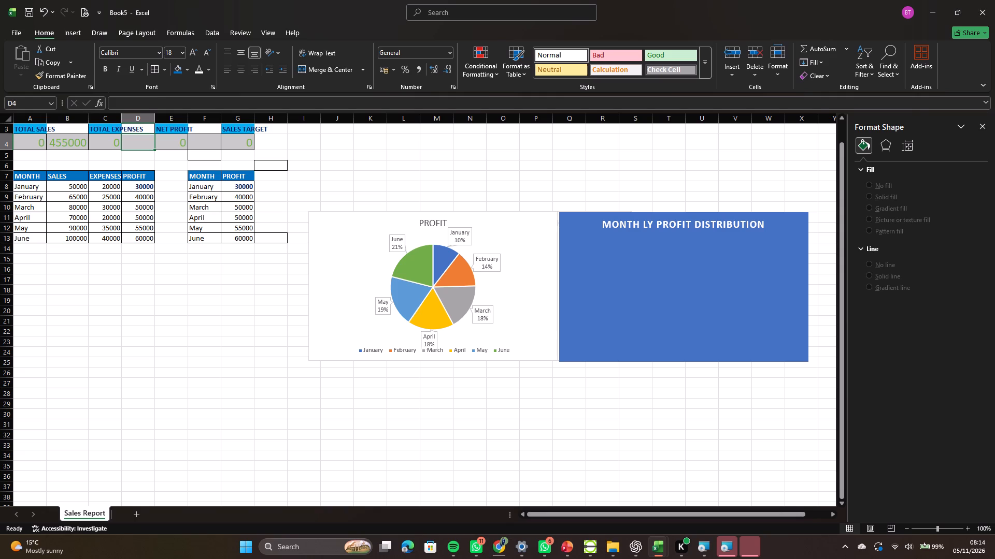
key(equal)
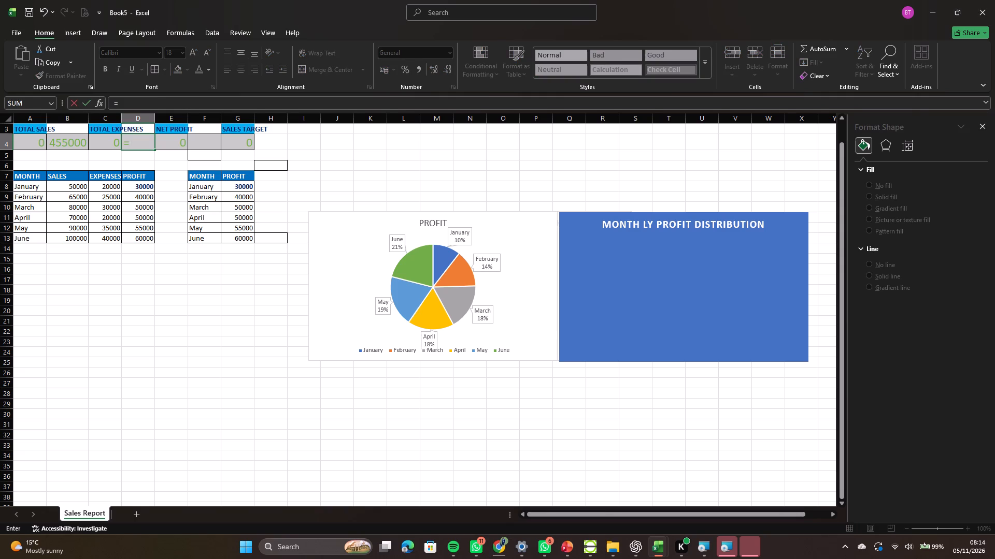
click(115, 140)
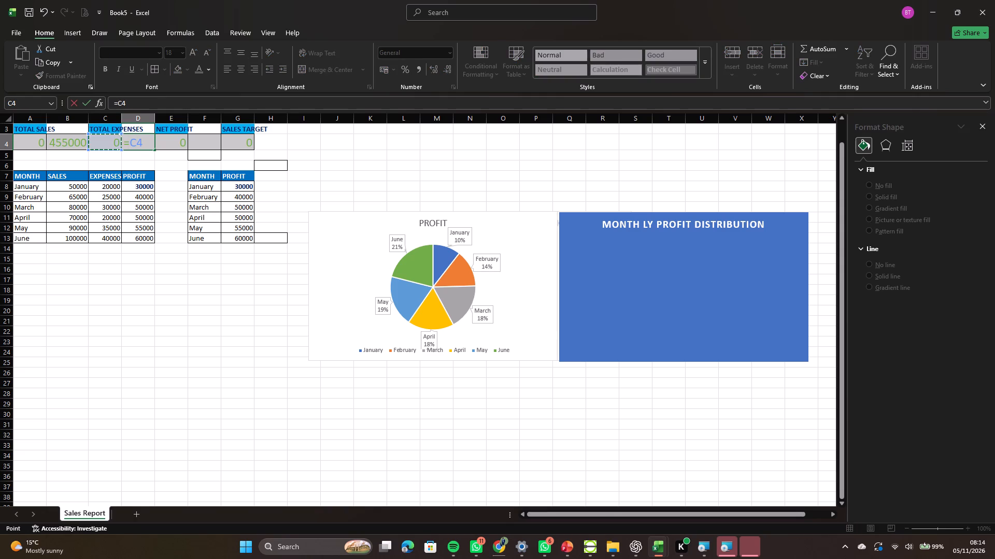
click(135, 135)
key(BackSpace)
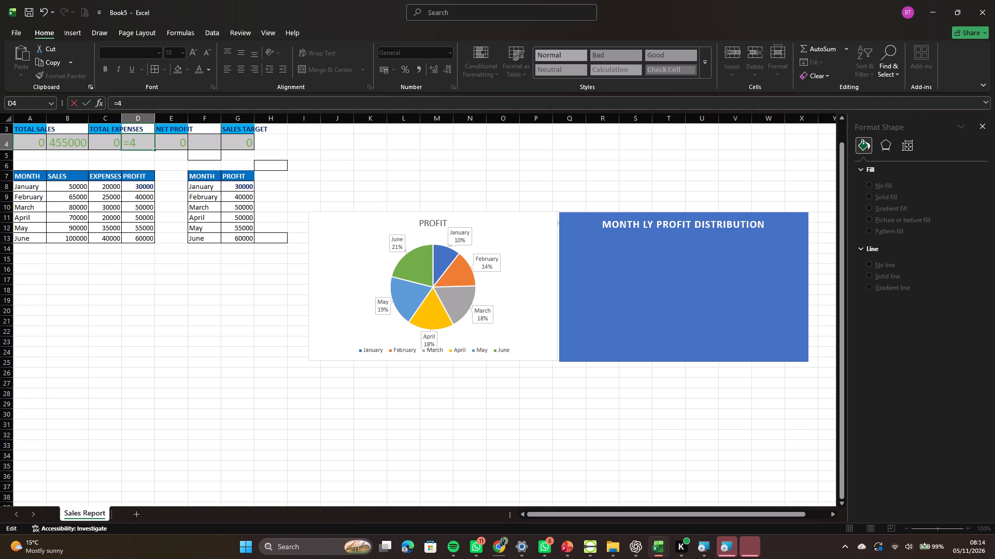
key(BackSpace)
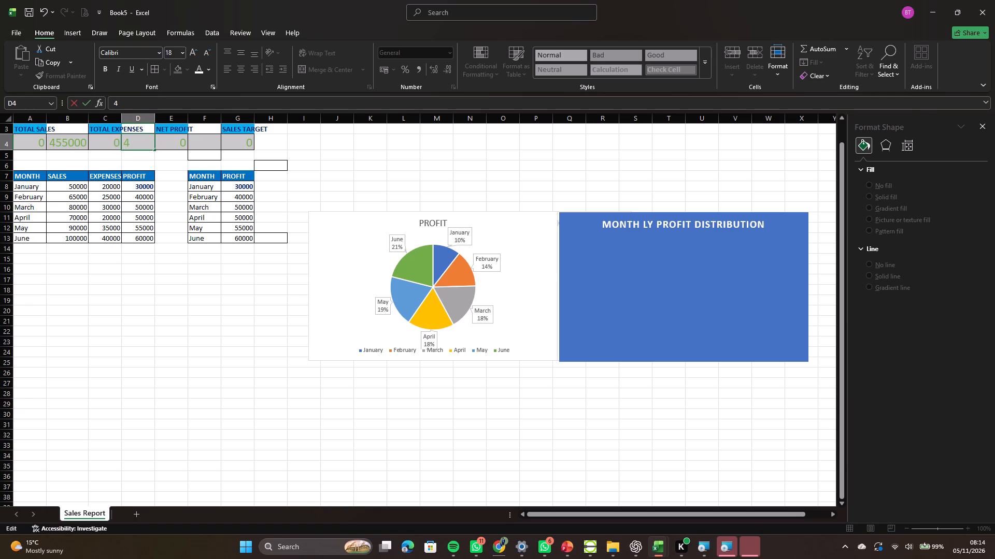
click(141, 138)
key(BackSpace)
Enter the formula =SUM(C8:C13) in cell C4 to total the expenses under TOTAL EXPENSES.
click(112, 142)
key(equal)
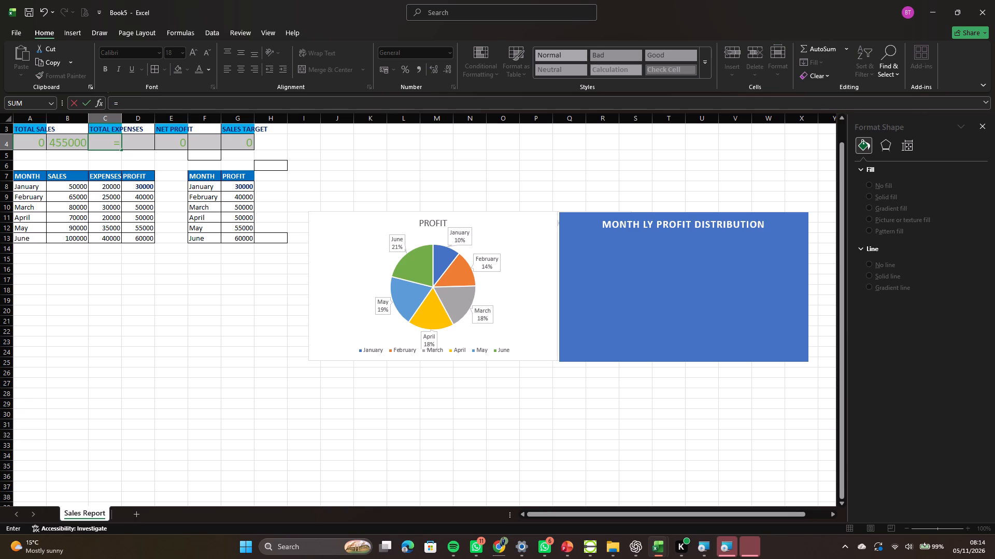
text(SUM)
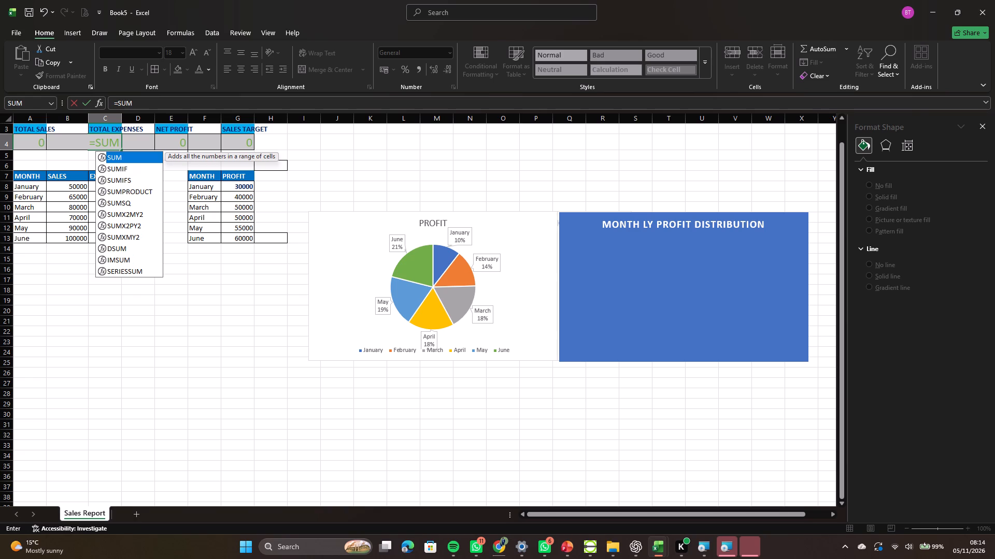
key(shift+parenleft)
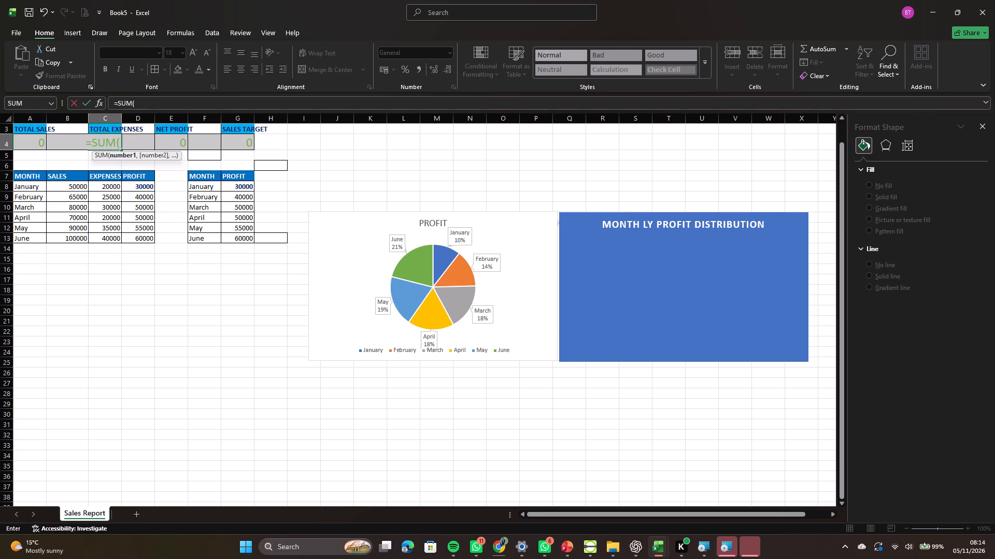
key(c)
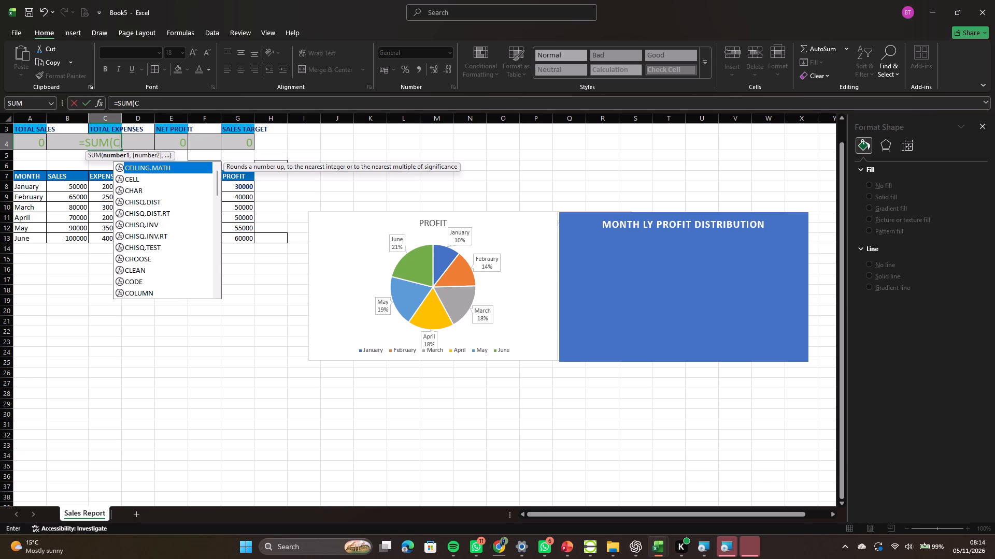
key(8)
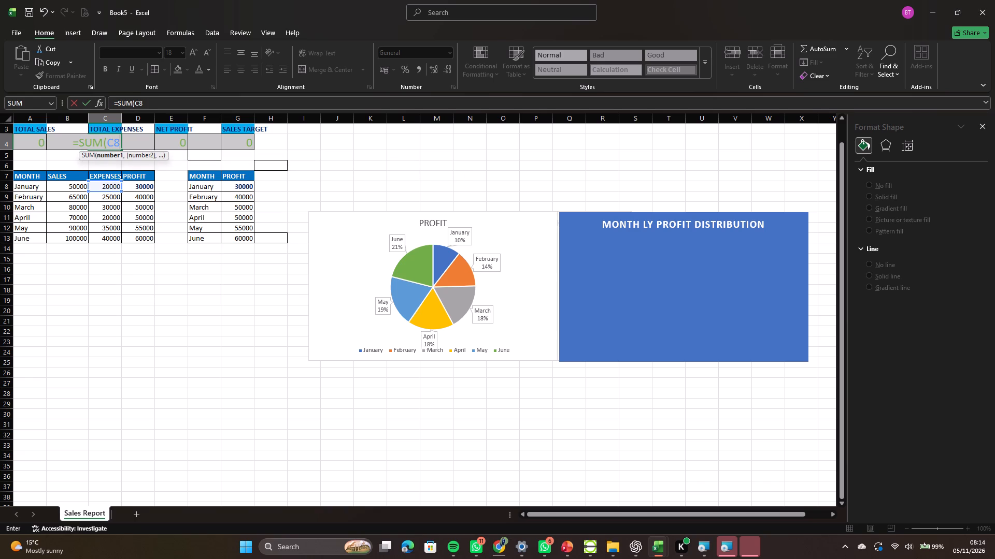
key(shift+colon)
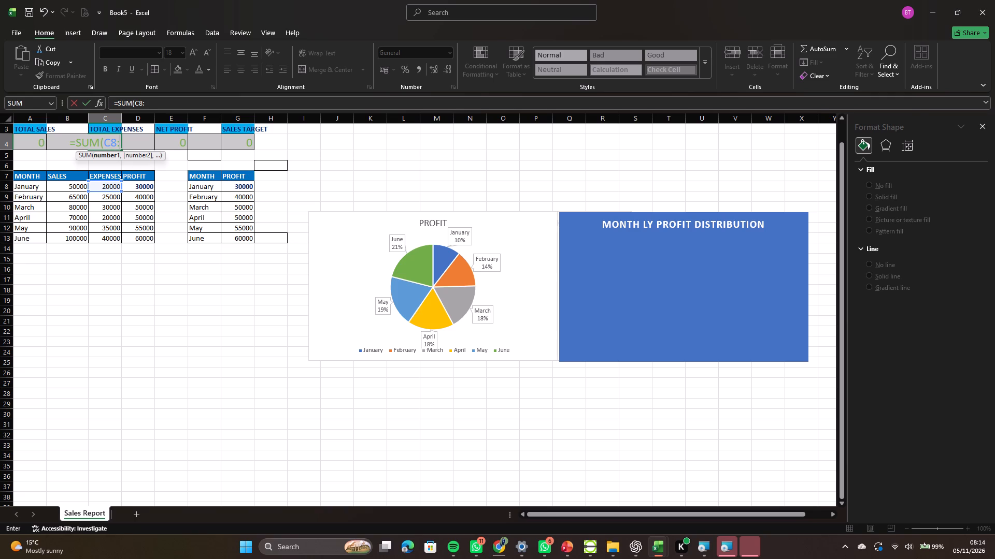
text(C13)
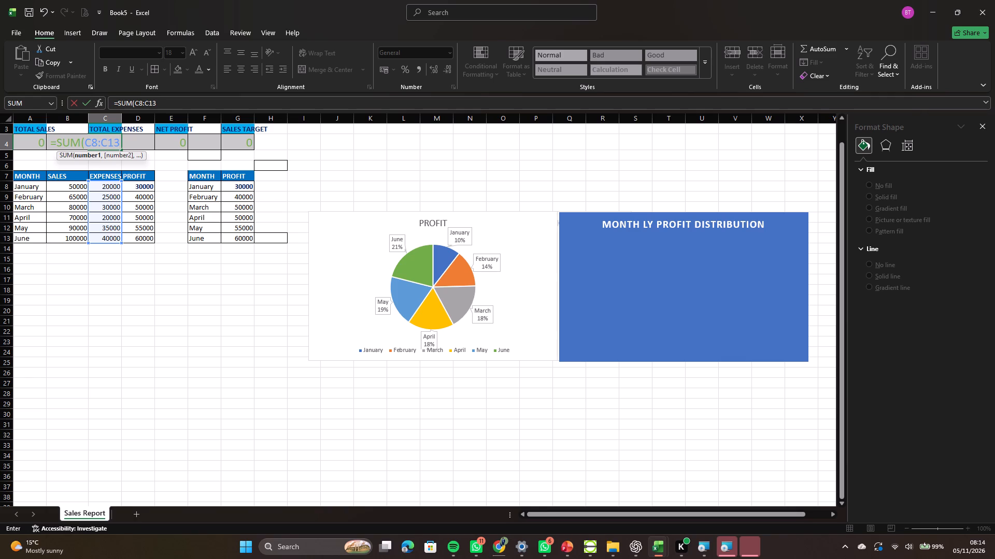
key(shift+parenright)
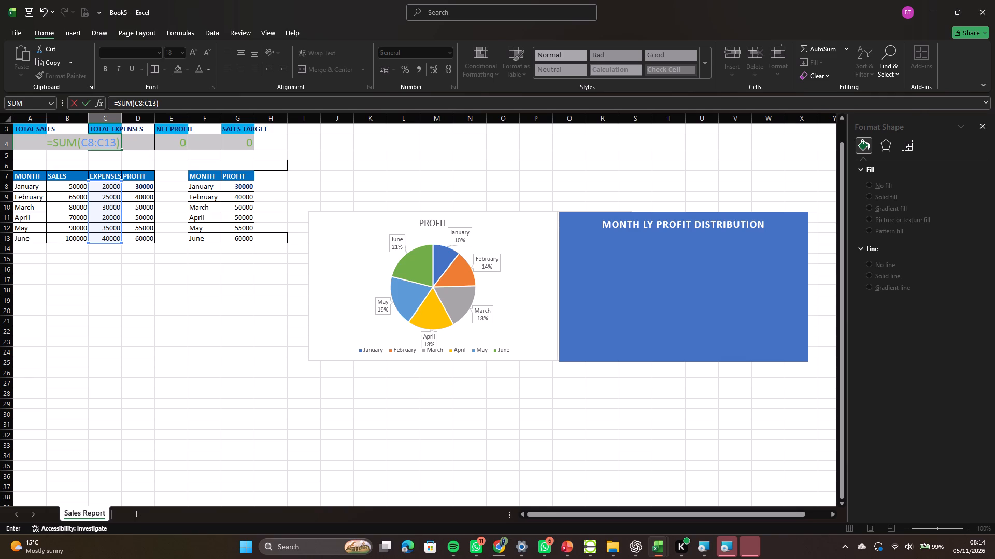
key(Return)
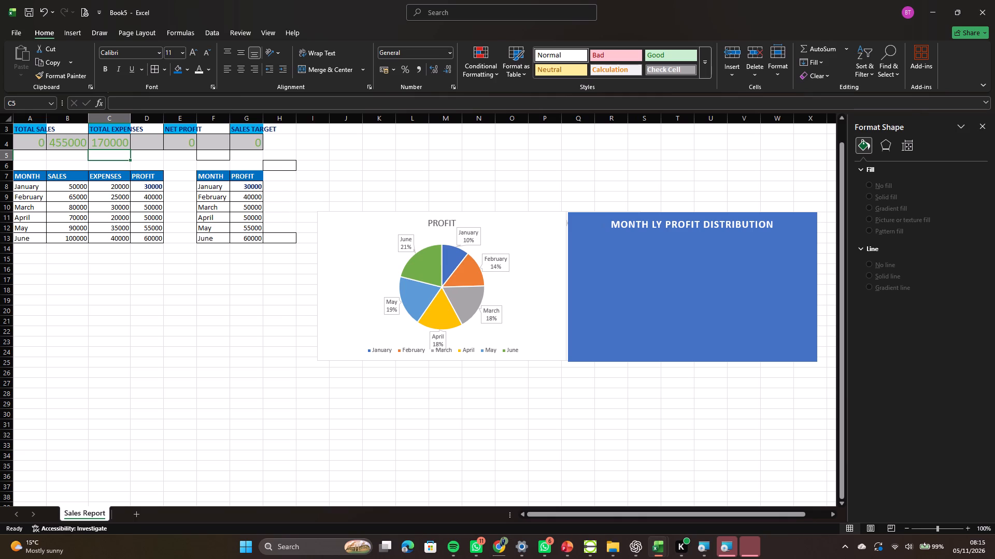
Enter the formula =SUM(D8:D13) in cell E4 to total the monthly profits under NET PROFIT.
click(177, 141)
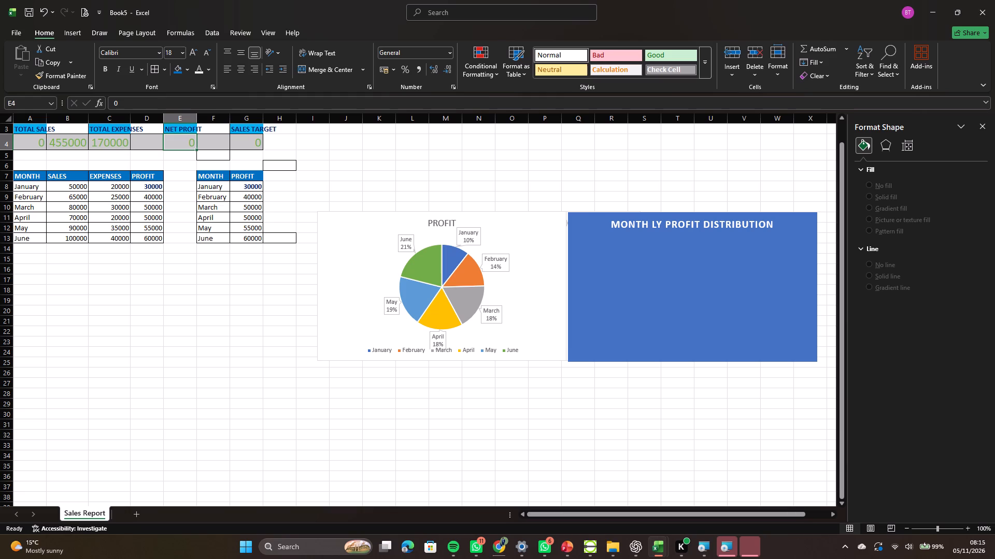
key(equal)
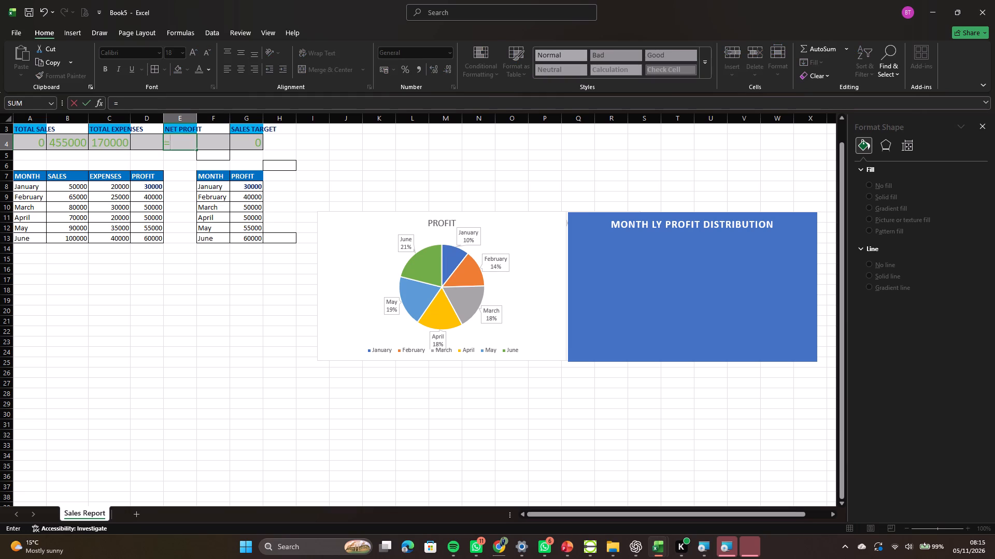
text(SU)
key(m)
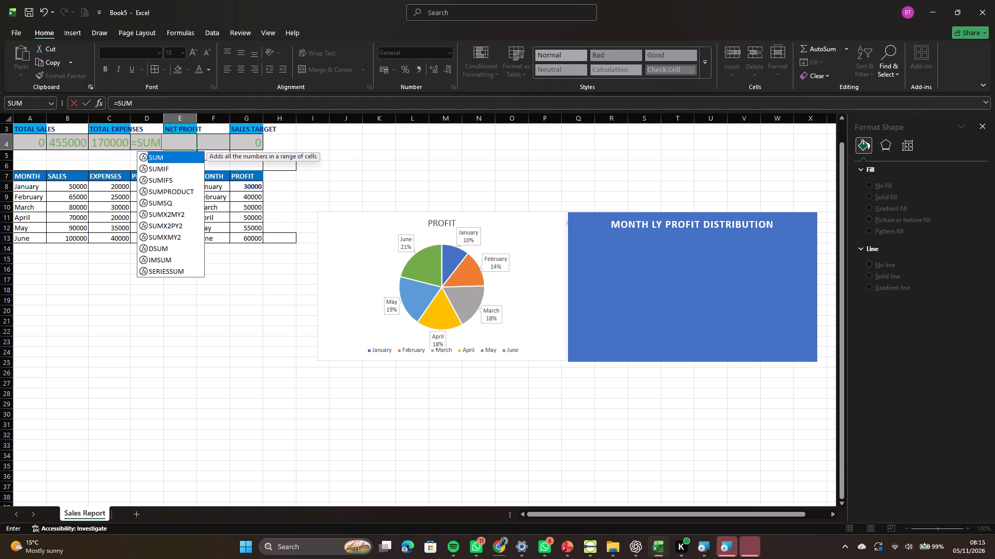
key(shift+parenleft)
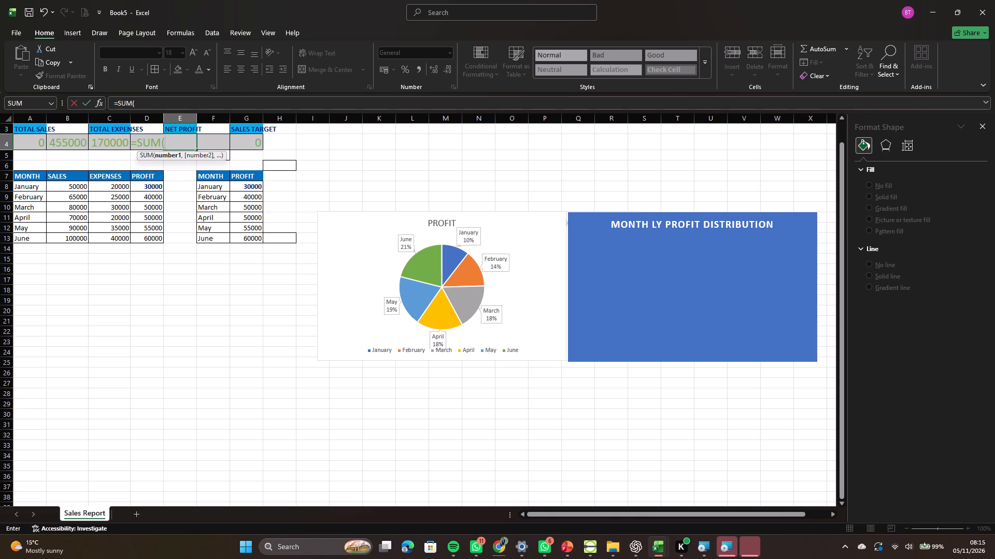
key(d)
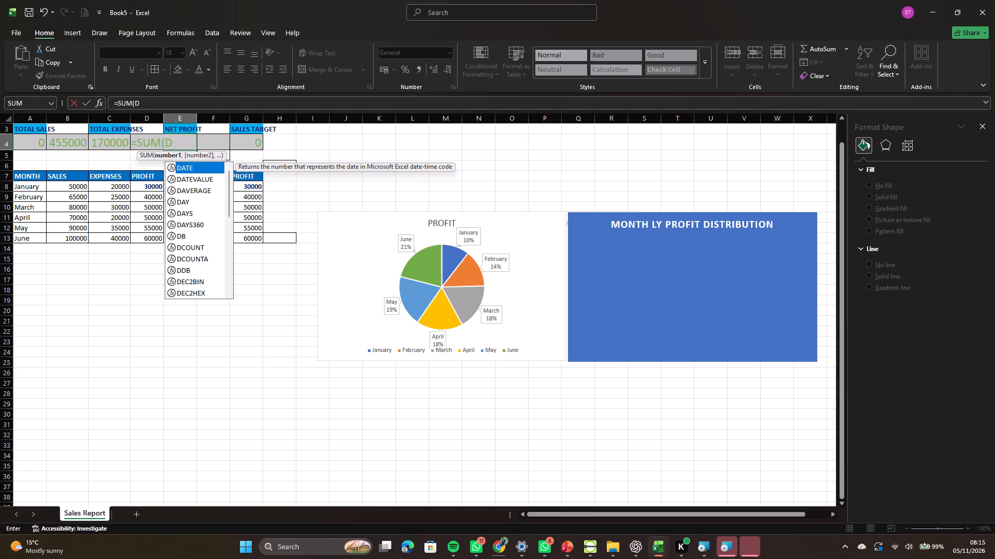
key(8)
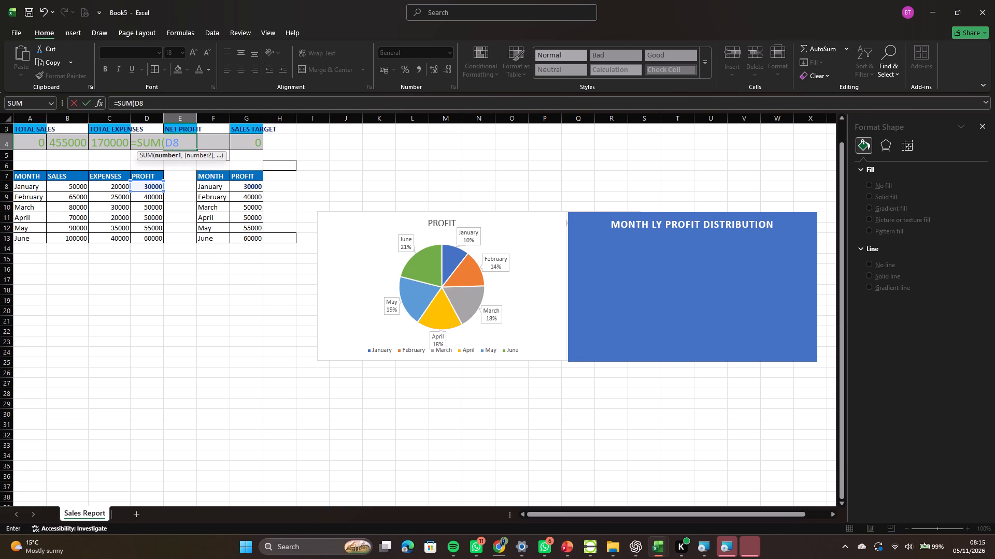
key(shift+colon)
text(D2)
key(BackSpace)
text(13)
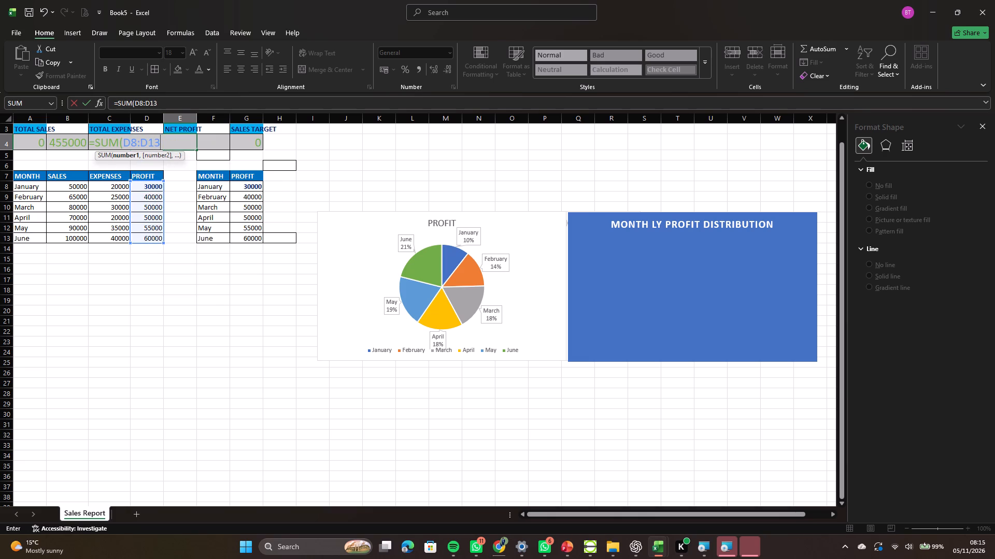
key(shift+parenright)
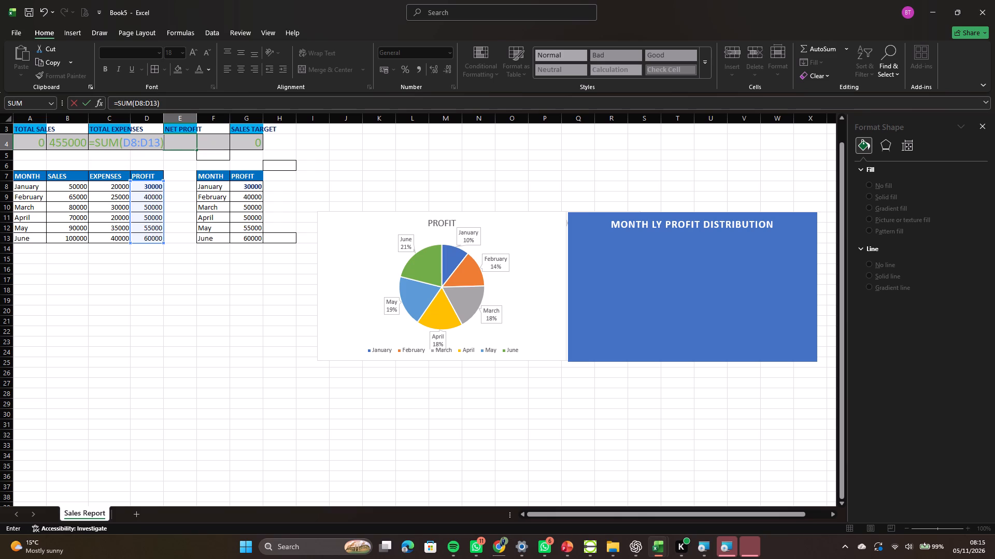
key(Return)
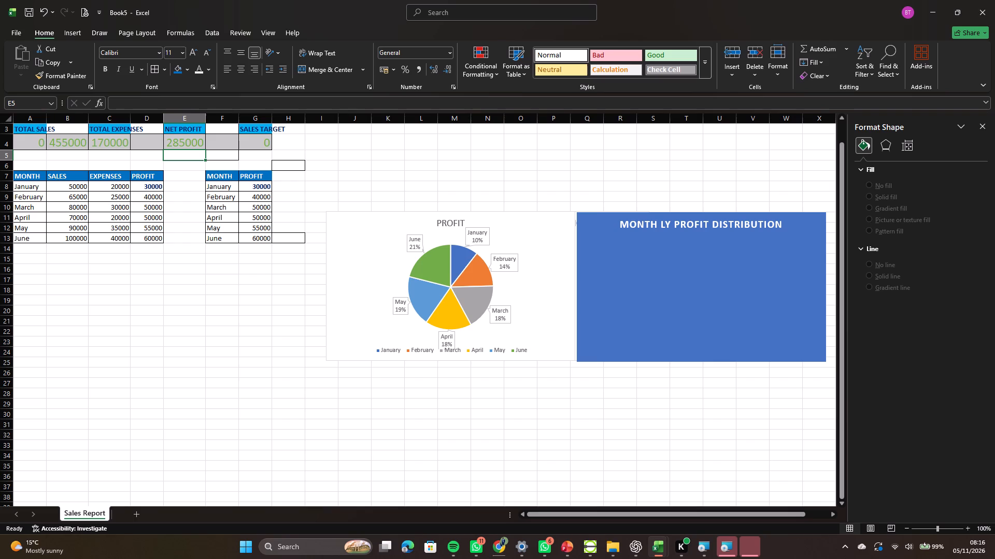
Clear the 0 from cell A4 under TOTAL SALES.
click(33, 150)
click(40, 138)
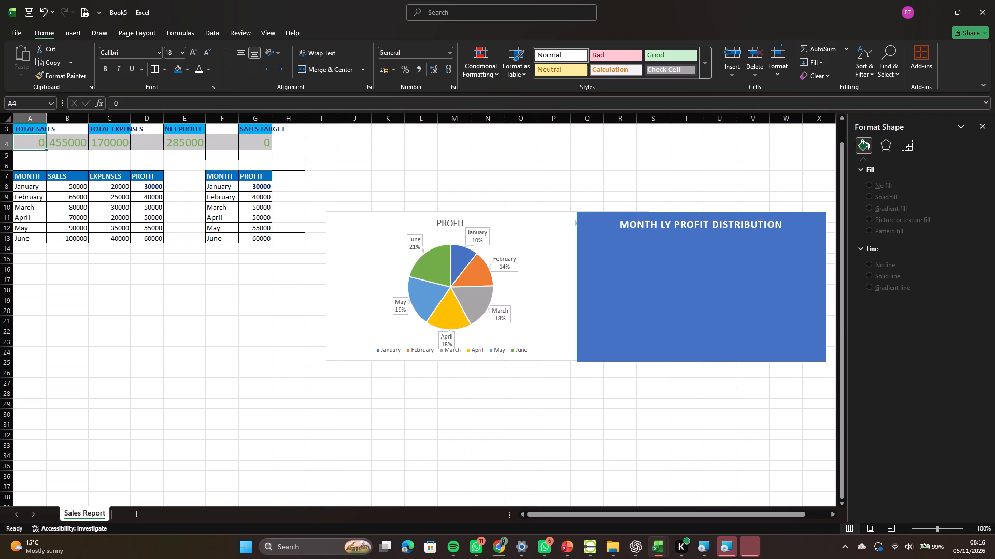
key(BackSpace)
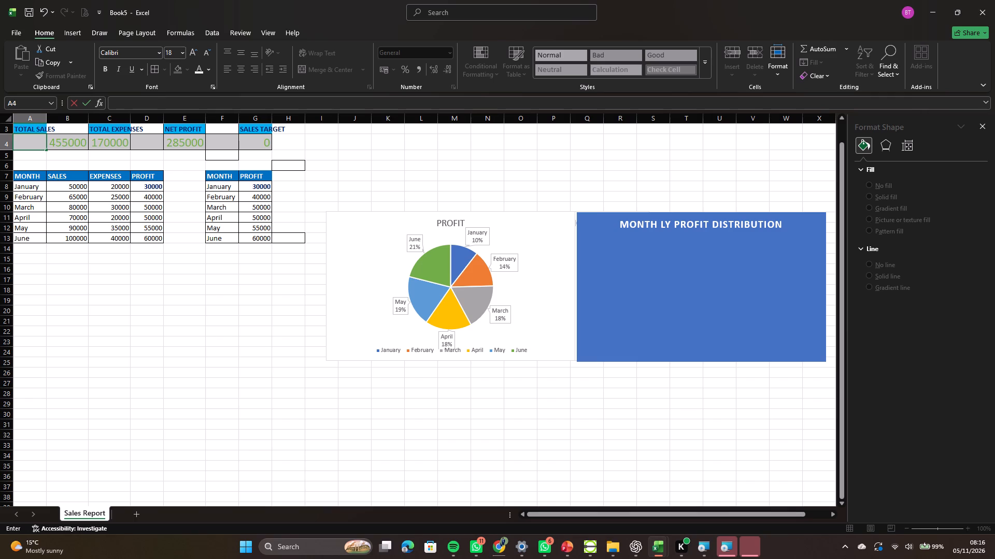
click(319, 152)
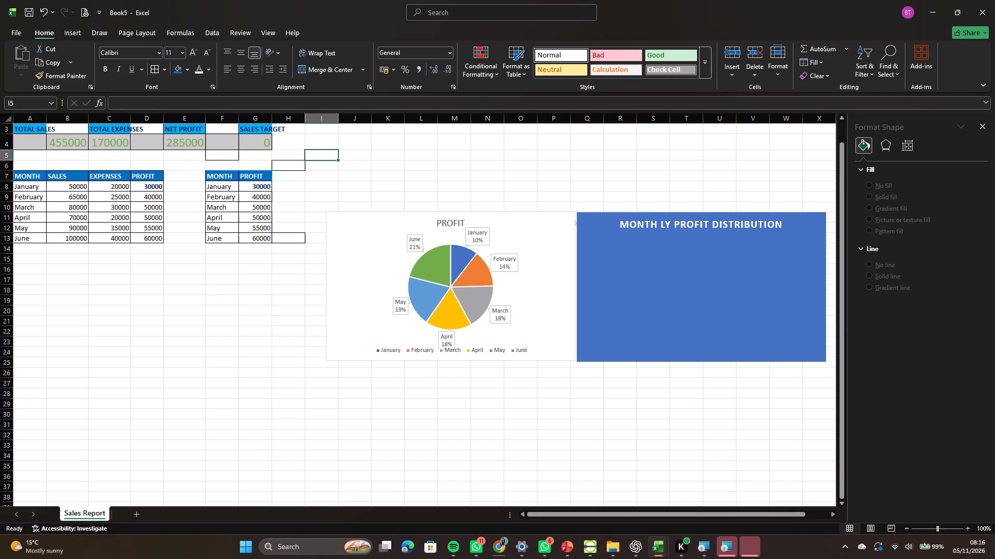
Copy the sales total formula from cell B4 and paste it into cell A4 under TOTAL SALES.
click(66, 143)
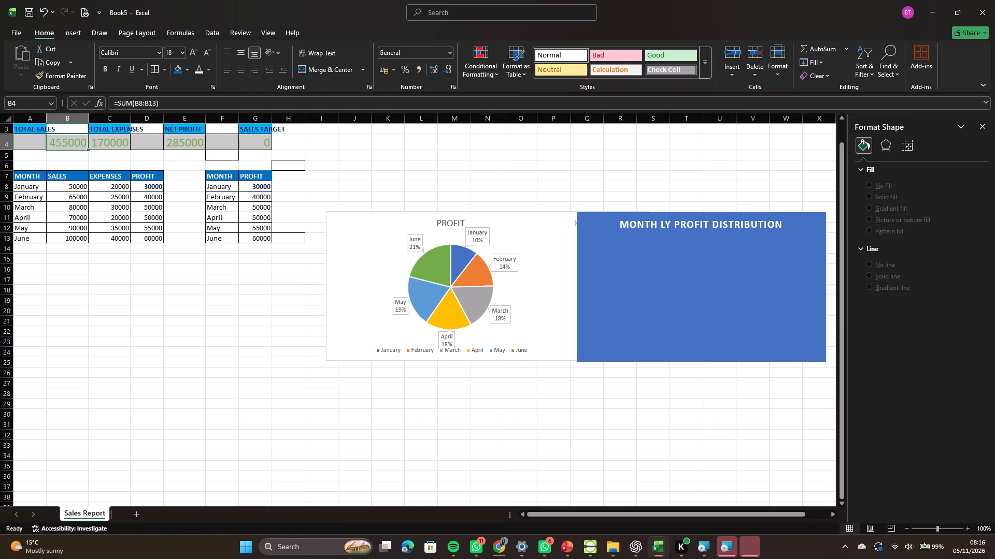
key(ctrl+c)
click(28, 141)
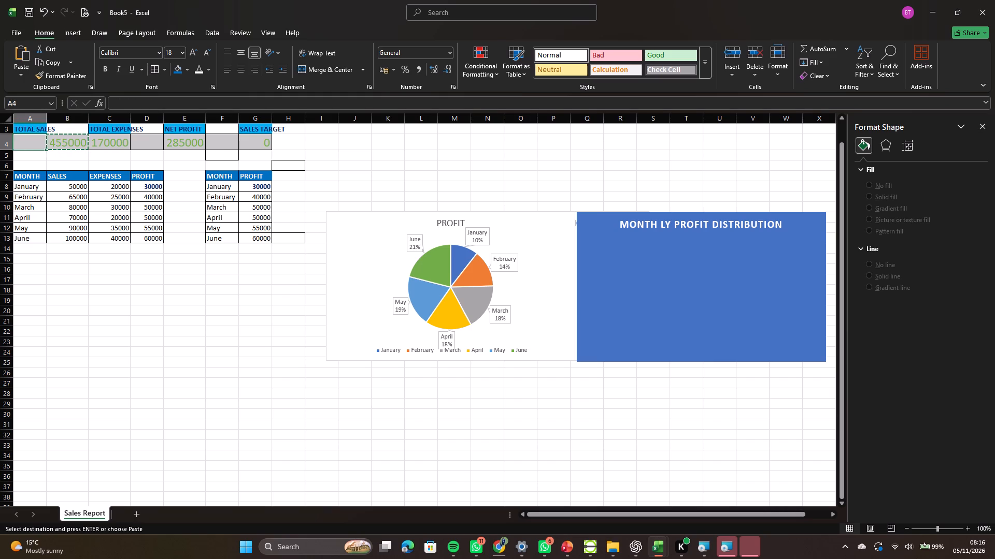
key(ctrl+v)
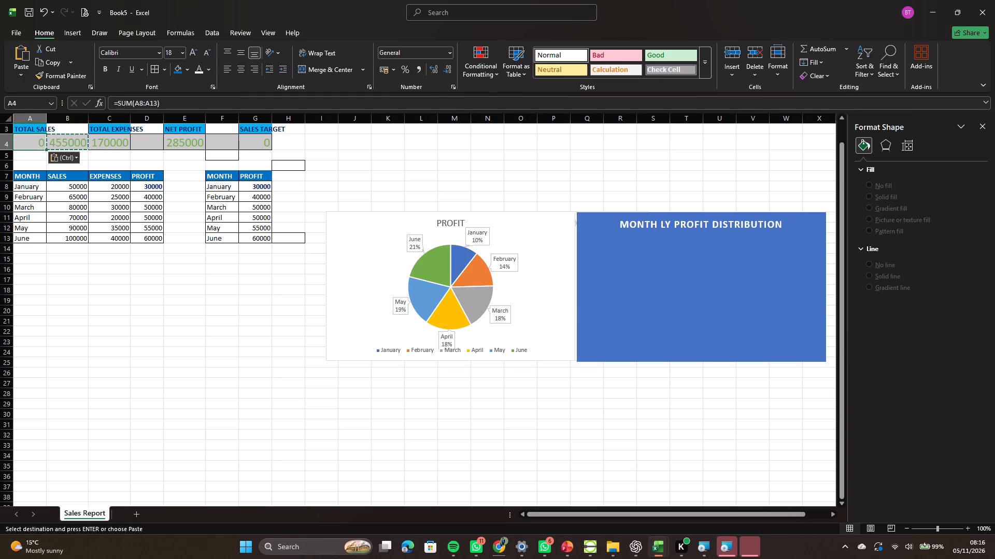
click(36, 145)
click(242, 332)
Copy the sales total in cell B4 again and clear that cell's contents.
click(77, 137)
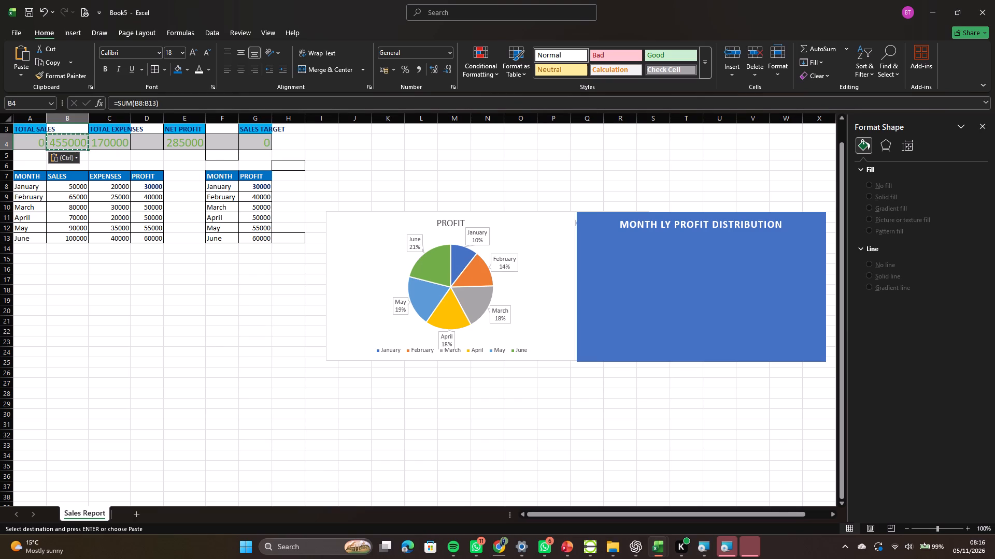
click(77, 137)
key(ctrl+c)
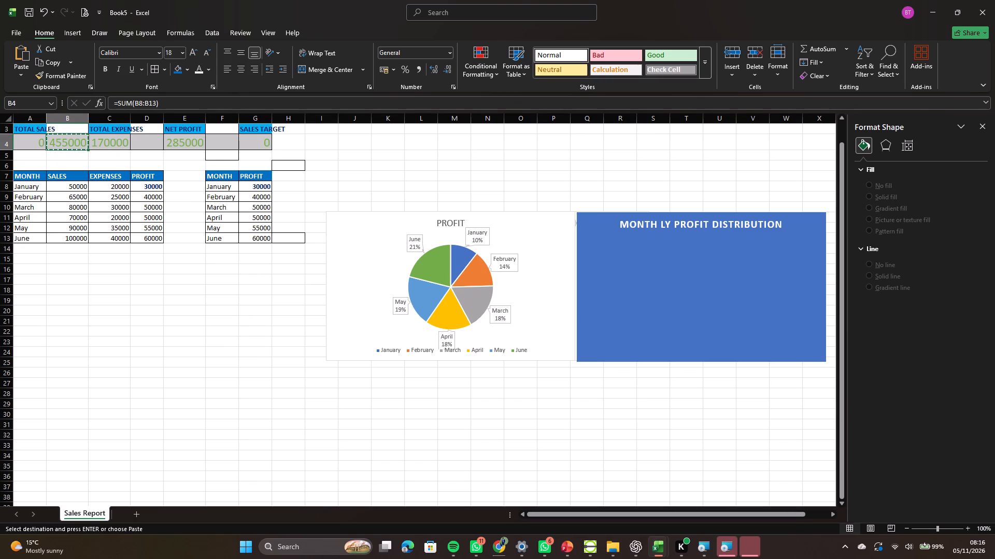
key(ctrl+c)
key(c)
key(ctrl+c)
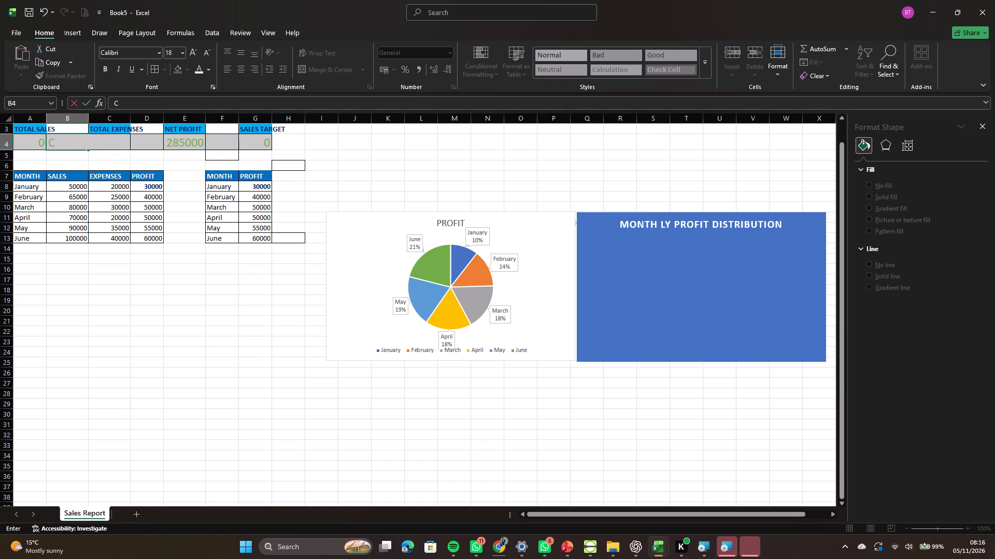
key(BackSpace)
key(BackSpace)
Enter the sales total 455000 as a fixed value in cell B4.
click(40, 142)
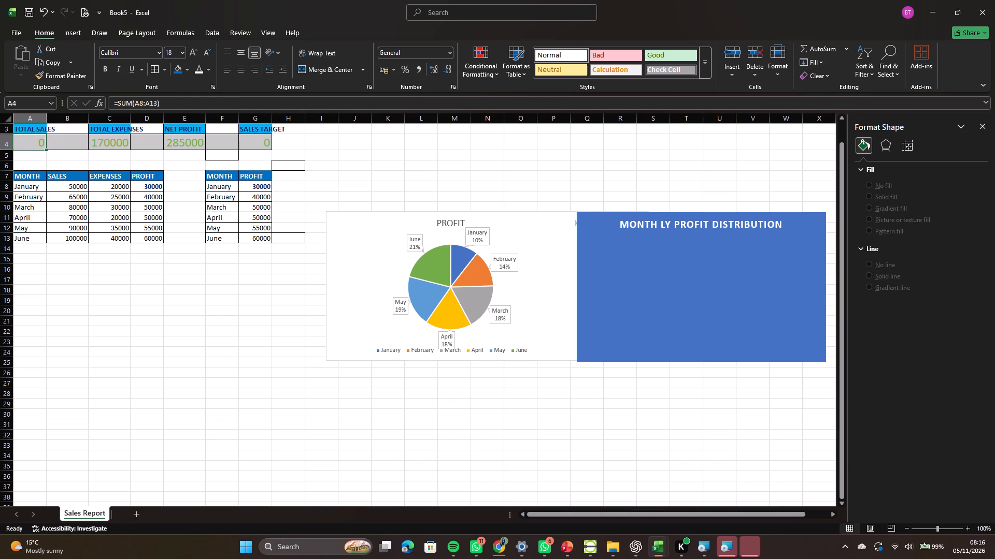
click(55, 140)
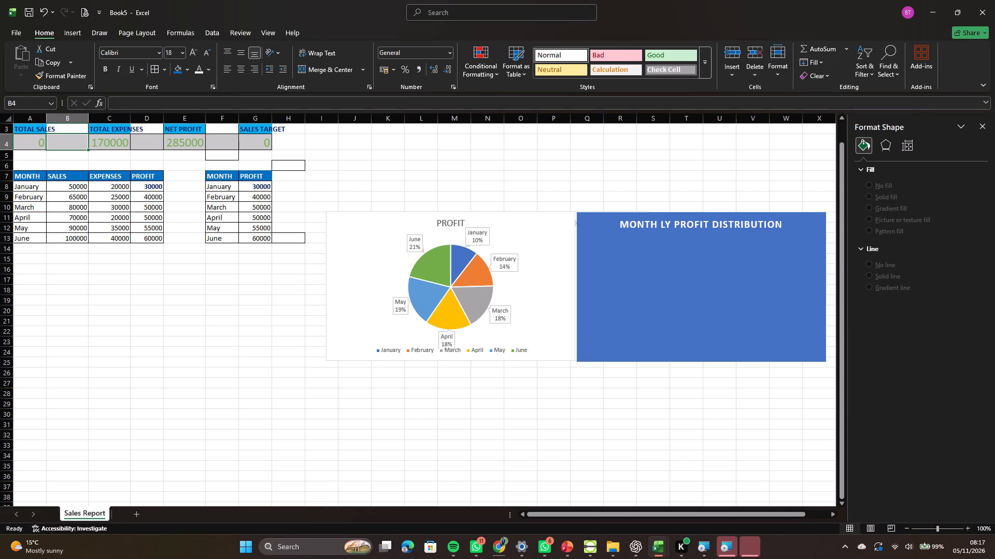
key(4)
text(55)
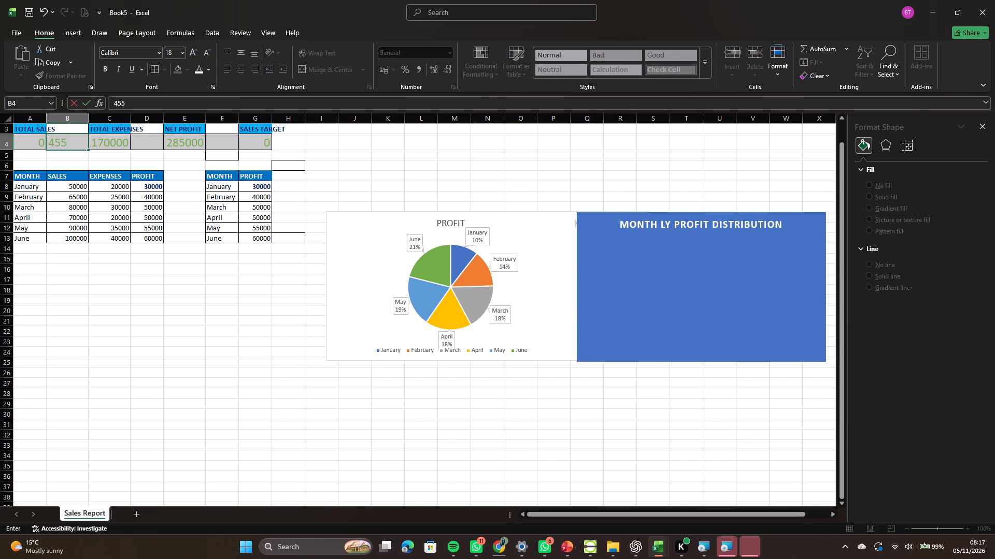
text(000)
click(157, 342)
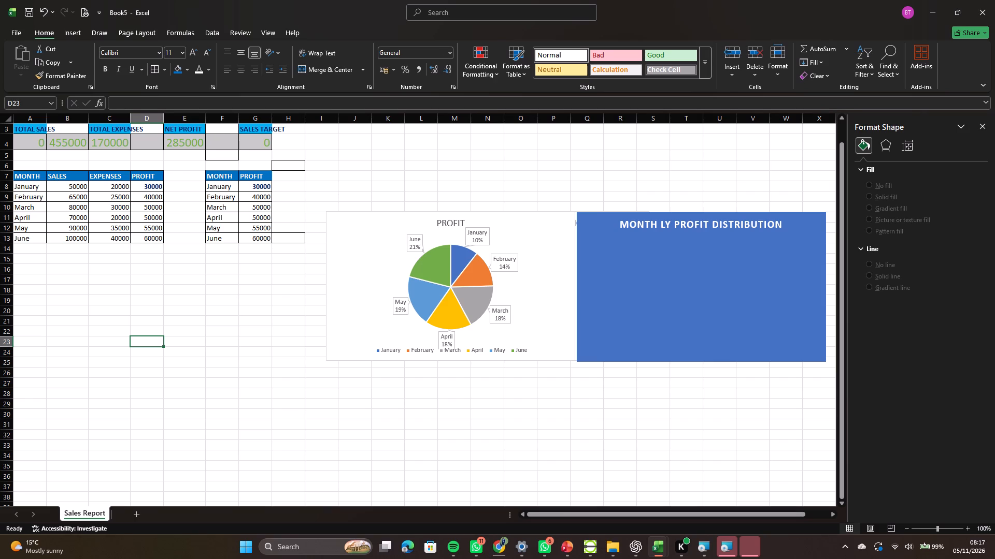
click(279, 351)
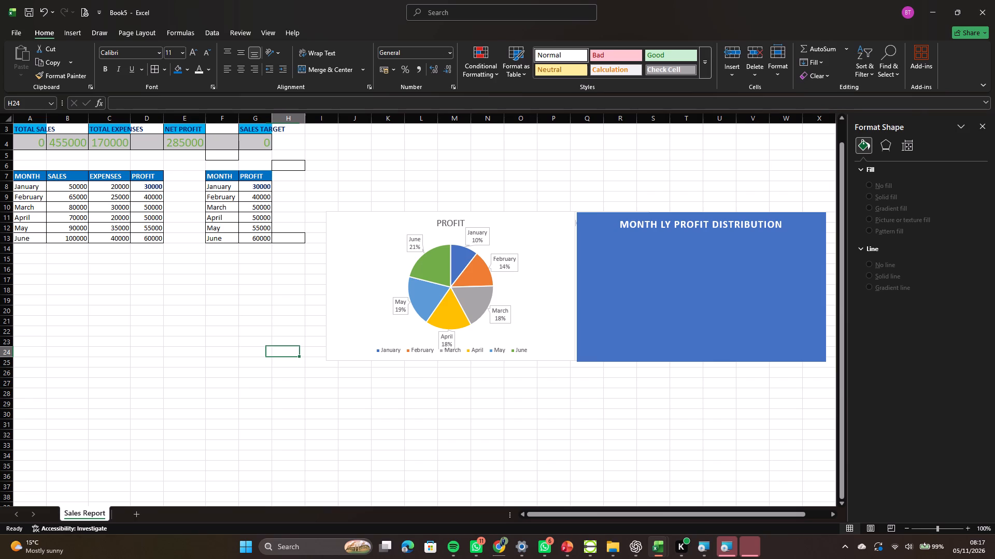
click(266, 436)
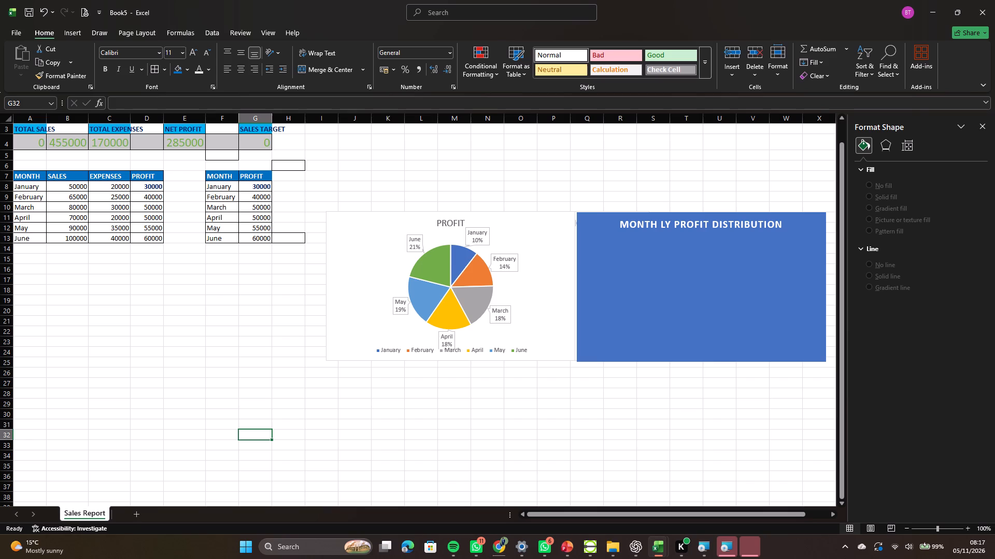
Set the SALES TARGET value in cell G4 to 500000.
click(259, 141)
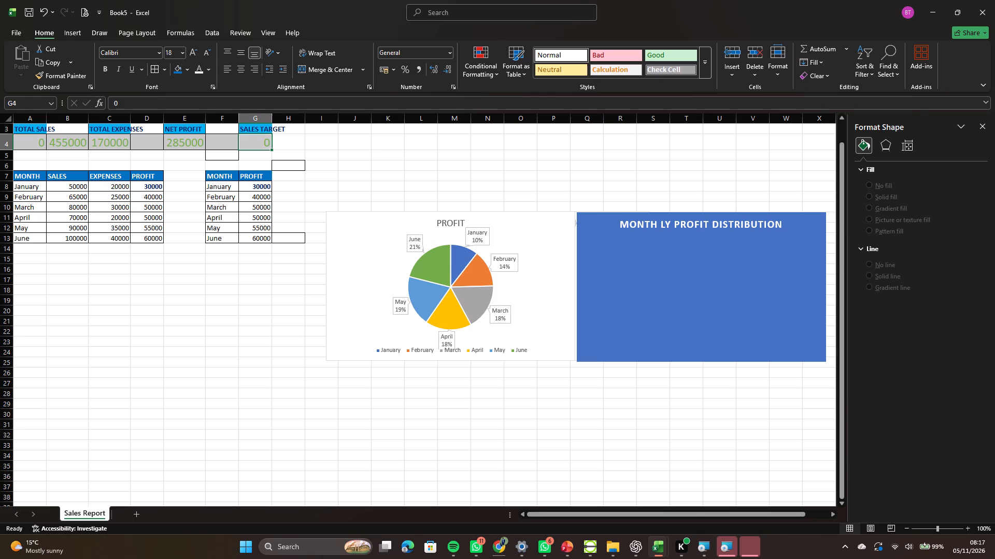
click(259, 141)
key(5)
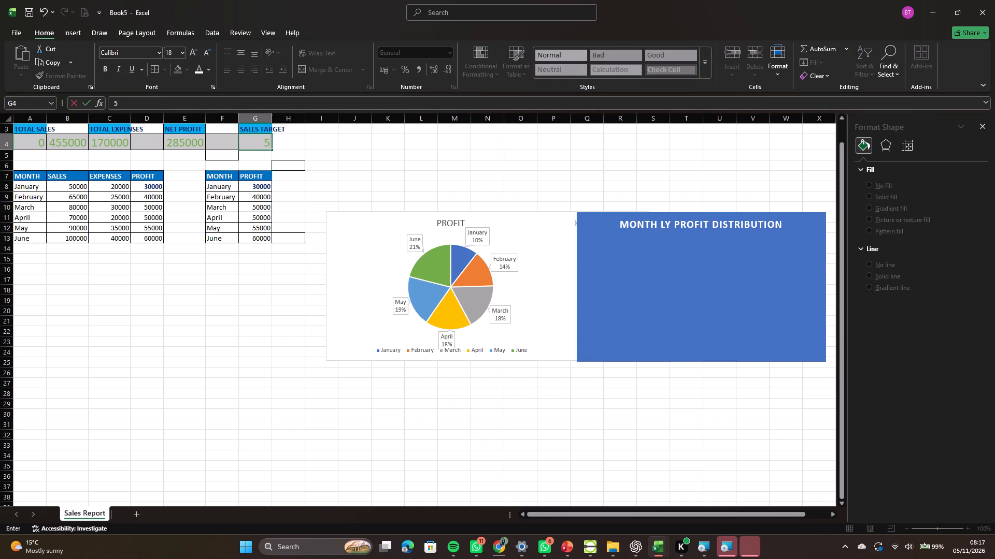
key(0)
text(0000)
key(Return)
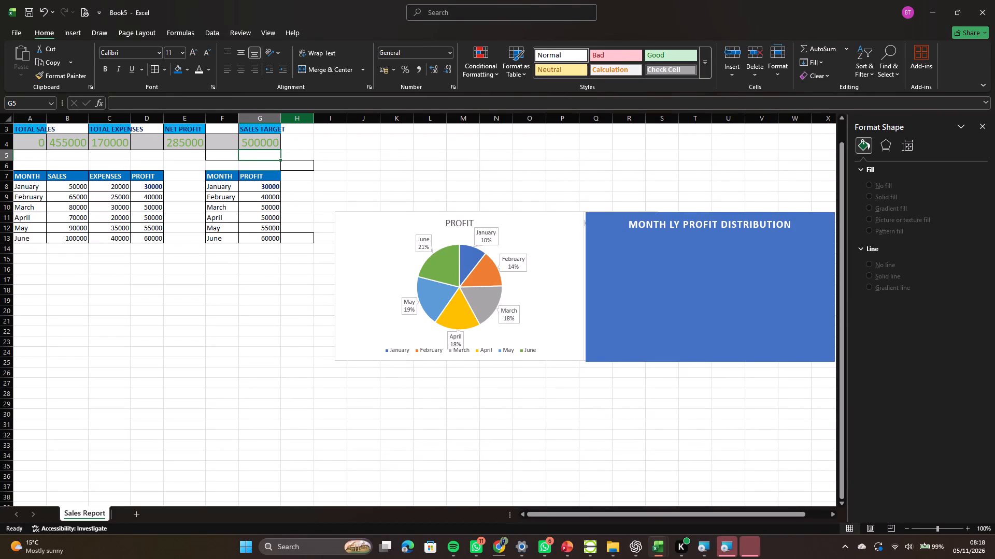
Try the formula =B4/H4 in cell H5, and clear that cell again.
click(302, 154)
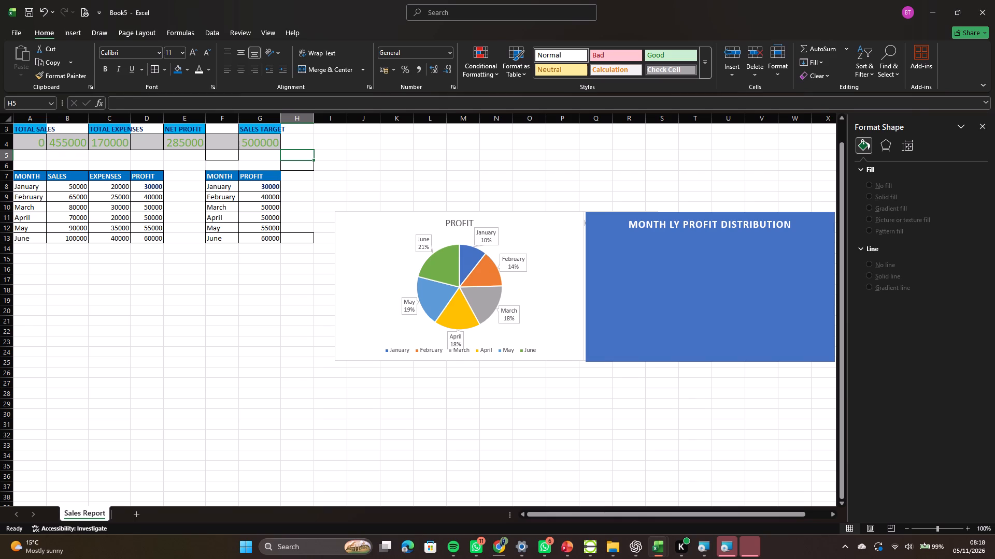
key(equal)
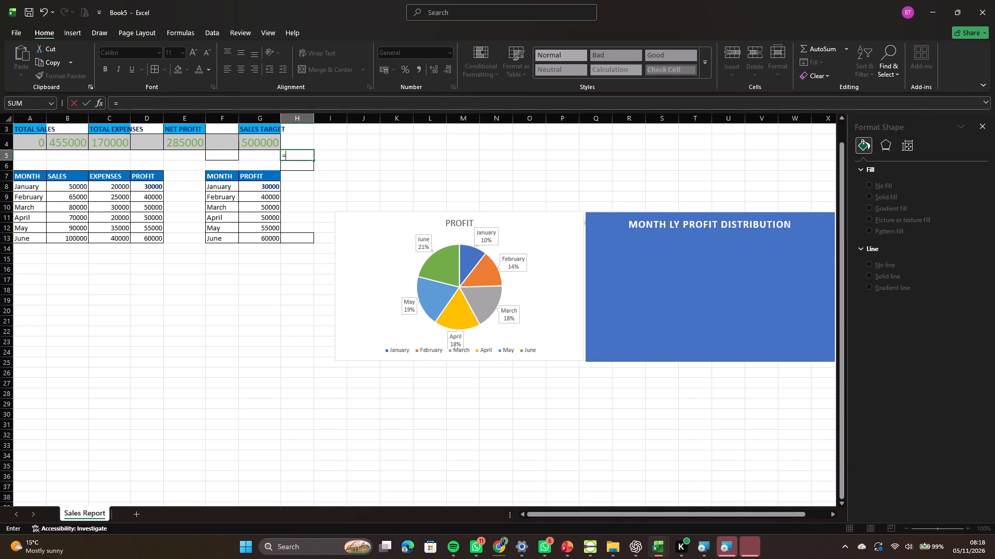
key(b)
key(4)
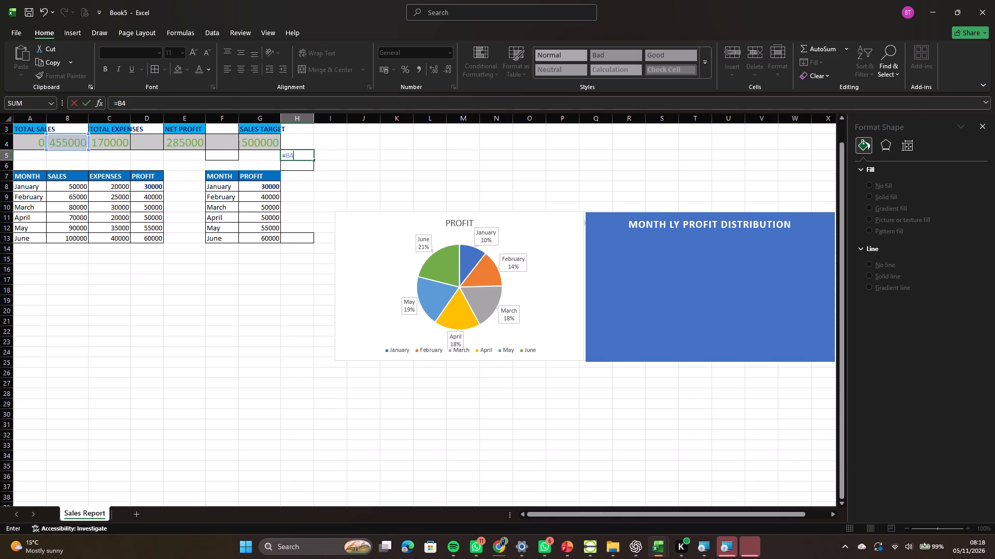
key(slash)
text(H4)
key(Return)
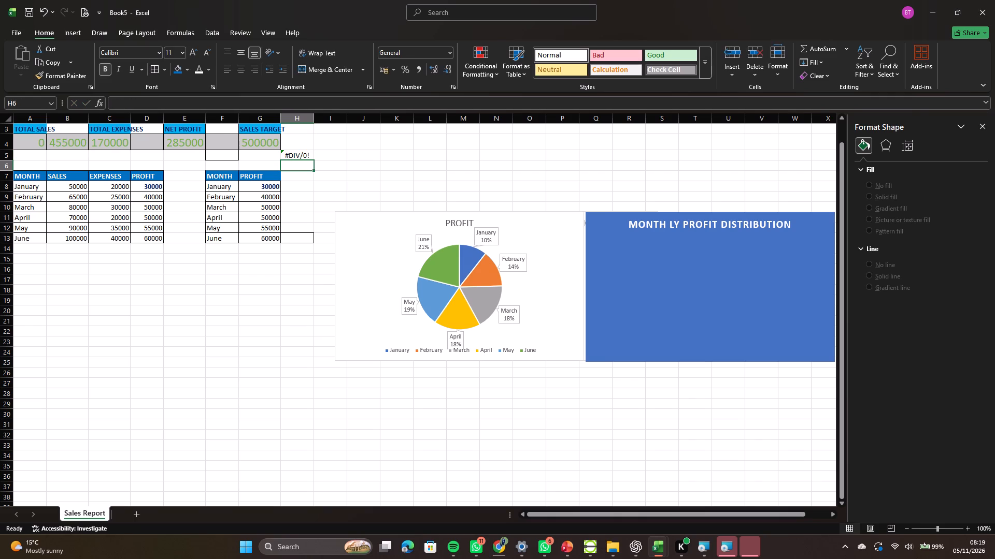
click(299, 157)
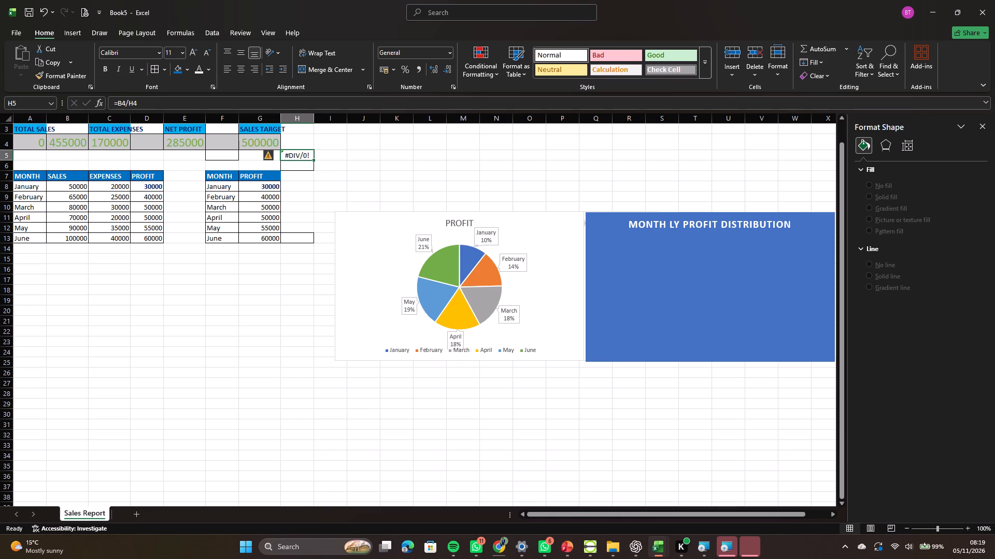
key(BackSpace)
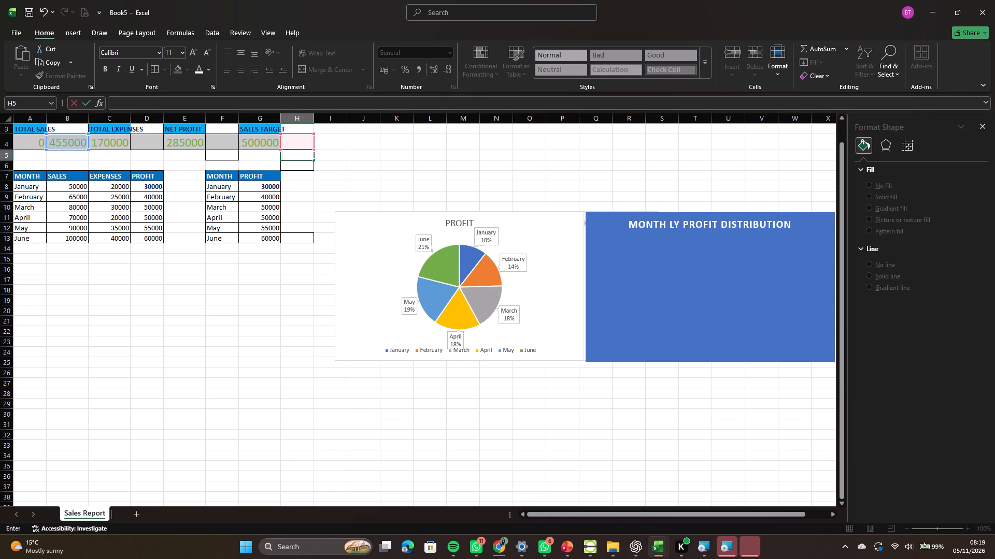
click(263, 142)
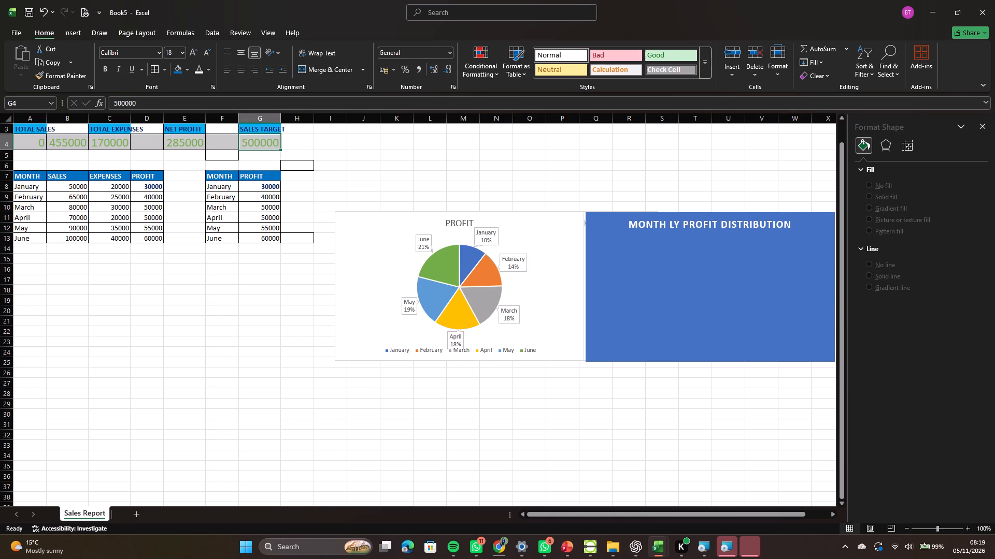
Enter the formula =B4/G4 in cell H5 to divide total sales by the sales target.
click(304, 166)
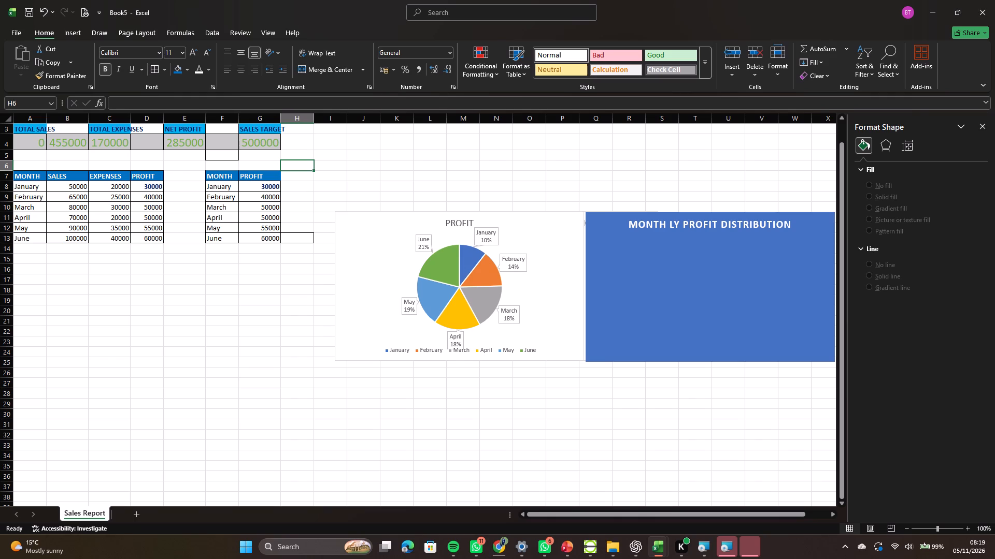
click(302, 156)
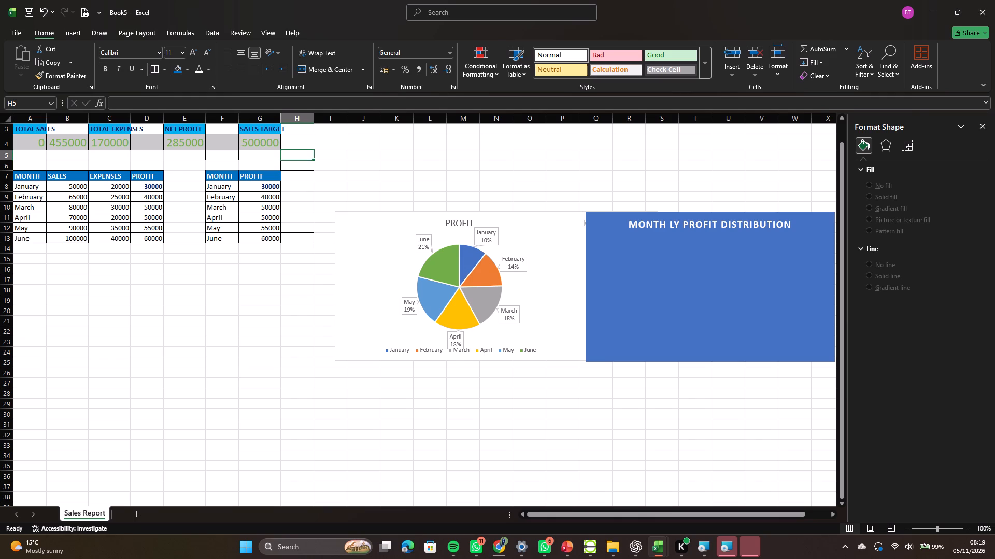
key(equal)
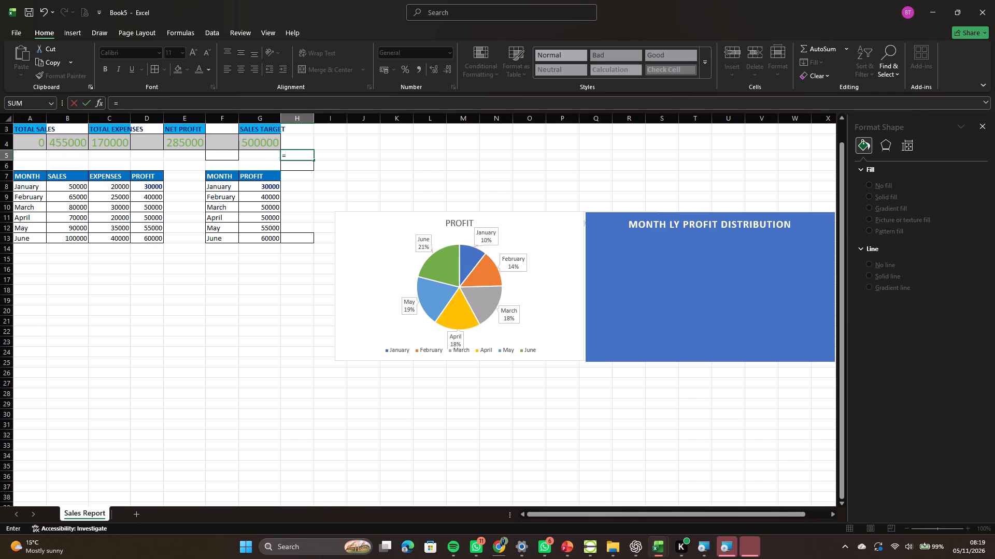
key(b)
text(4/)
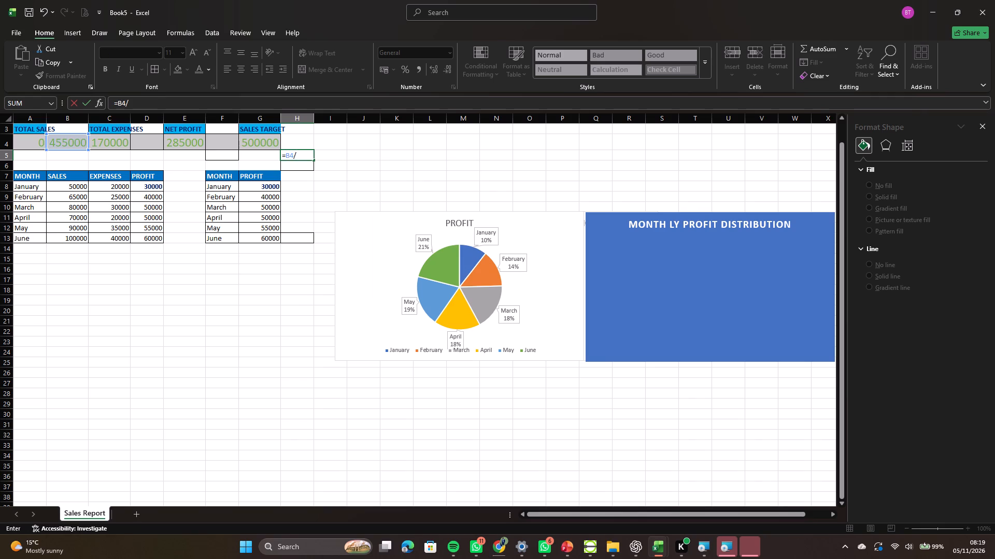
text(G4)
key(Return)
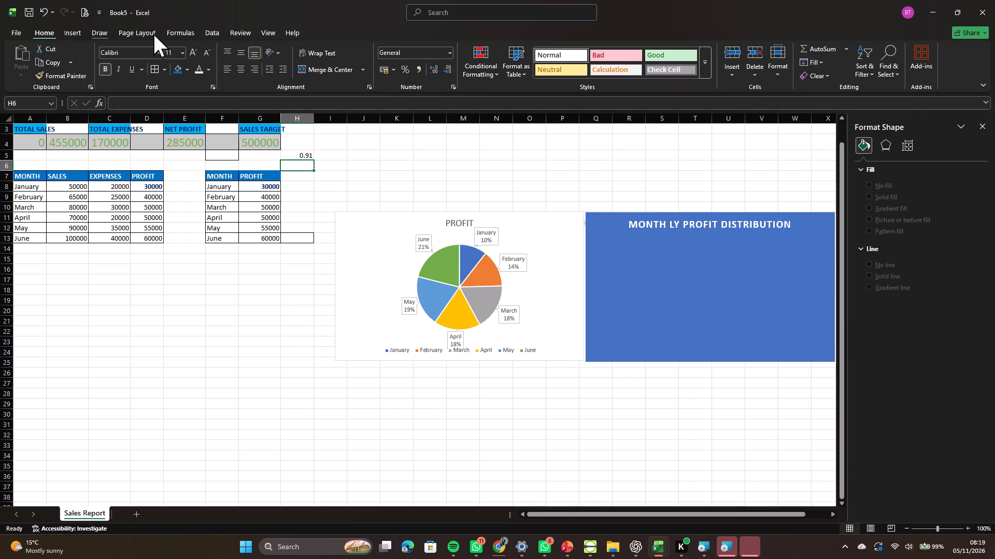
Apply the Percent format to the empty cell H6 and to the target ratio in cell H5.
click(404, 72)
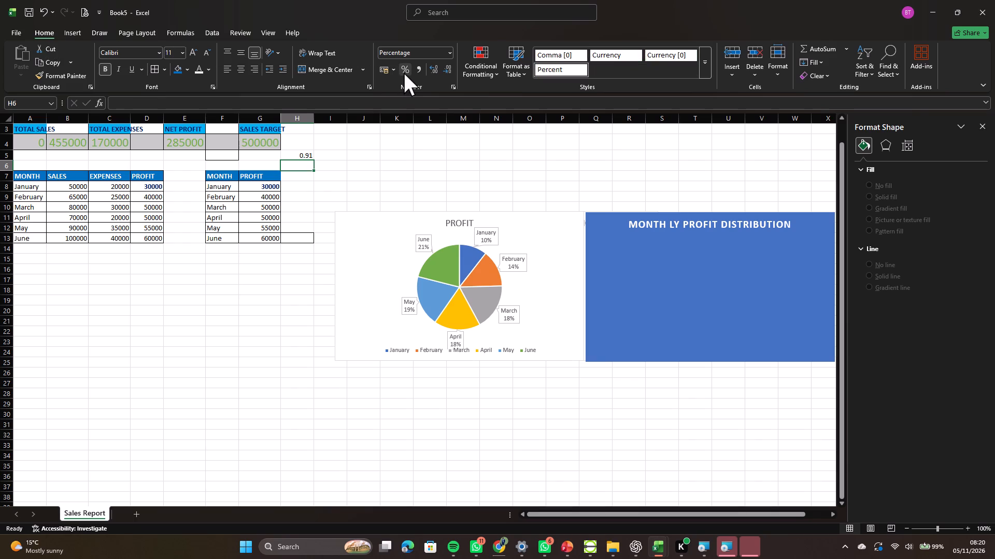
click(404, 72)
click(556, 72)
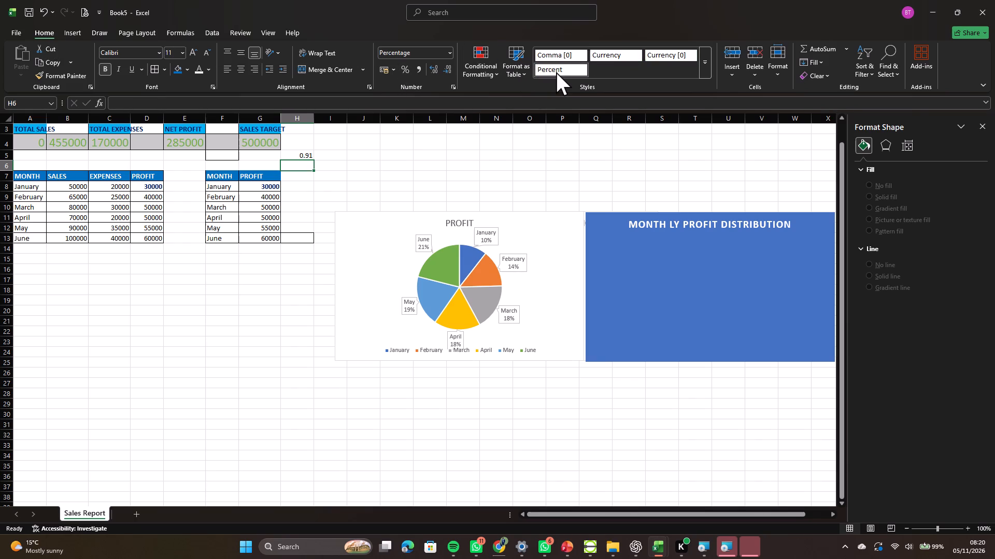
click(556, 72)
click(303, 156)
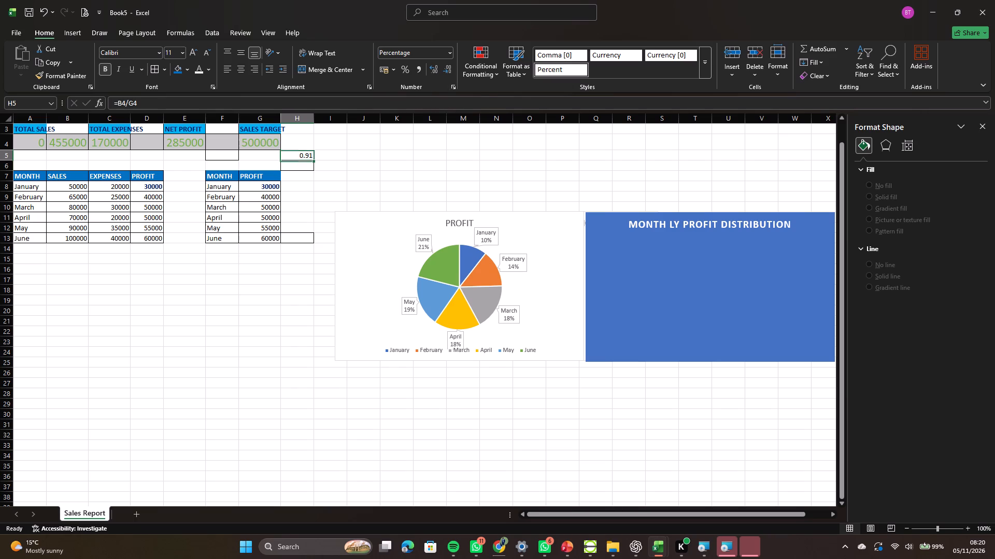
click(408, 73)
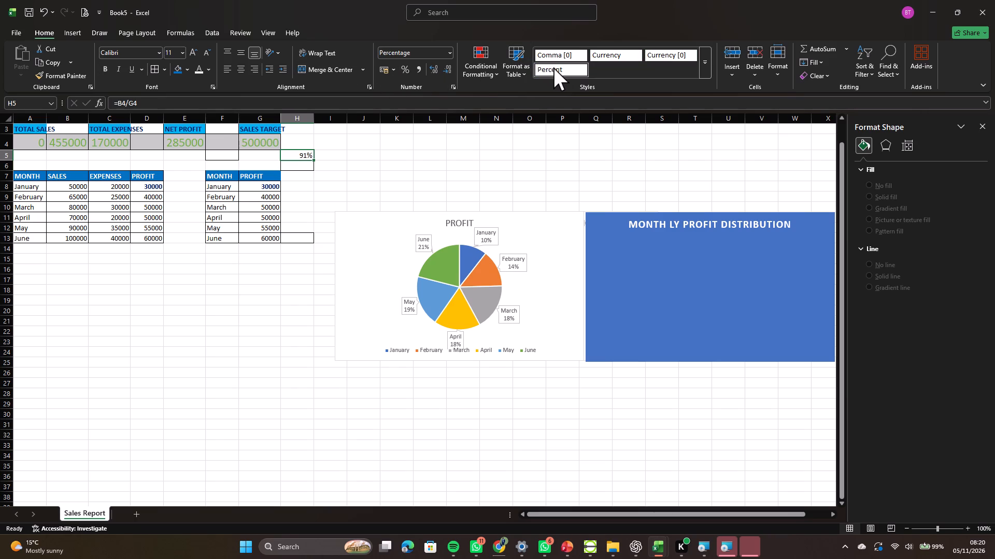
click(553, 67)
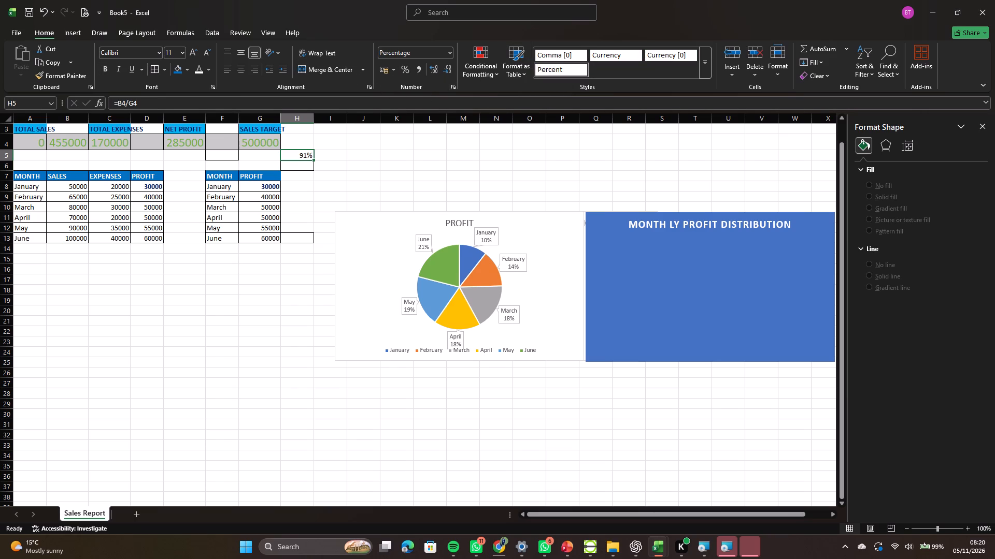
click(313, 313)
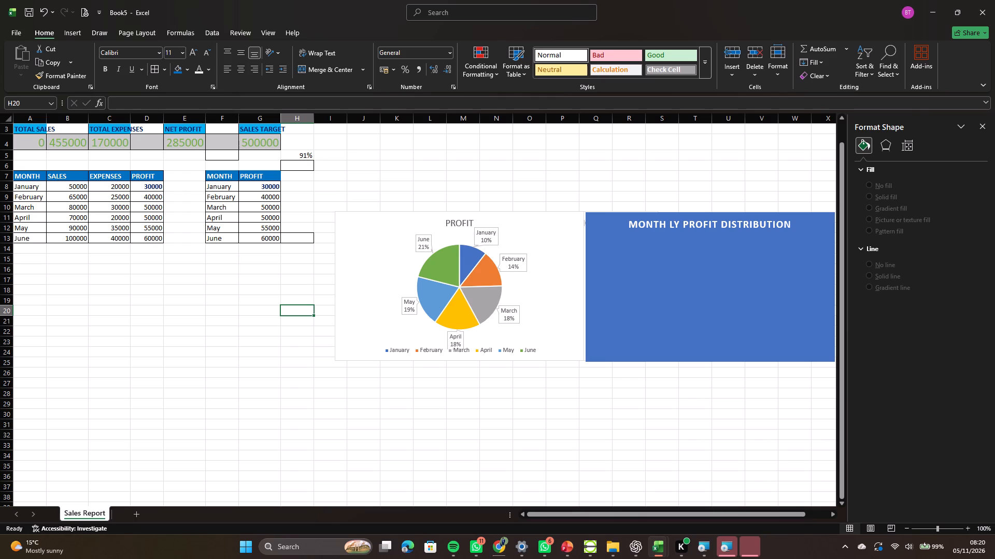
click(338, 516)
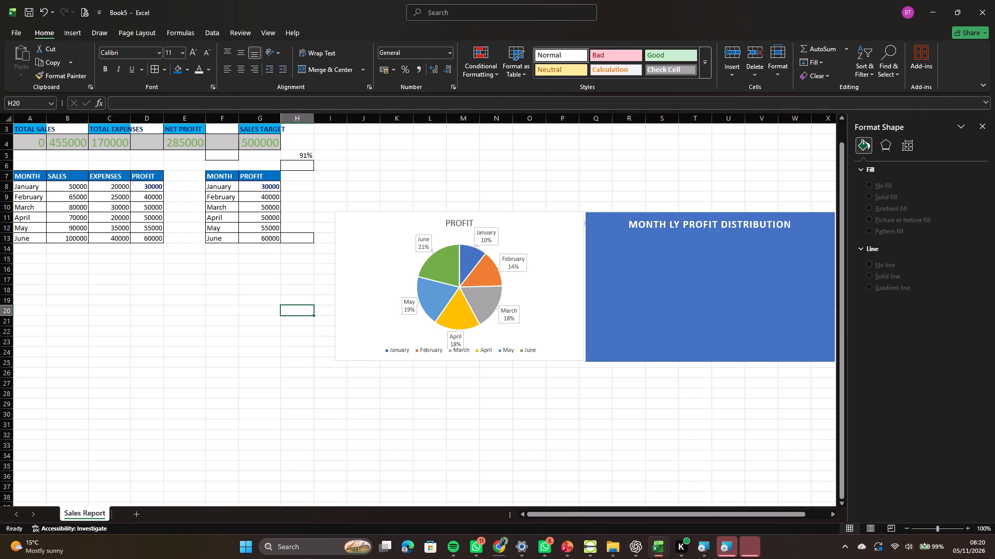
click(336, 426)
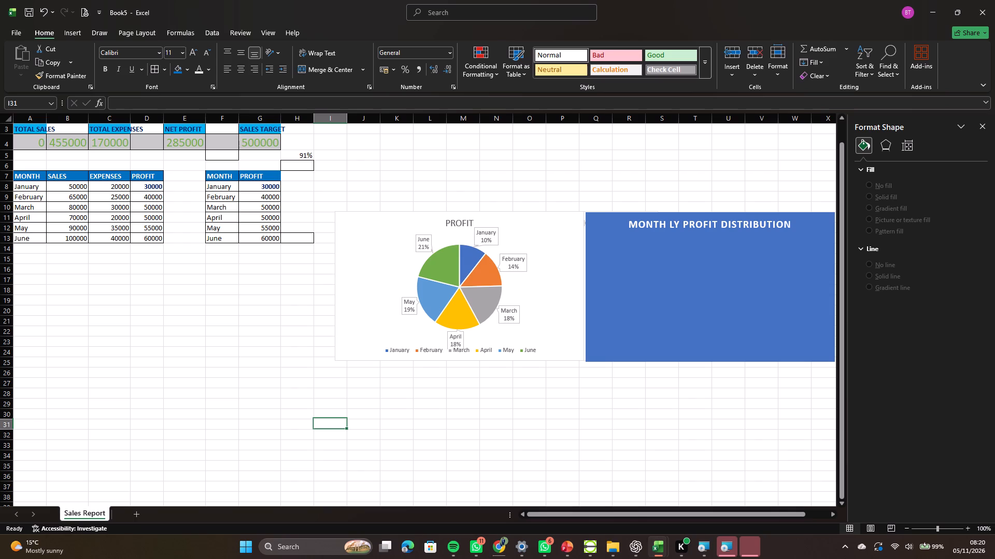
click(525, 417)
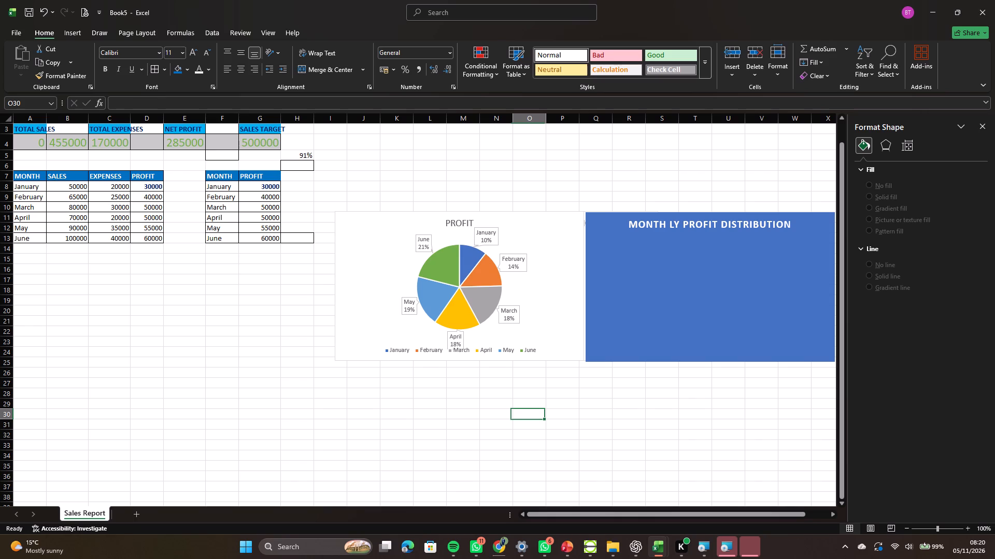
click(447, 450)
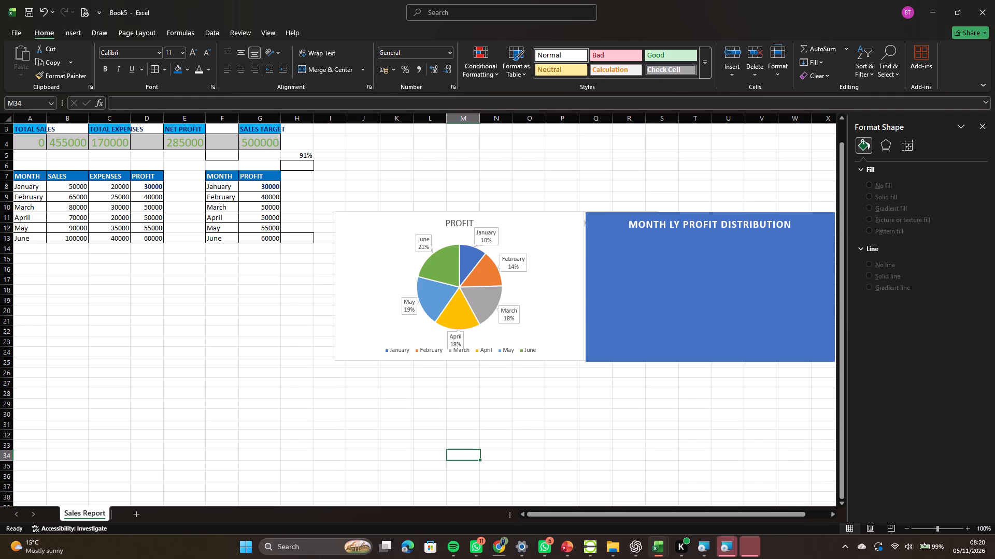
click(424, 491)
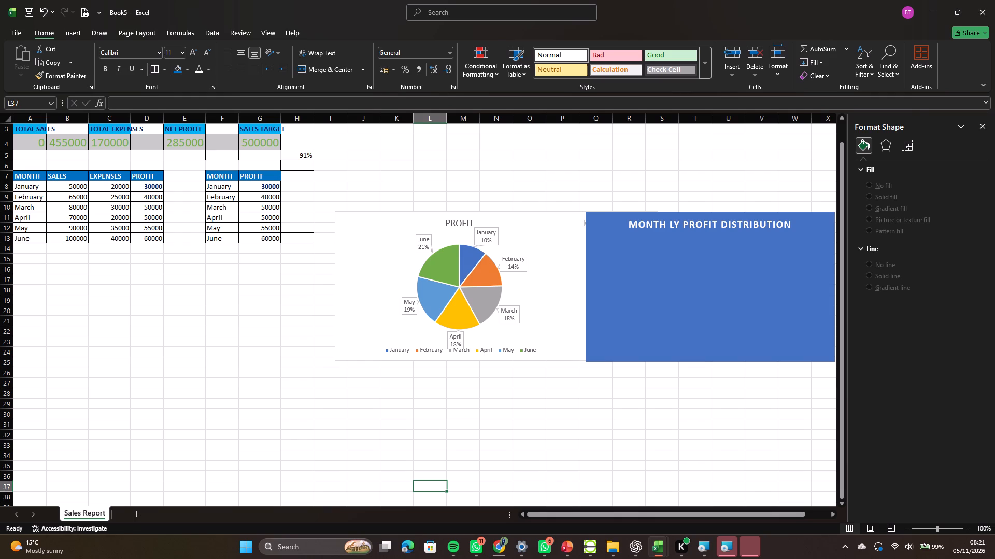
Select the MONTH and SALES columns of the monthly table, range A7:B13, as the source data for a chart.
click(26, 175)
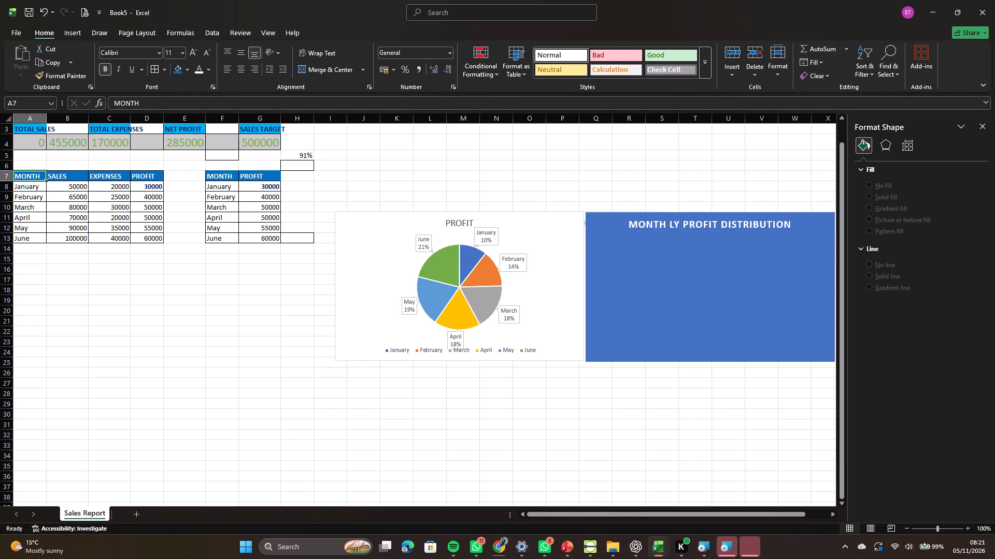
drag(26, 175, 77, 240)
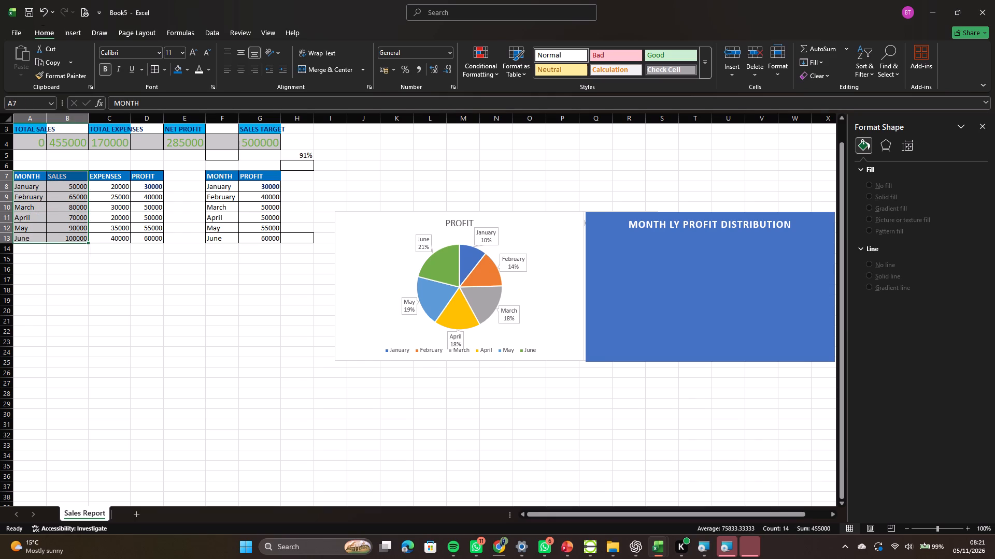
click(68, 34)
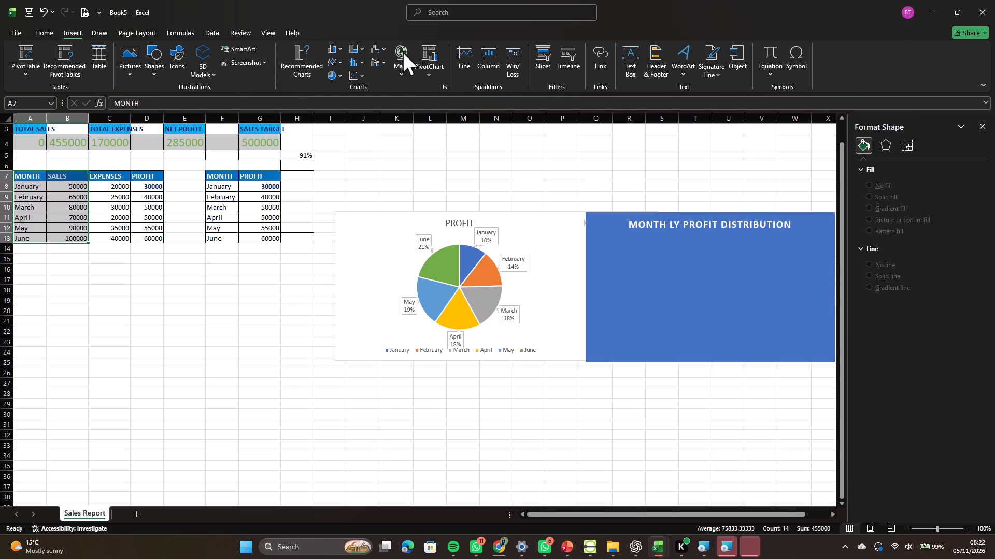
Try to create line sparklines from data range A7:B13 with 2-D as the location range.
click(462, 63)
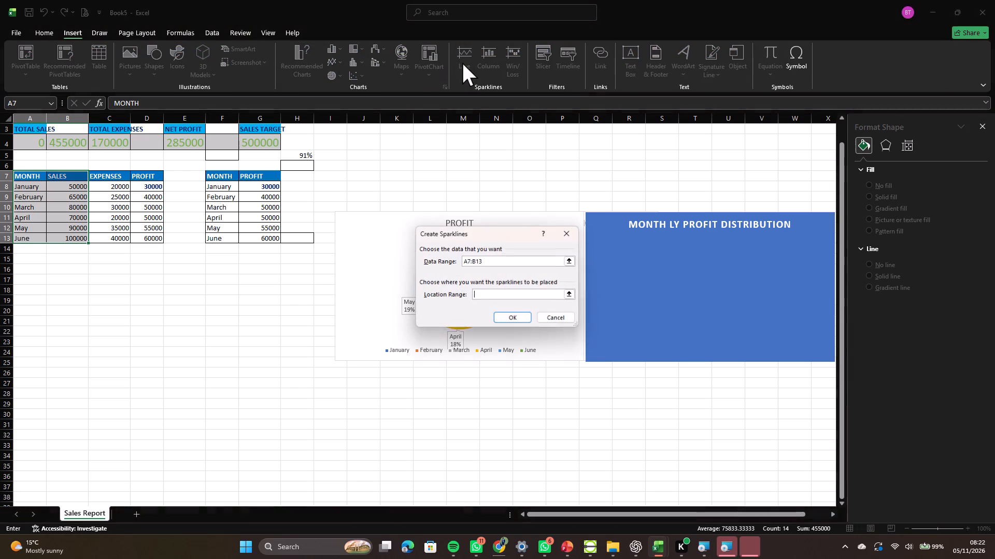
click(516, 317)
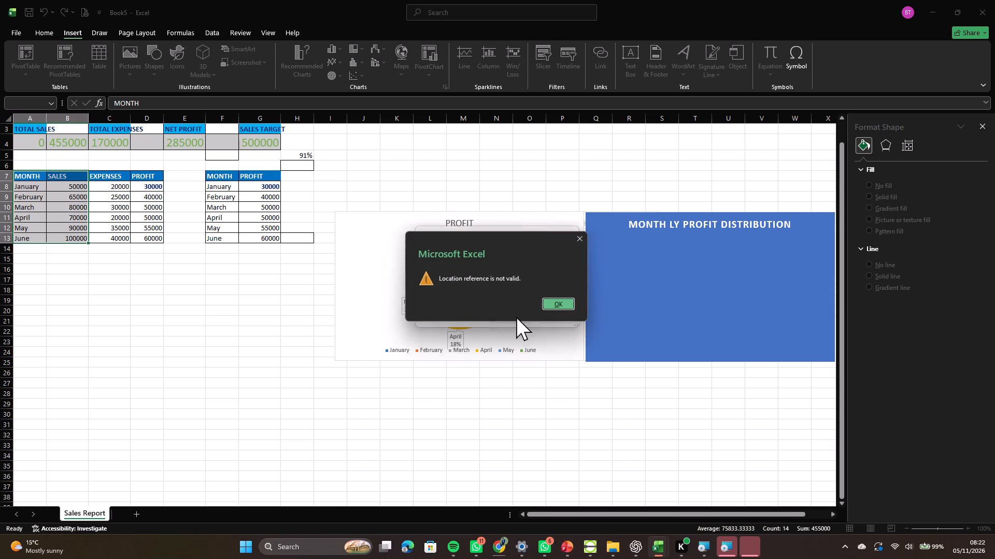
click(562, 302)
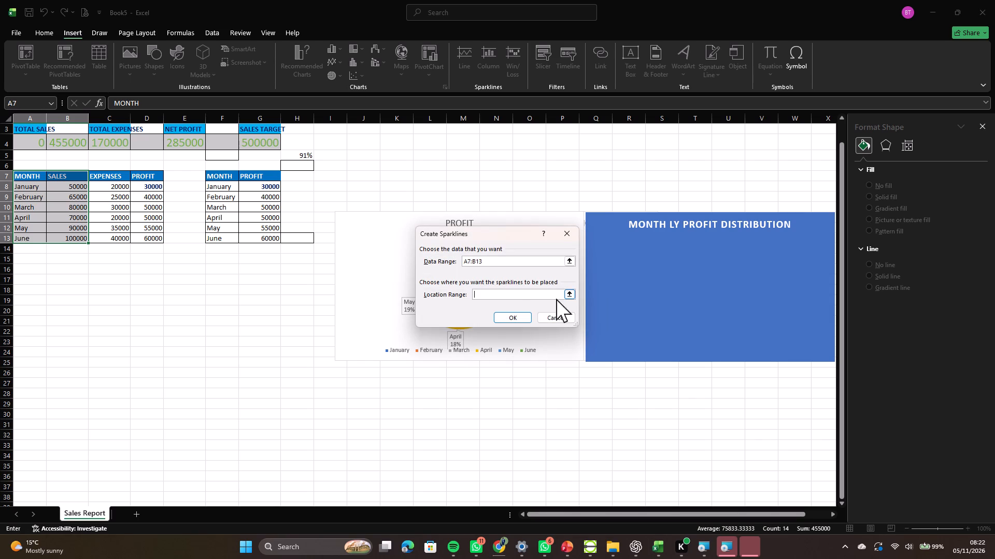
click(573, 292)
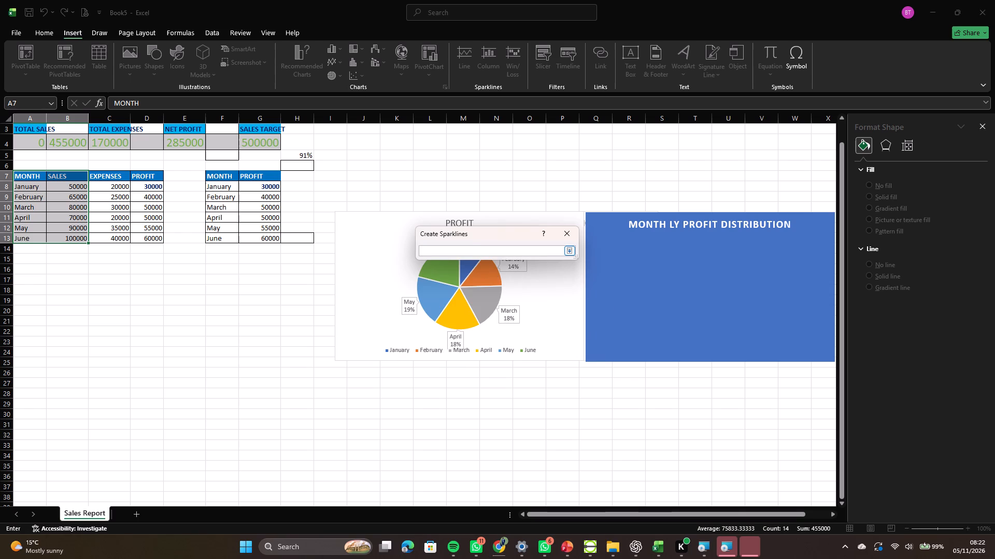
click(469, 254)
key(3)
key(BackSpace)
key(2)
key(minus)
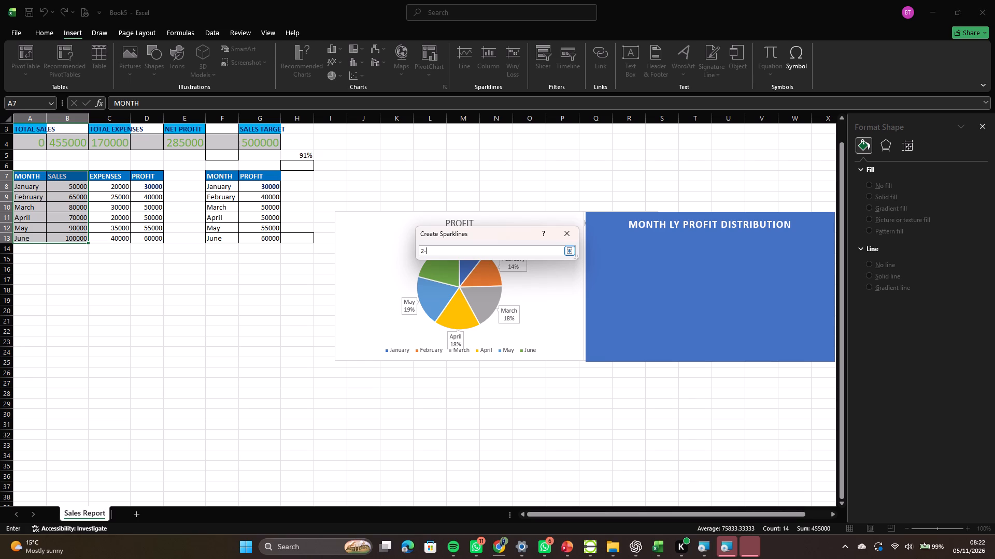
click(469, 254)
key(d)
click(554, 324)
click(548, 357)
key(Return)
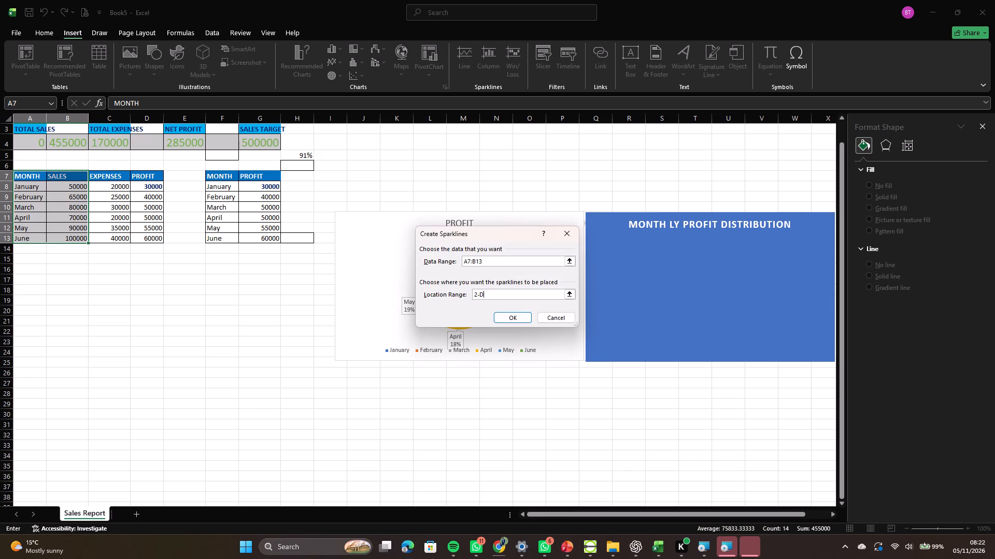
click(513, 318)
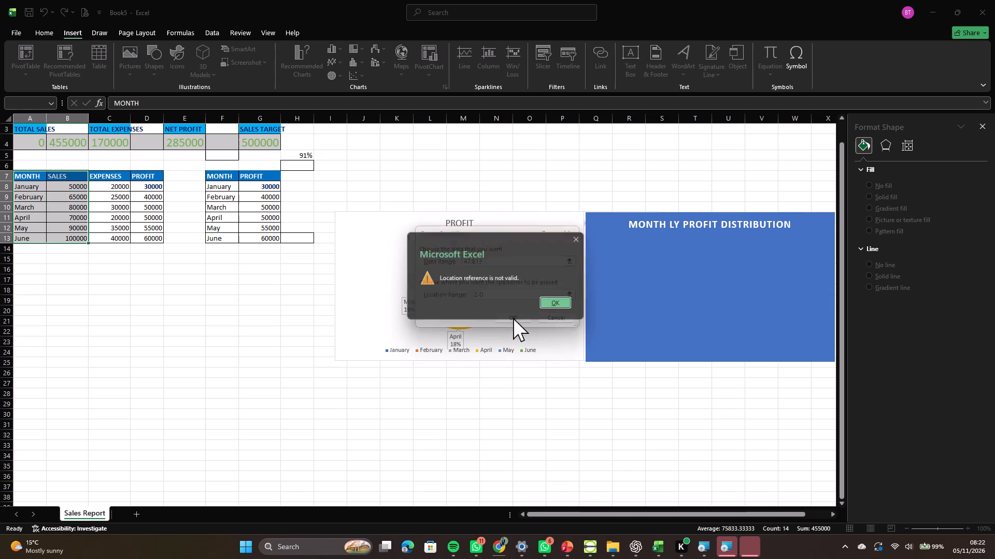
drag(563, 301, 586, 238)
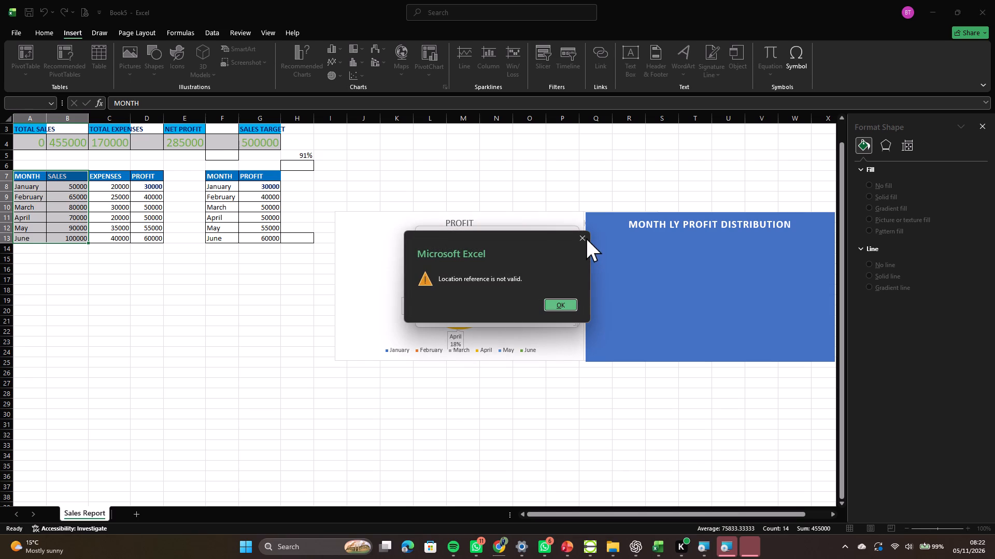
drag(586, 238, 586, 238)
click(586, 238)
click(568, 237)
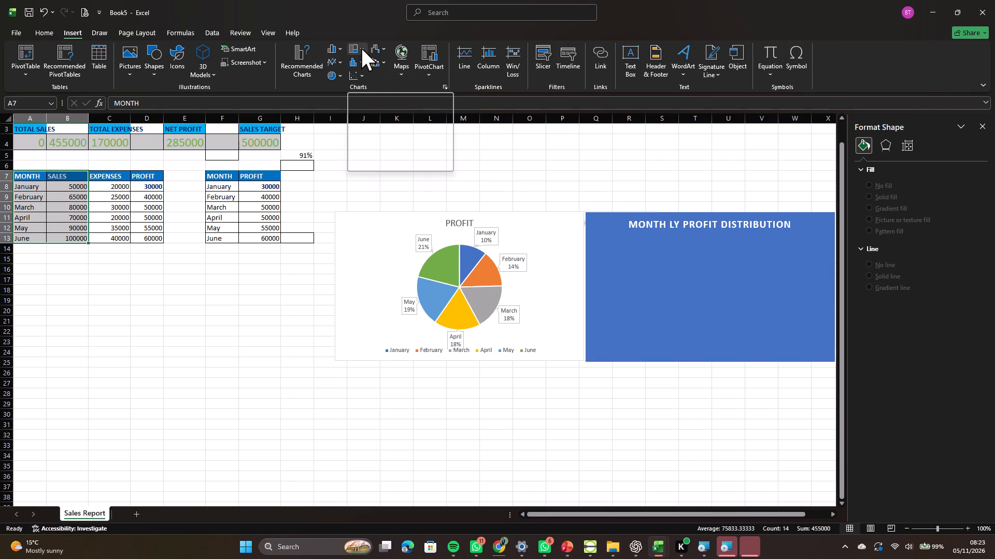
Open the recommended charts for the selected monthly sales data.
click(305, 62)
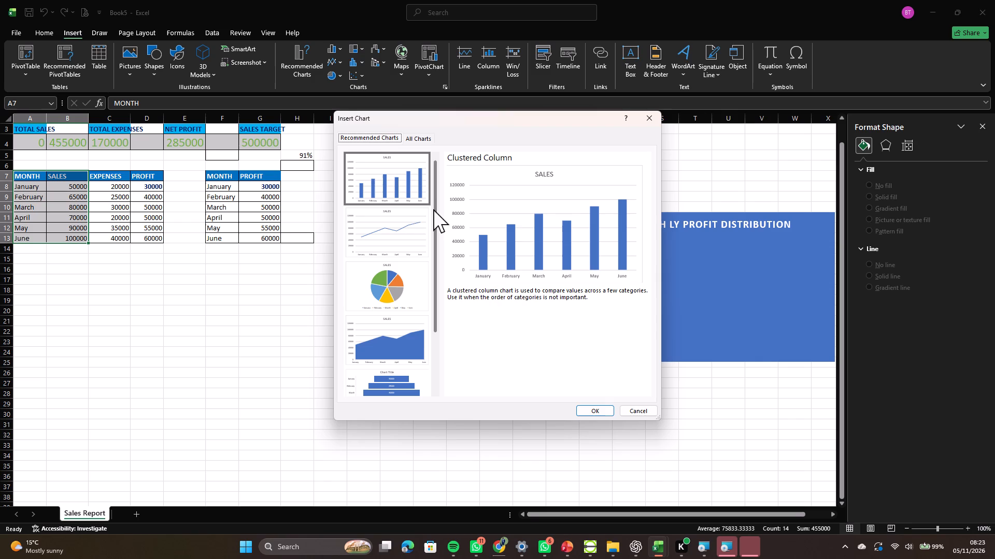
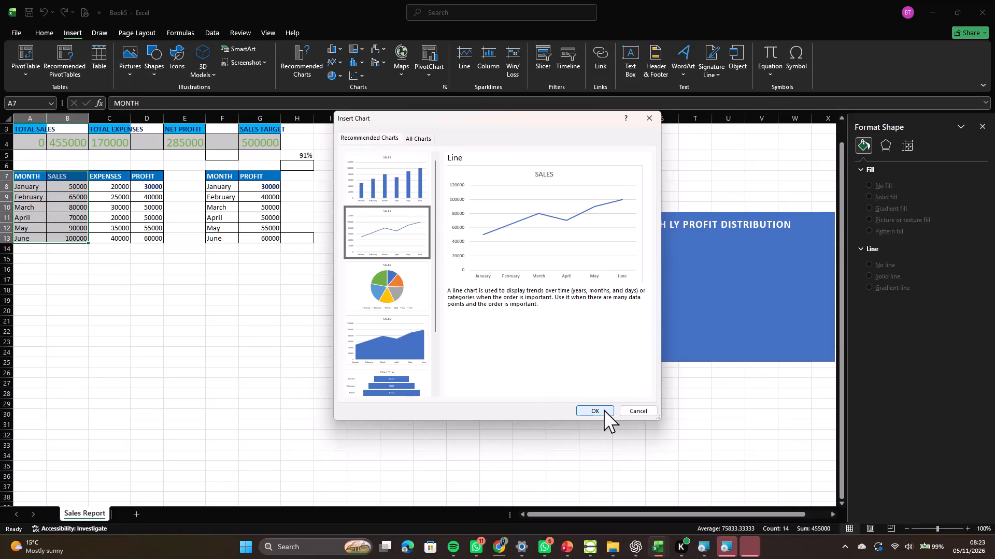
Insert the recommended Line chart of monthly sales and apply the solid blue chart style, Style 3.
click(604, 409)
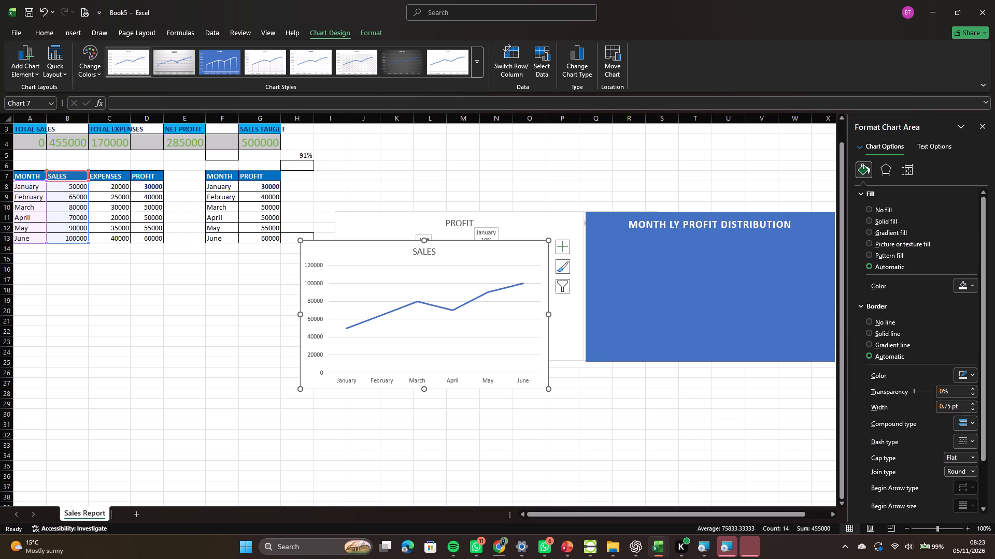
scroll(468, 332, down, 1)
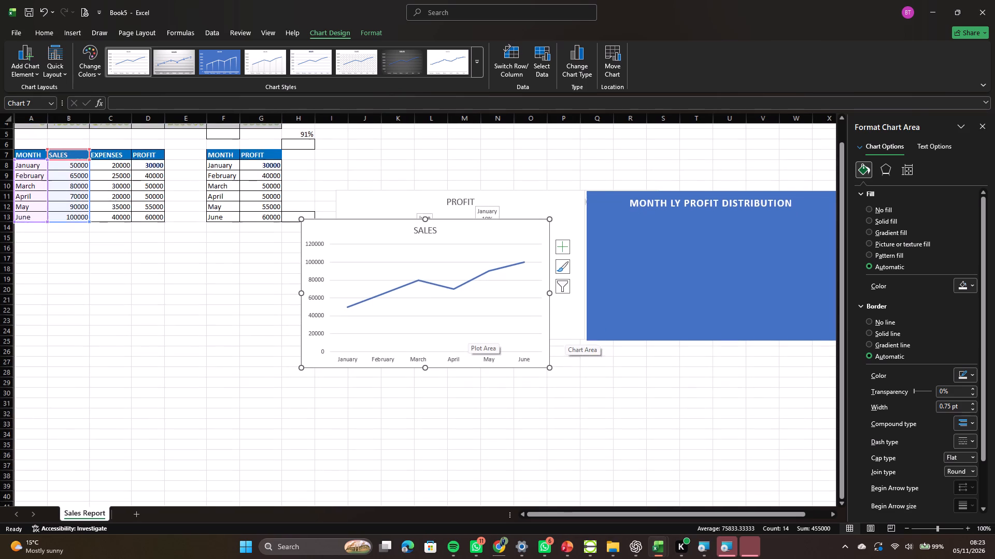
scroll(468, 332, down, 1)
scroll(468, 332, up, 1)
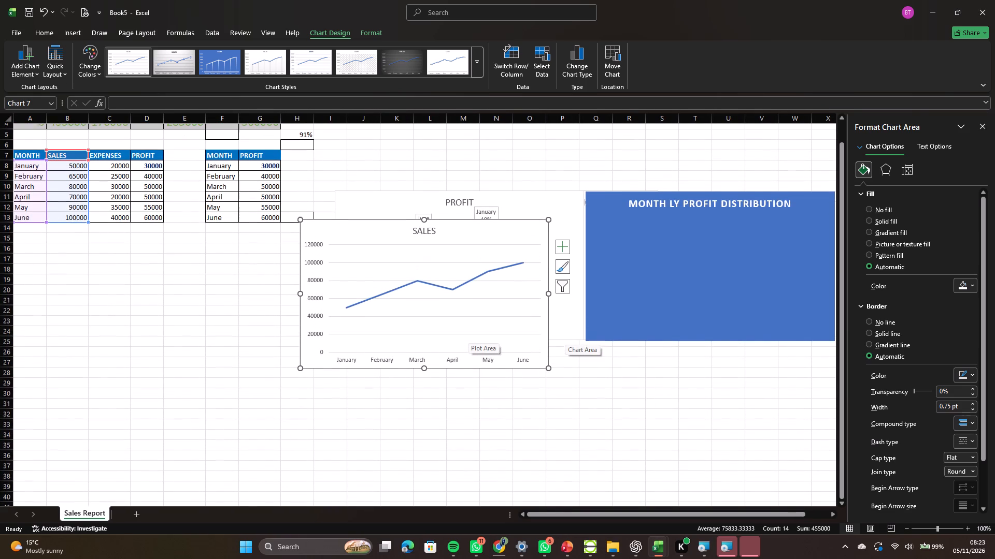
scroll(468, 332, up, 1)
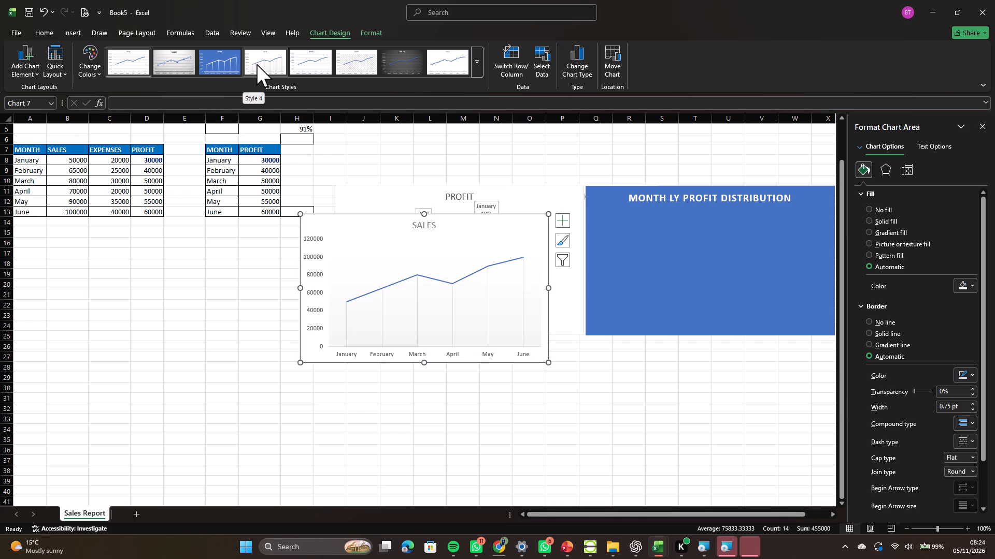
click(229, 60)
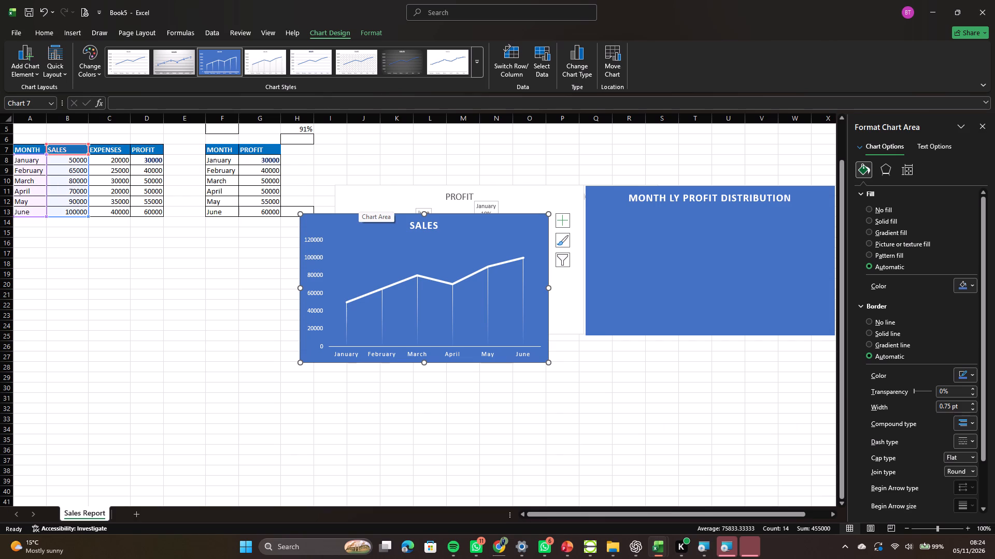
Add data labels to the SALES line chart and deselect the chart.
click(558, 213)
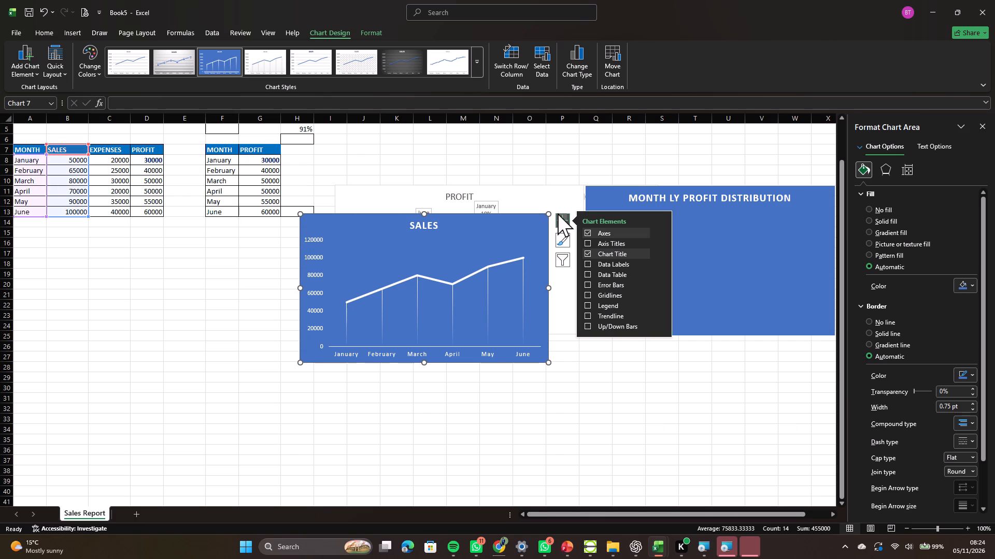
click(624, 266)
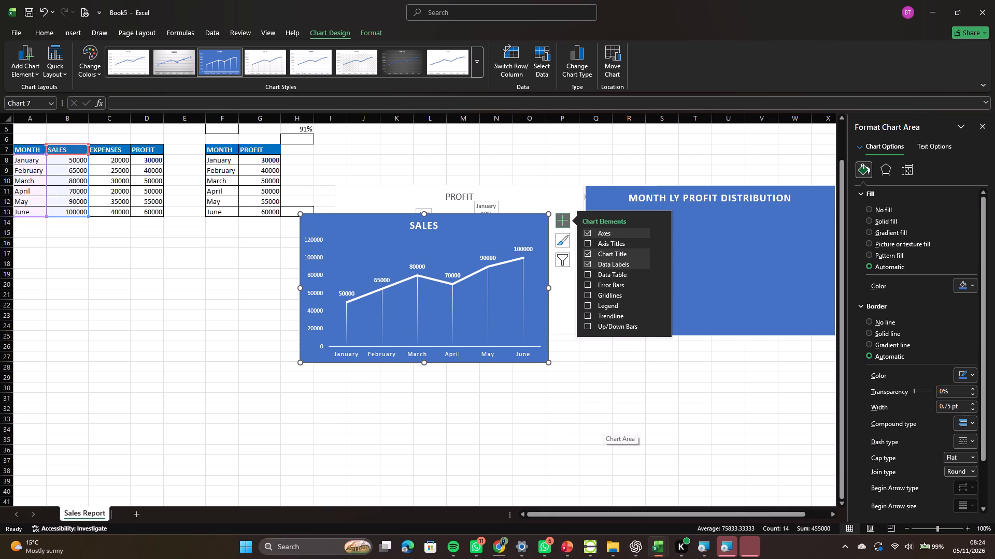
click(604, 453)
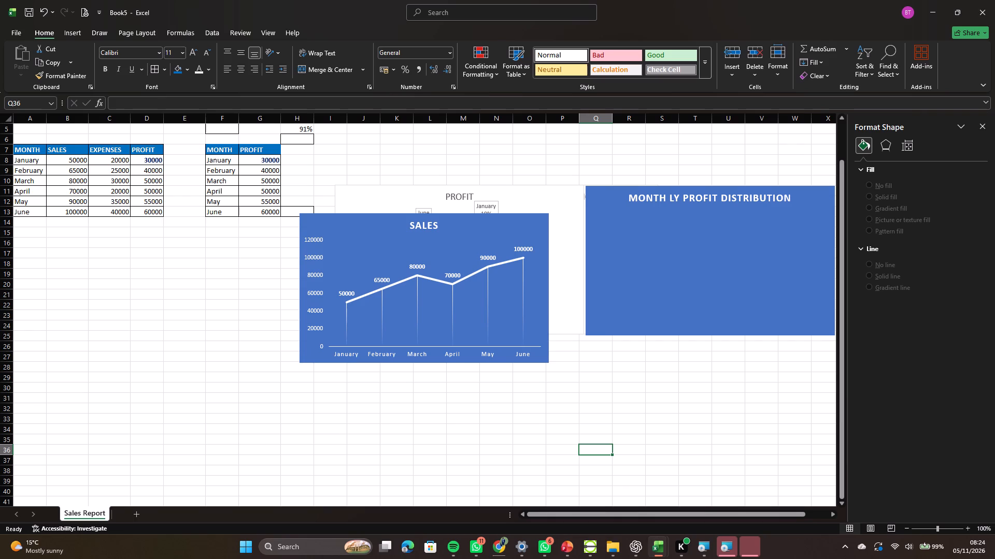
click(528, 437)
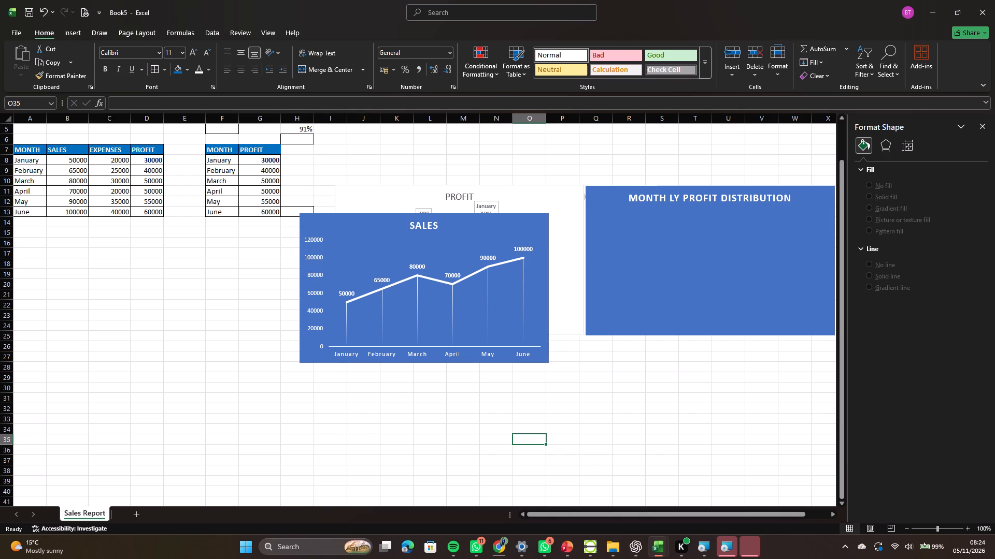
click(427, 414)
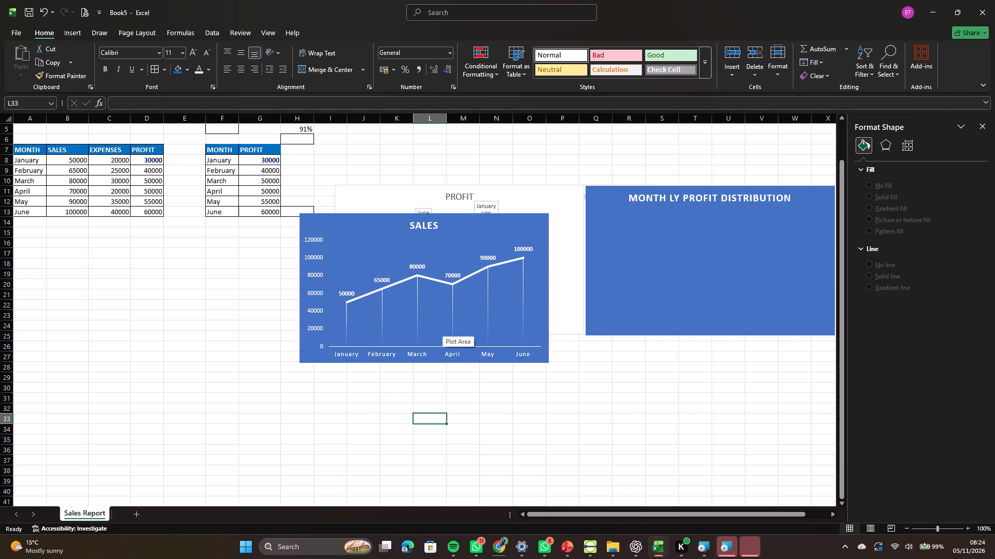
Shift the plot area up and to the right inside the SALES line chart.
click(435, 292)
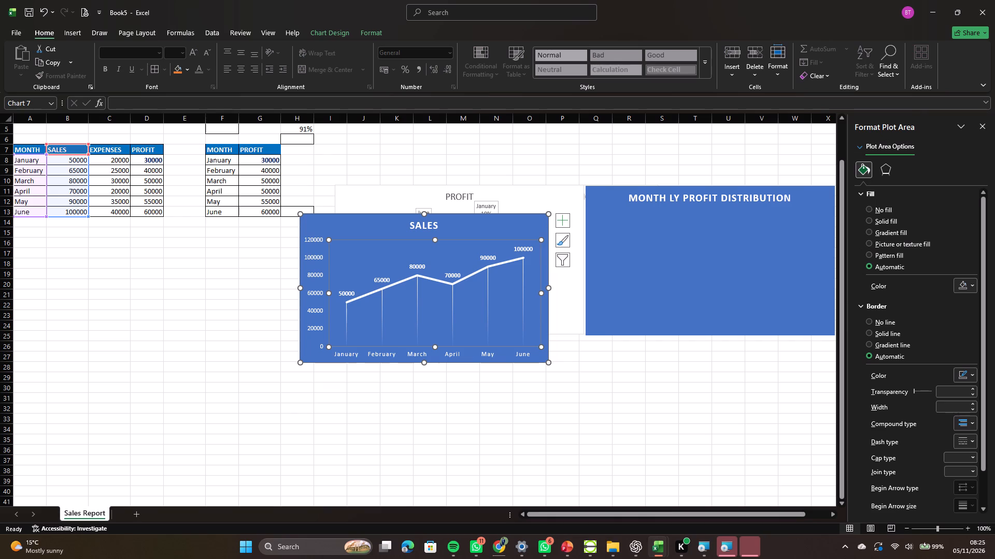
drag(435, 292, 201, 330)
drag(201, 330, 112, 317)
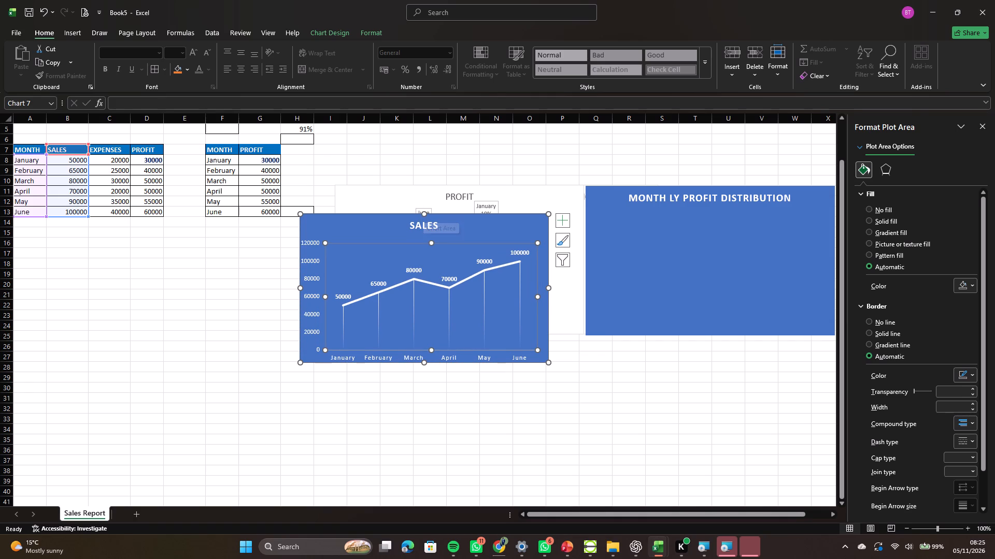
drag(419, 247, 521, 205)
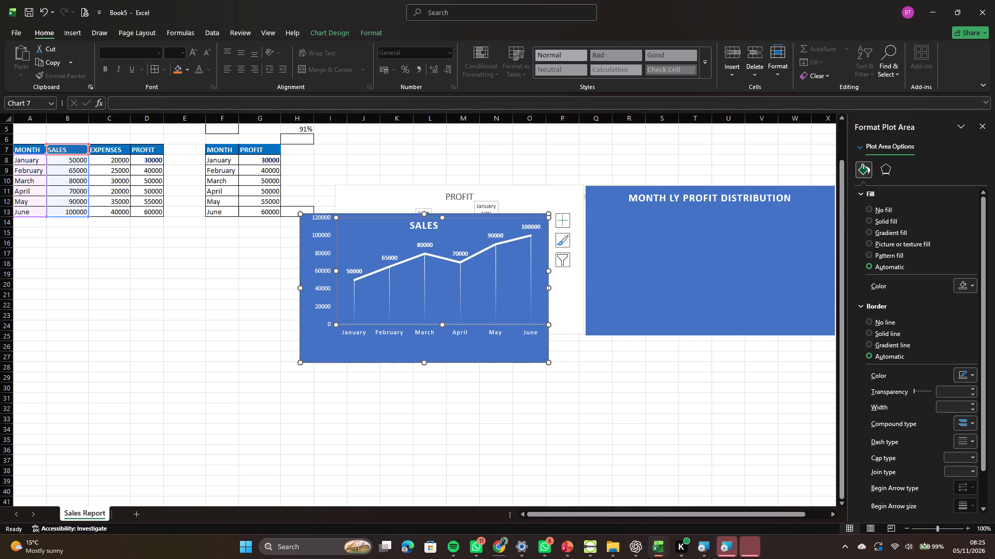
Move the SALES line chart below the monthly table, covering about rows 16 to 30 in columns A to G.
drag(491, 215, 257, 268)
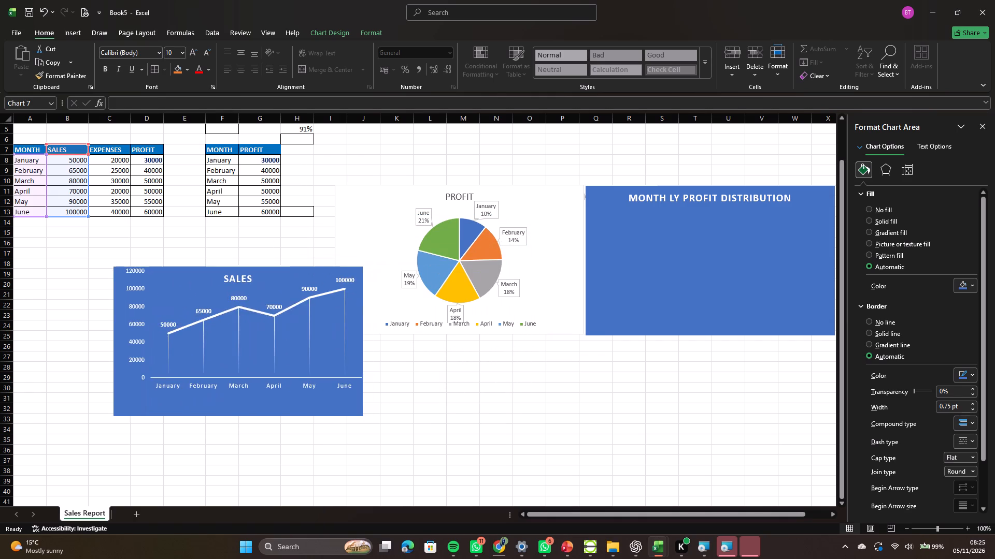
drag(257, 268, 222, 249)
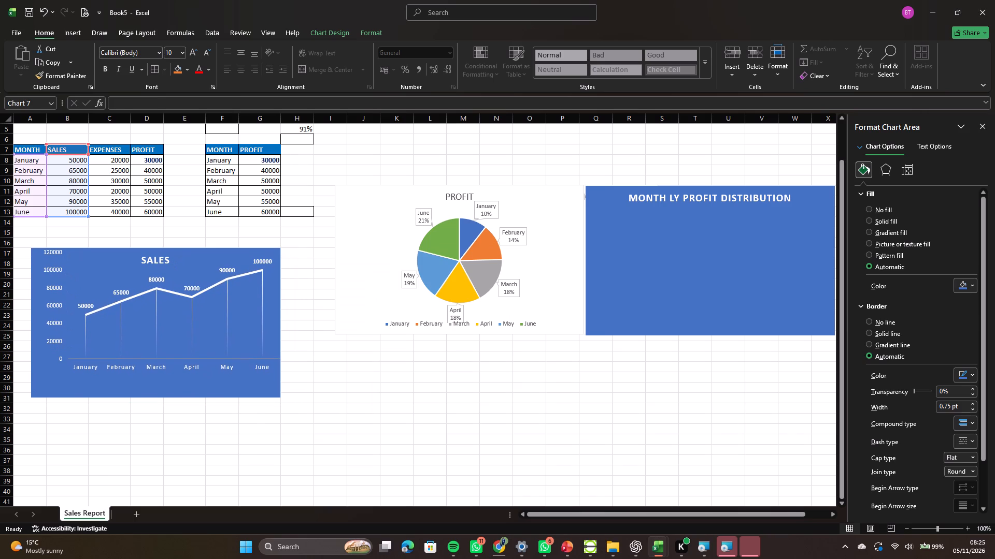
drag(222, 249, 213, 240)
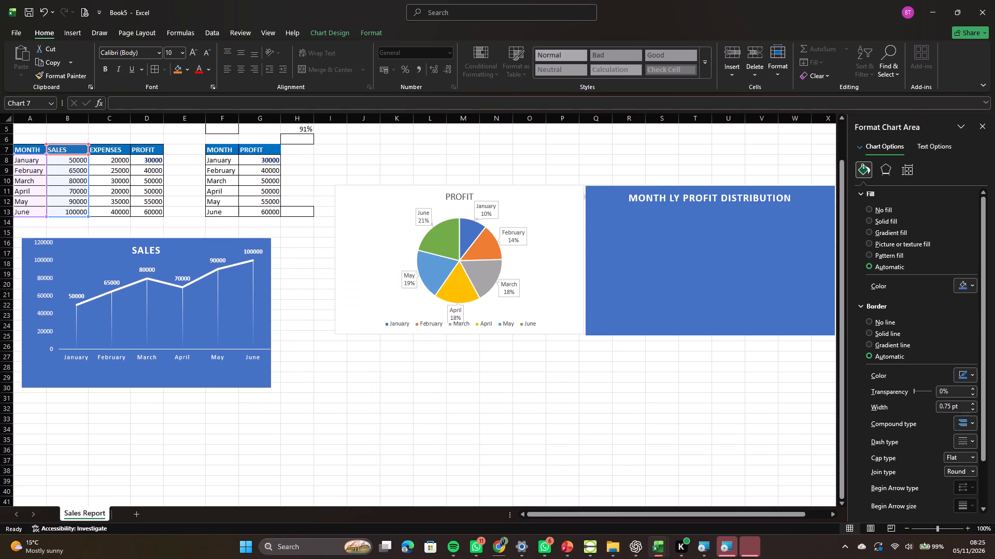
drag(213, 240, 212, 236)
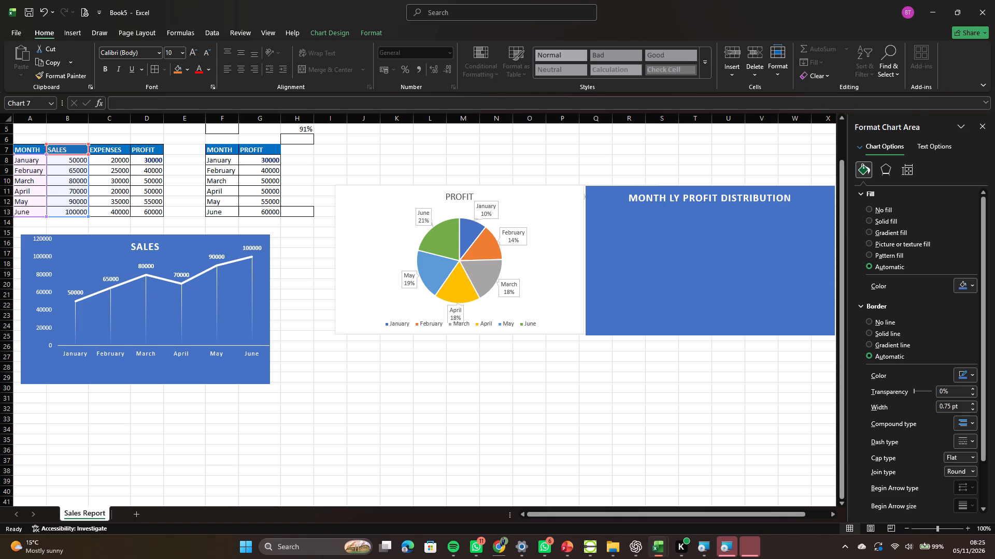
drag(212, 236, 510, 348)
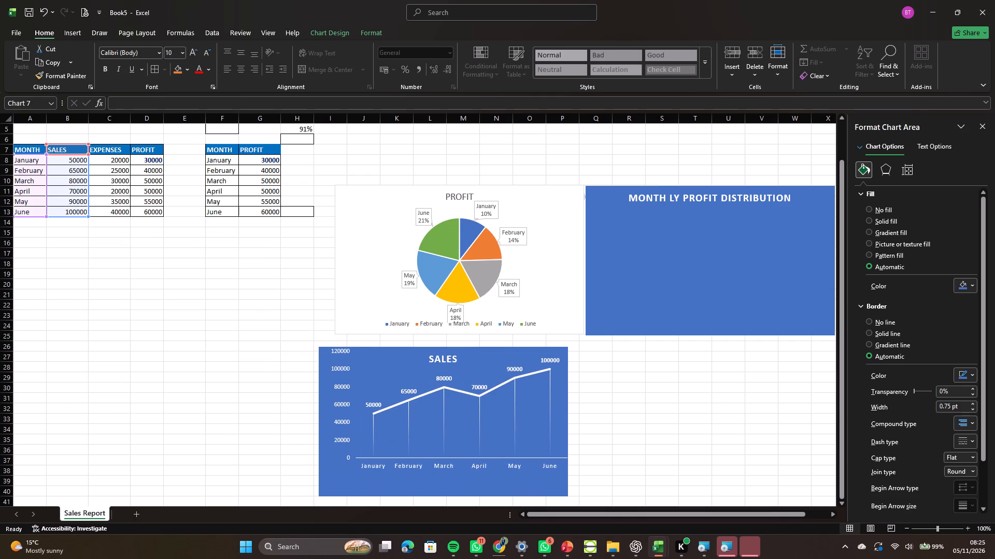
drag(510, 348, 446, 318)
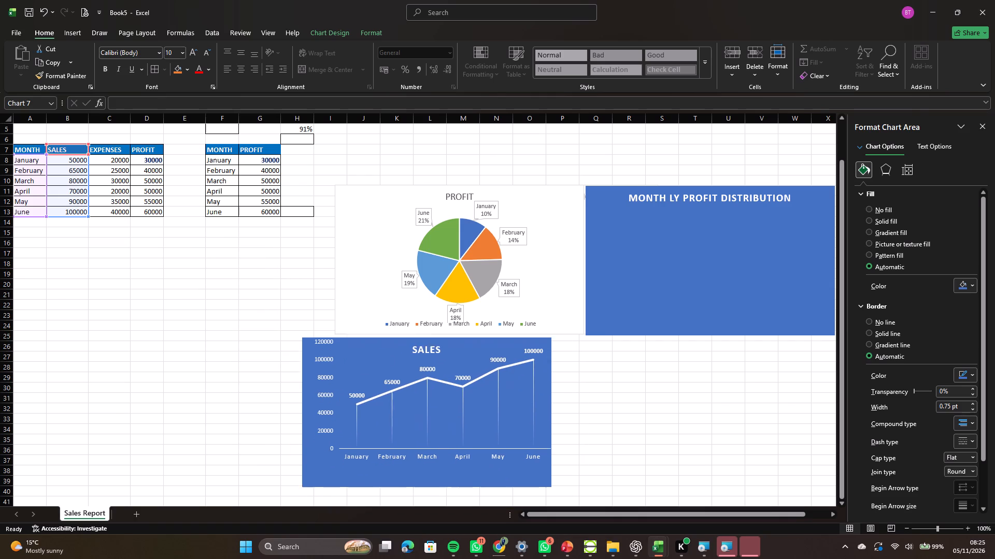
drag(446, 318, 238, 241)
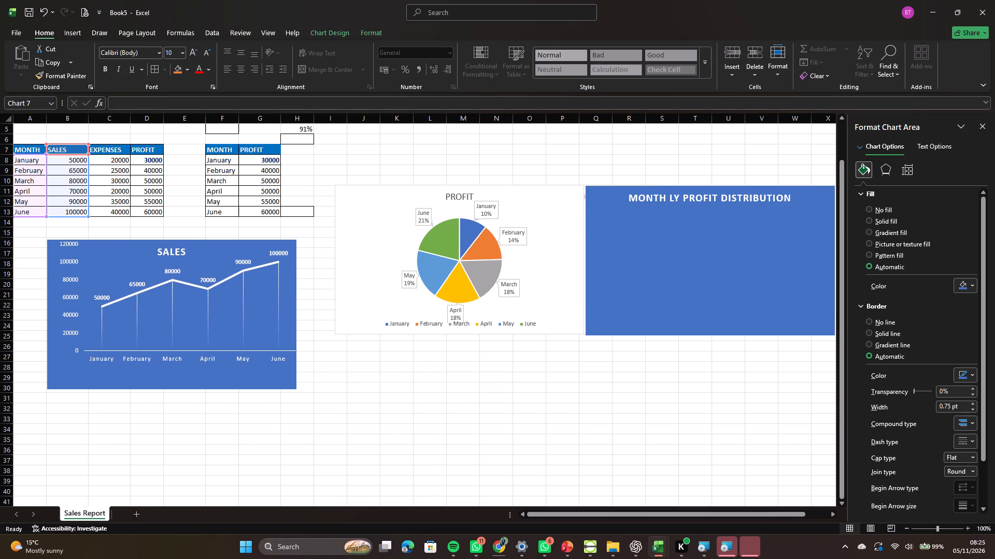
drag(238, 241, 238, 243)
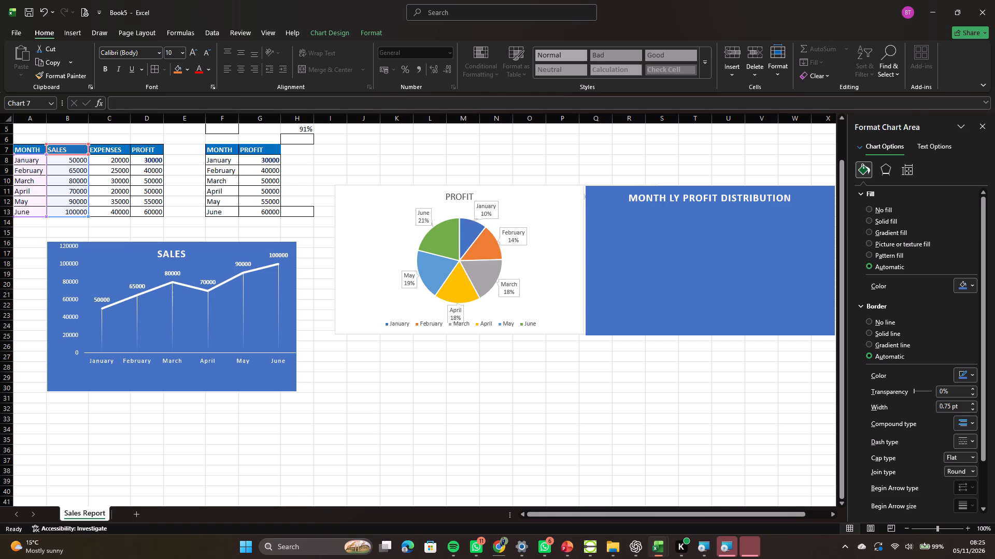
drag(238, 243, 239, 244)
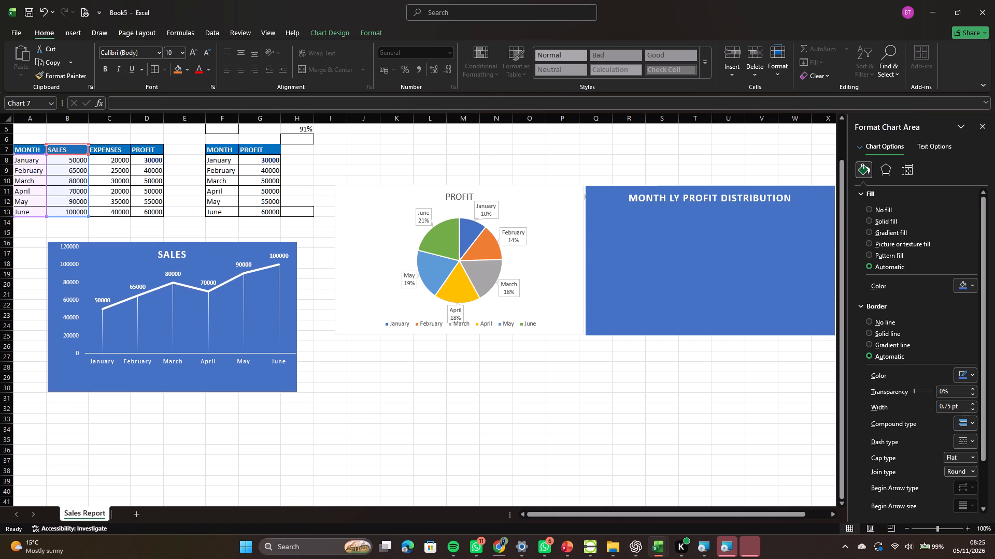
drag(239, 244, 231, 249)
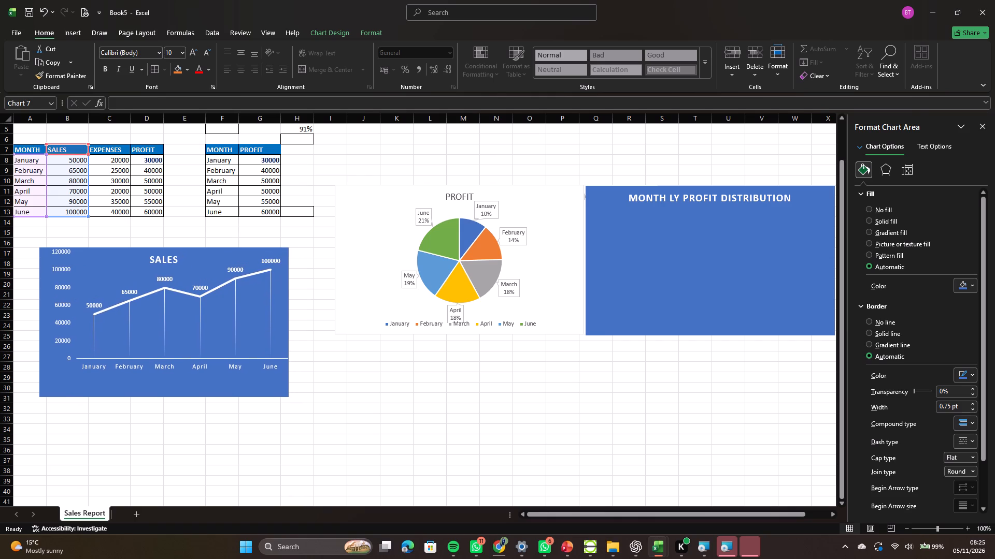
drag(231, 249, 221, 242)
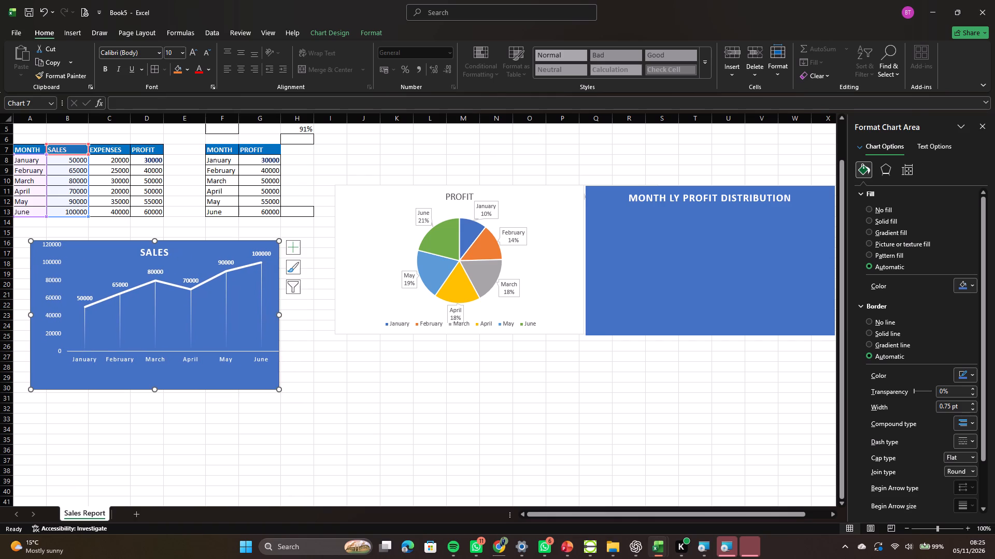
click(221, 242)
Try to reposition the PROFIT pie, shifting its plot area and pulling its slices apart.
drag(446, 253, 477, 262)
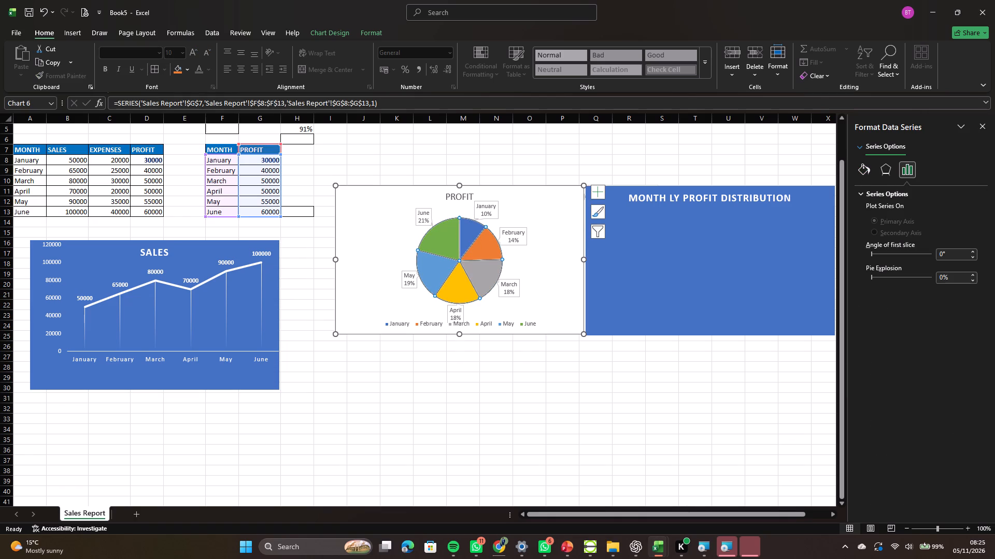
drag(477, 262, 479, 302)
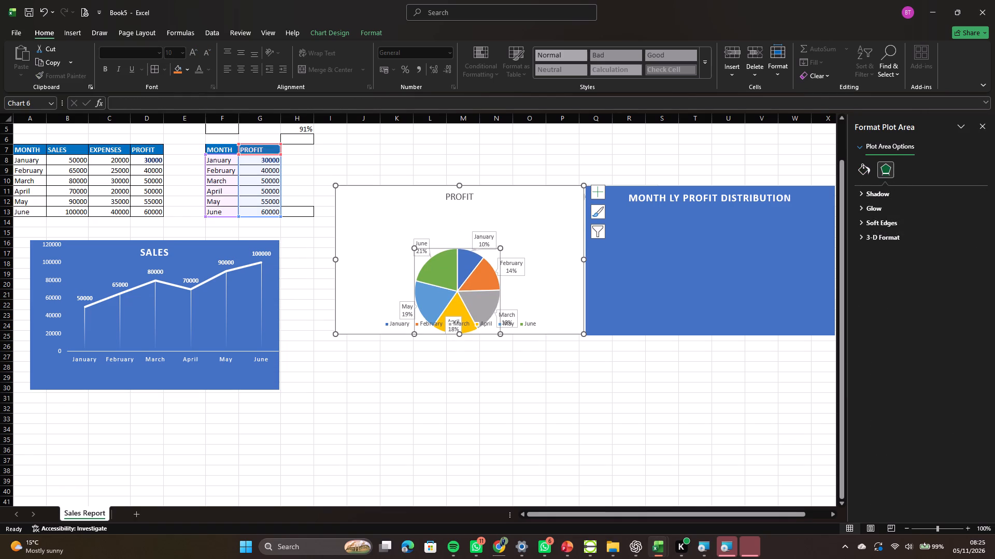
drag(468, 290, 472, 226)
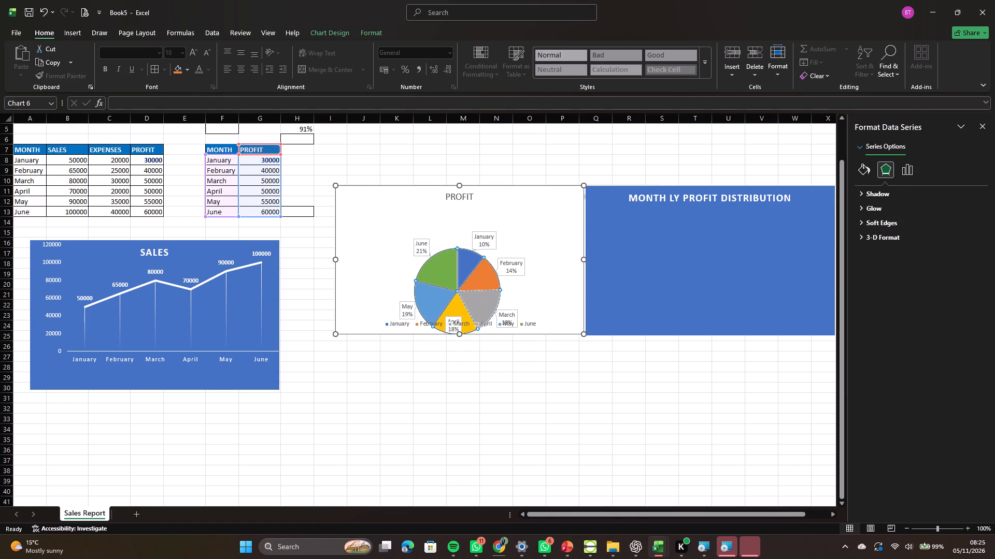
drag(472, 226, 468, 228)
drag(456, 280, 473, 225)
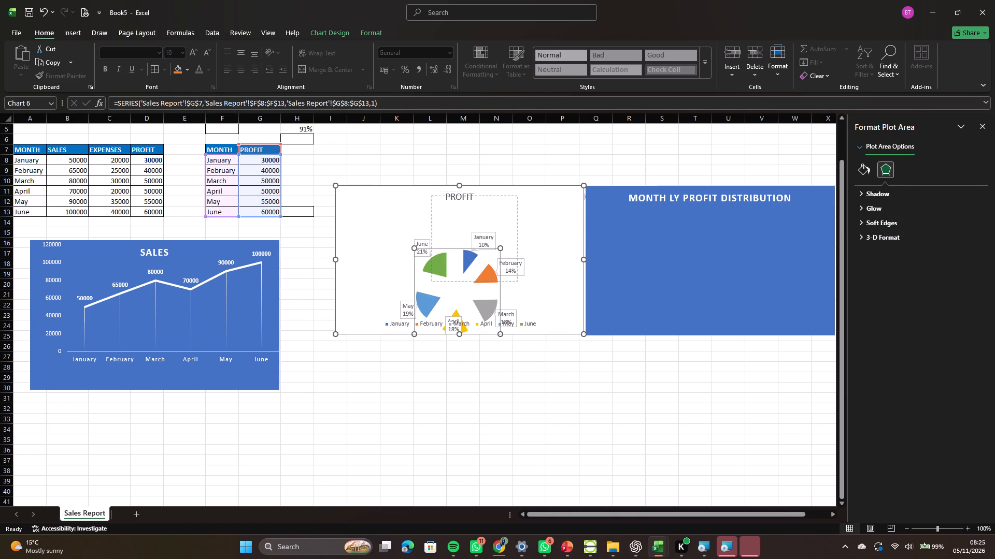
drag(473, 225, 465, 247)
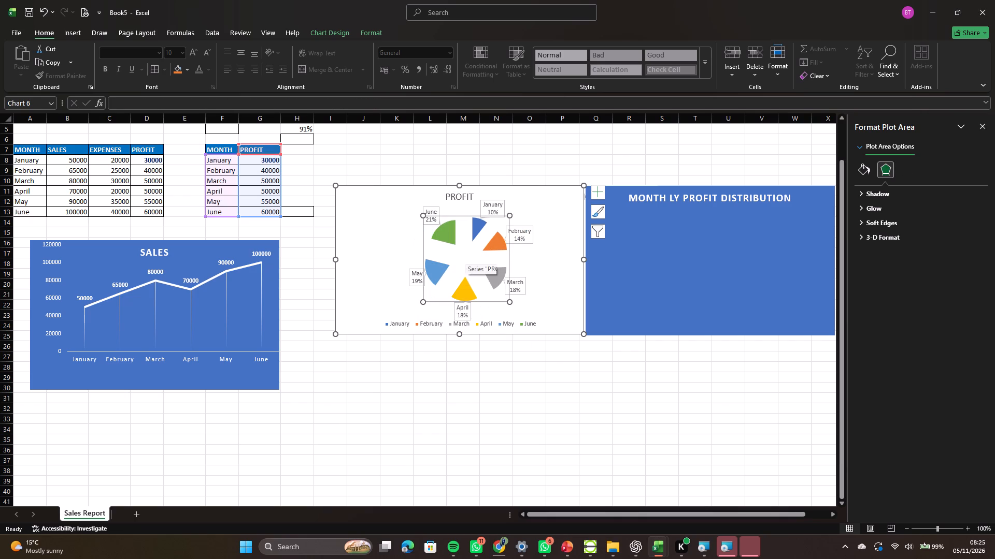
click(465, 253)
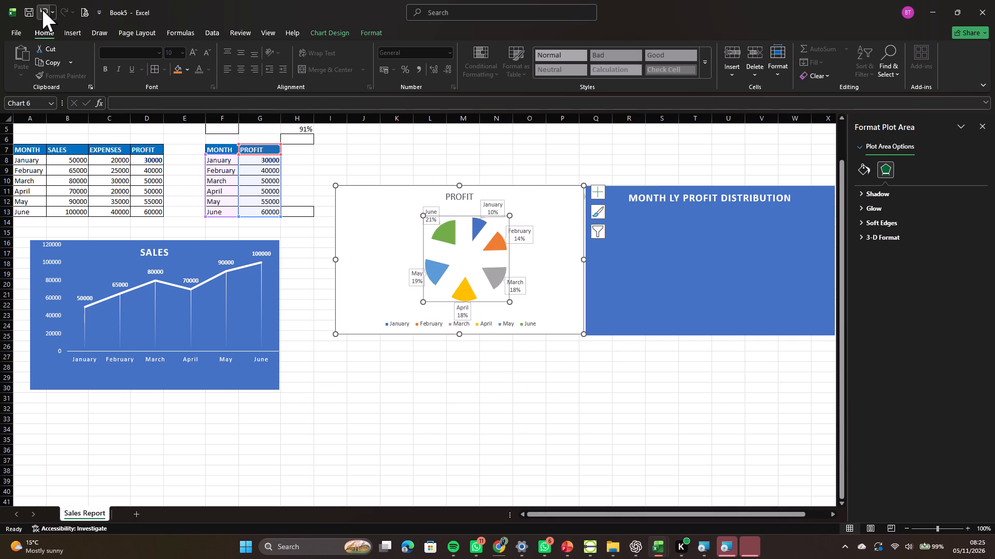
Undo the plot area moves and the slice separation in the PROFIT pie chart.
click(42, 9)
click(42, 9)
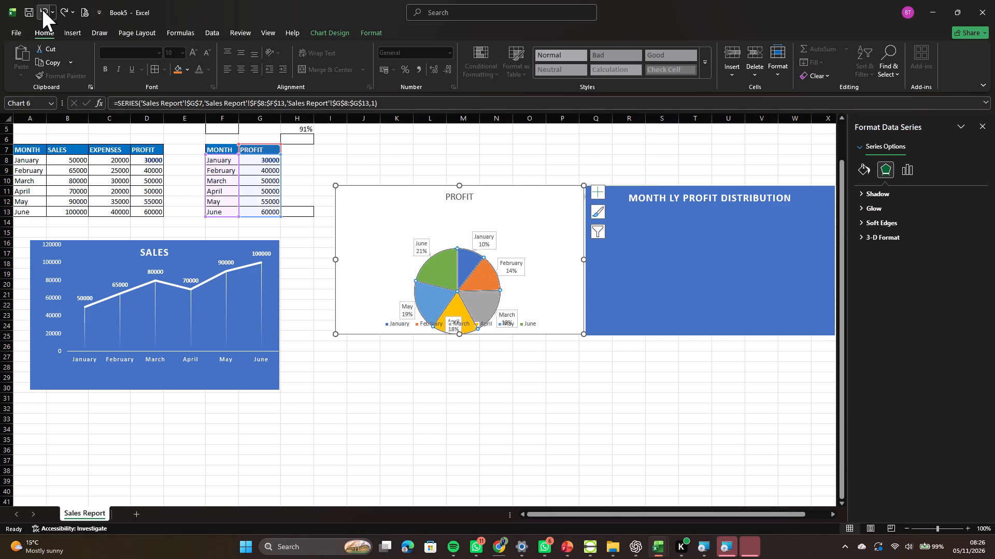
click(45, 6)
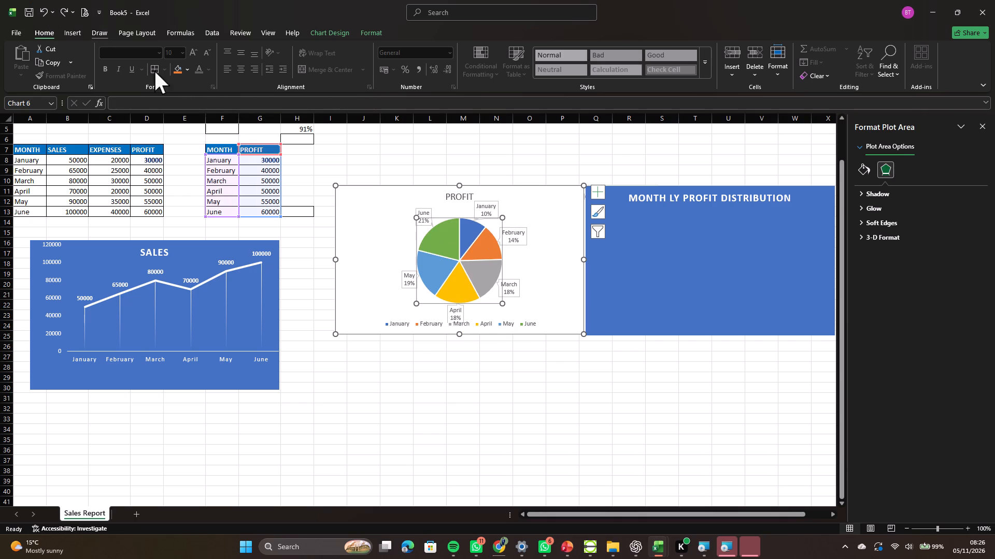
Move the PROFIT pie chart beside the SALES line chart, covering about rows 16 to 30 in columns H to O.
drag(349, 245, 352, 332)
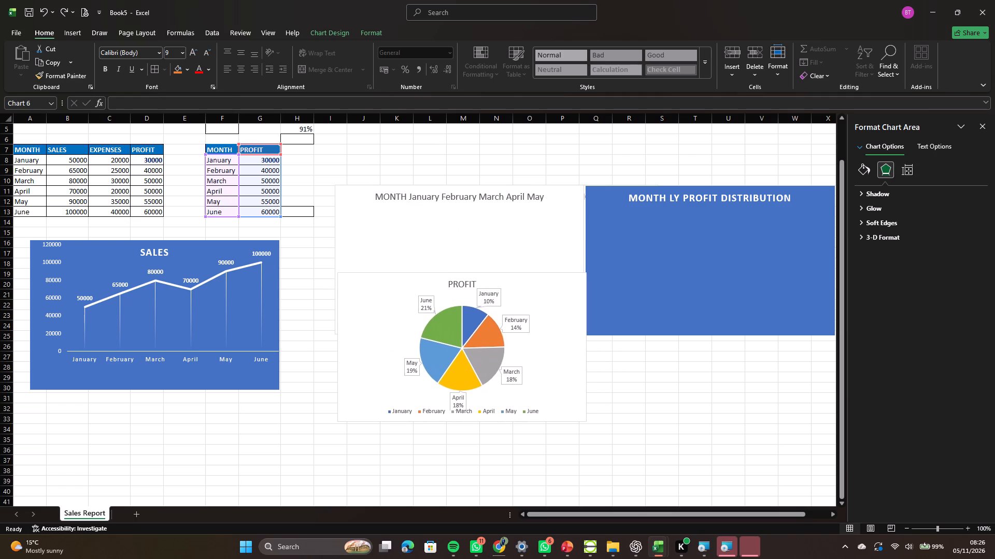
drag(352, 332, 318, 311)
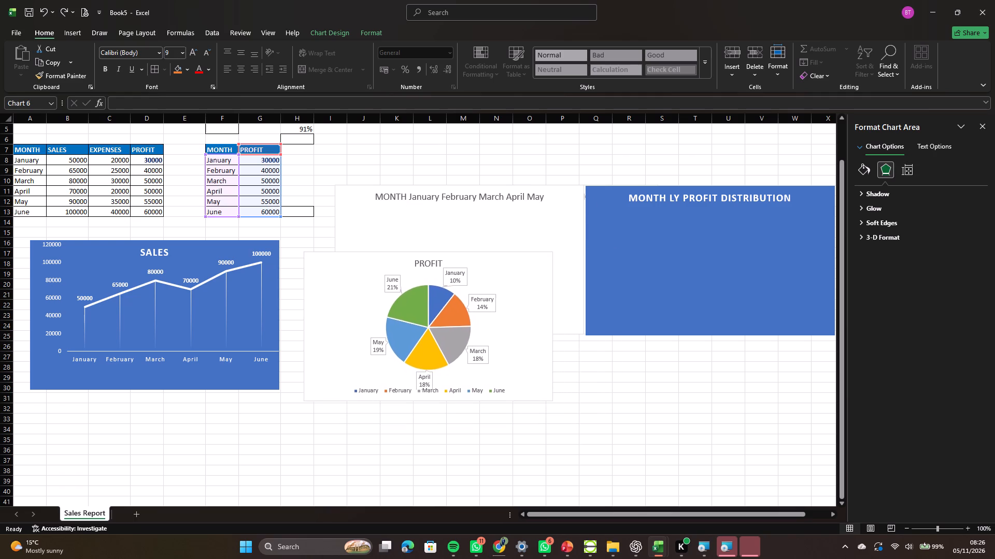
drag(318, 311, 311, 305)
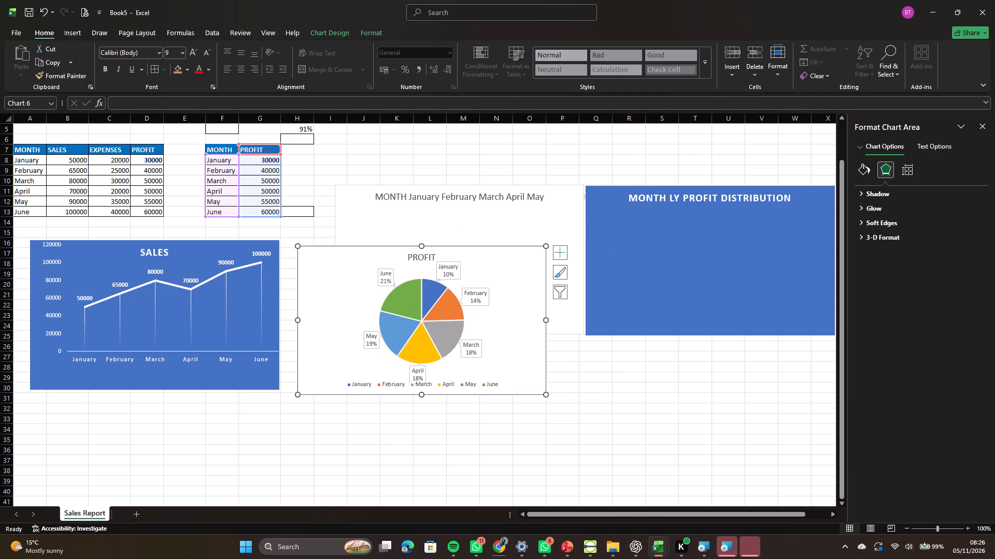
click(619, 459)
Try to reposition the blue MONTH LY PROFIT DISTRIBUTION chart, shifting its data label and plot area.
drag(712, 230, 716, 402)
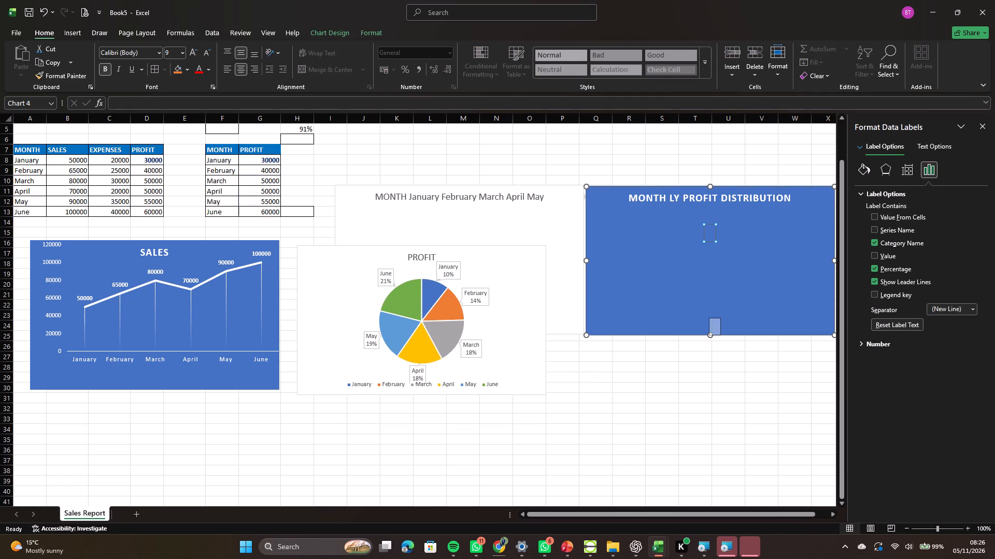
drag(716, 402, 713, 417)
drag(709, 291, 704, 306)
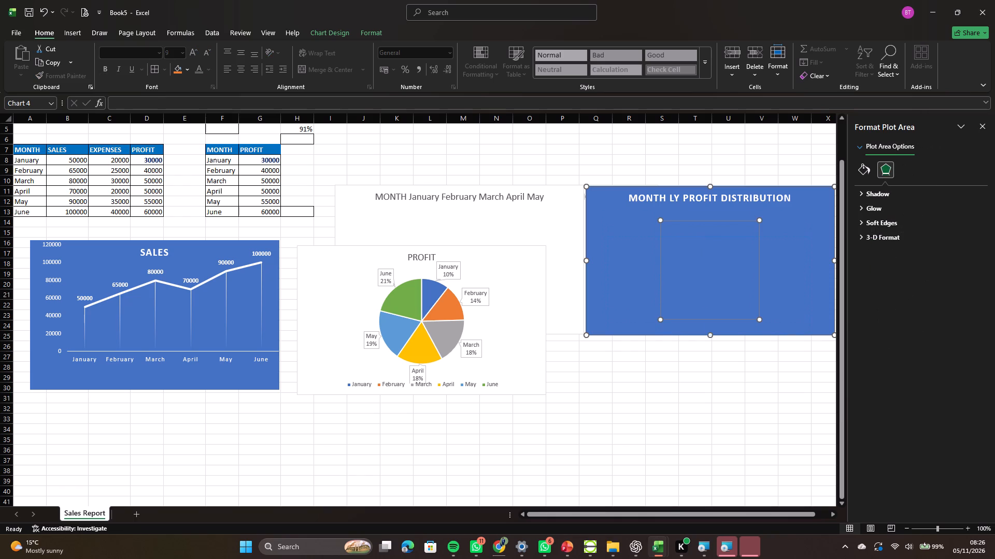
drag(704, 306, 708, 191)
drag(706, 217, 706, 327)
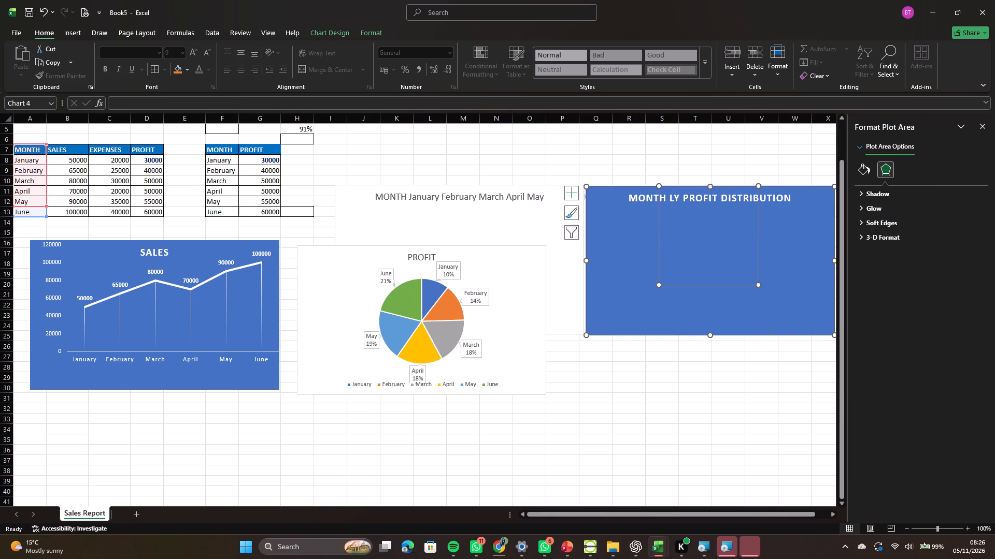
drag(680, 245, 682, 334)
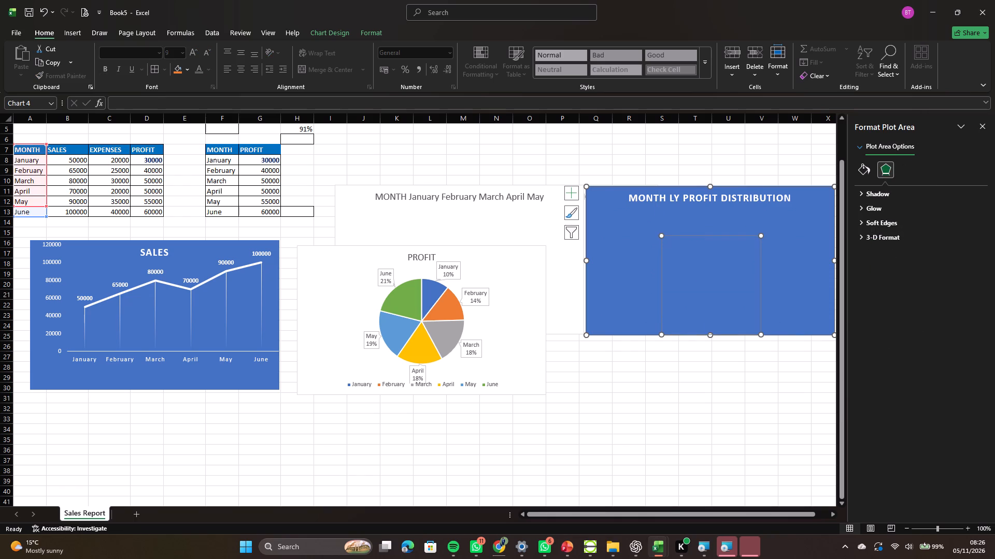
drag(685, 305, 666, 373)
drag(660, 259, 778, 267)
drag(774, 270, 785, 214)
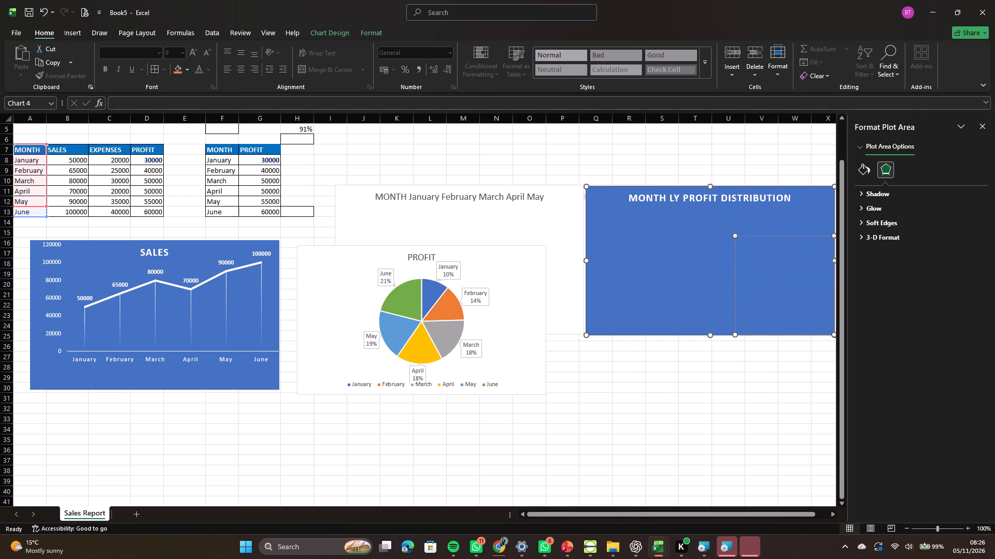
drag(785, 214, 785, 214)
drag(771, 233, 761, 245)
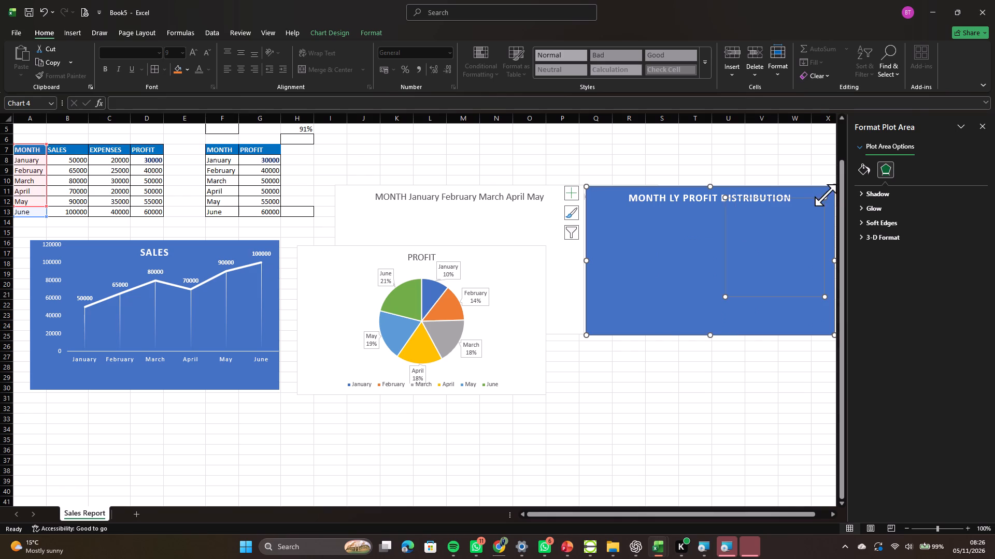
drag(826, 195, 722, 403)
Move the blue MONTH LY PROFIT DISTRIBUTION chart beside the PROFIT pie, covering about rows 16 to 30 in columns P to W.
drag(701, 284, 672, 377)
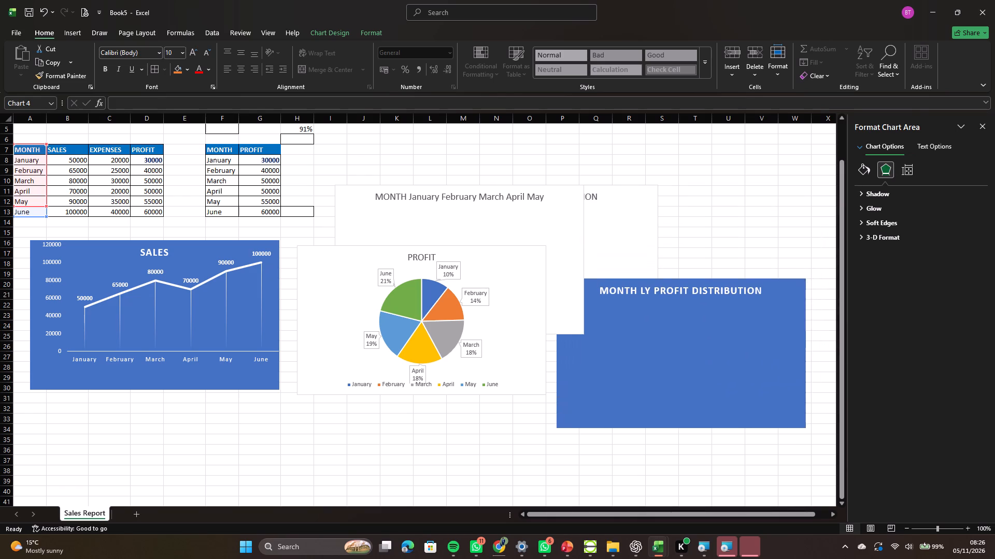
drag(672, 377, 679, 351)
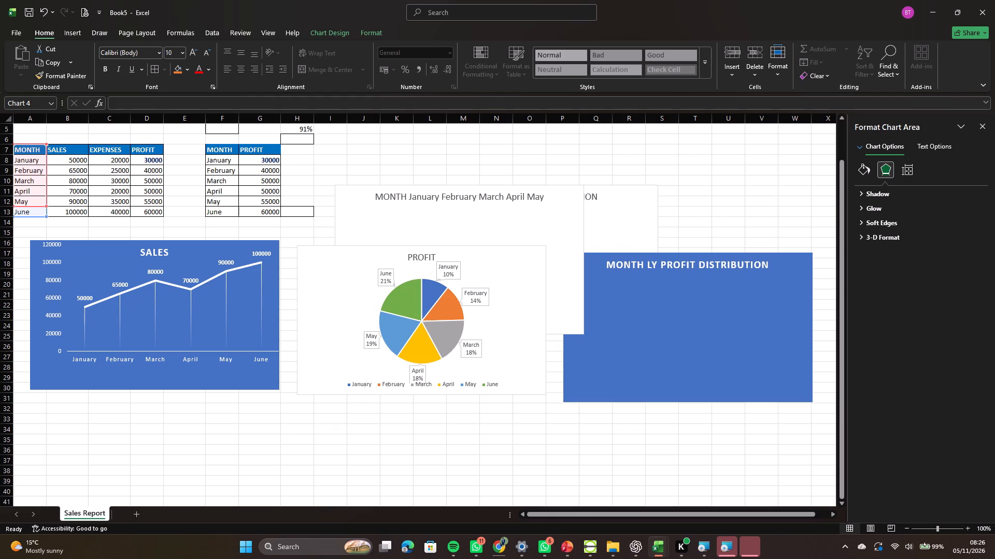
drag(679, 351, 679, 344)
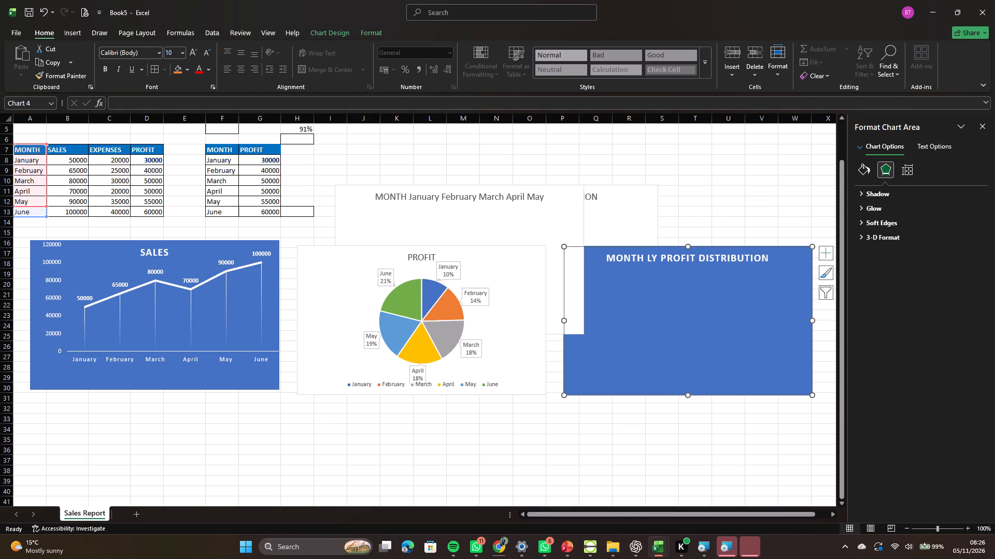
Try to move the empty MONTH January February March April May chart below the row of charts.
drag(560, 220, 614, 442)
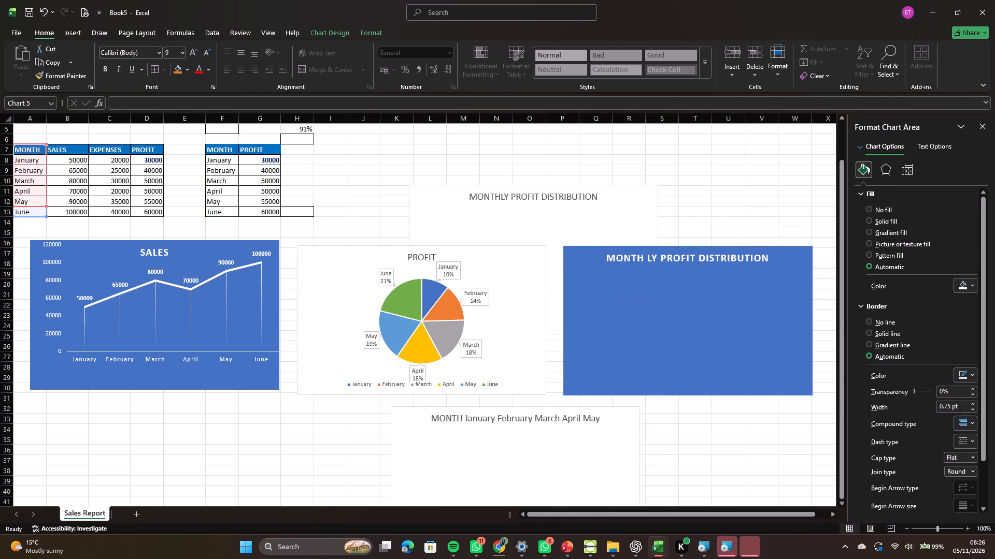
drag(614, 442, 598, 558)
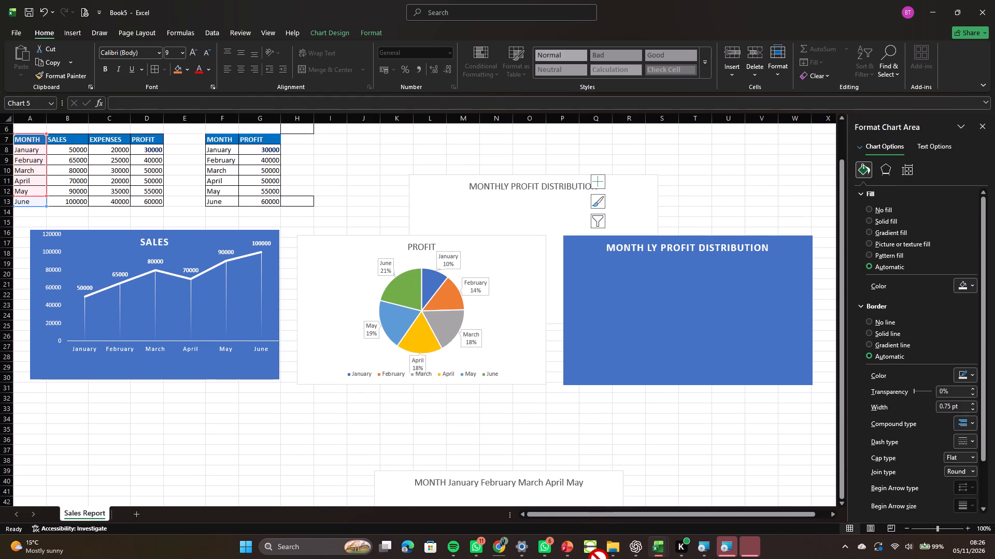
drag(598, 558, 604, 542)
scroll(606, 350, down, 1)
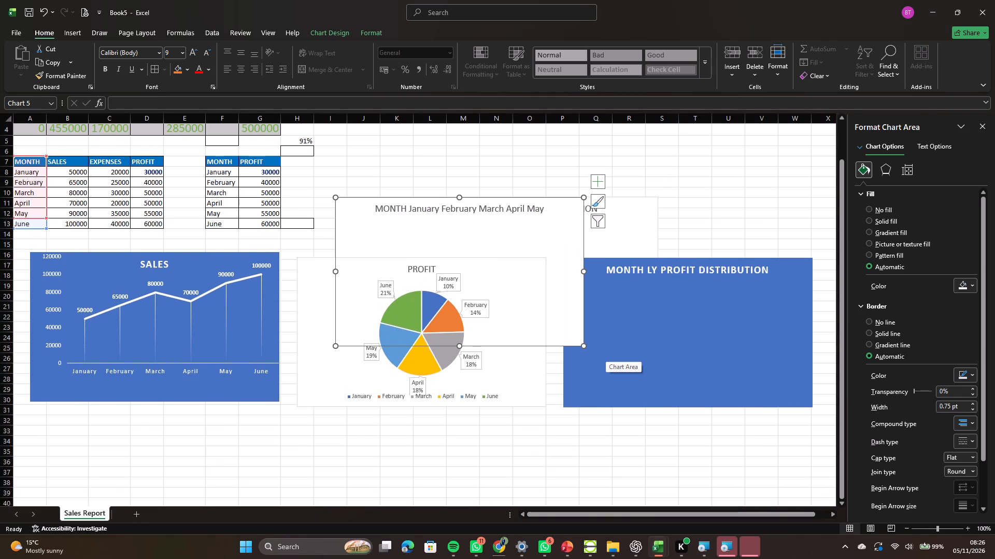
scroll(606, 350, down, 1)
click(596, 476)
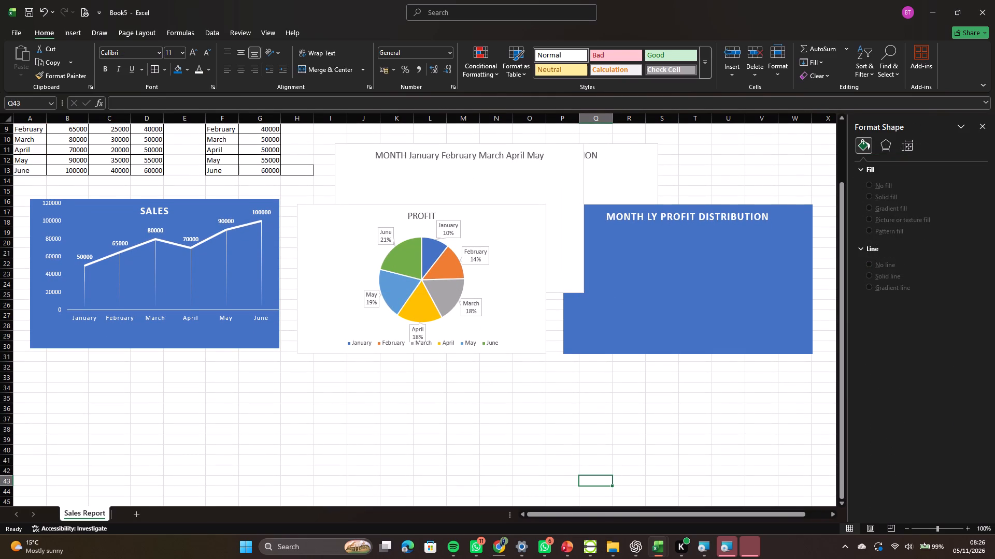
Move the empty MONTH January February March April May chart below the other charts, covering about rows 33 to 47 in columns L to S.
click(574, 273)
drag(580, 286, 533, 241)
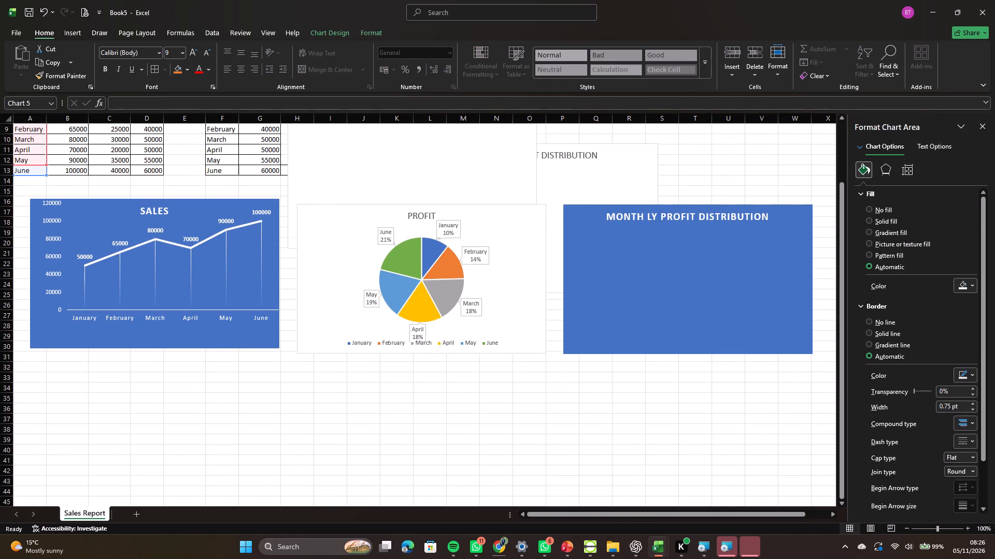
drag(533, 241, 746, 448)
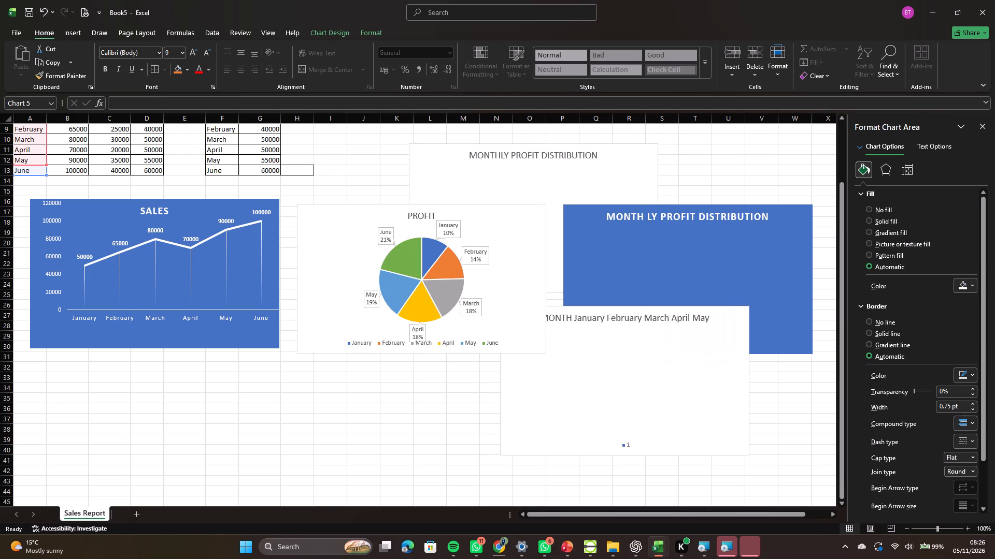
drag(746, 448, 659, 517)
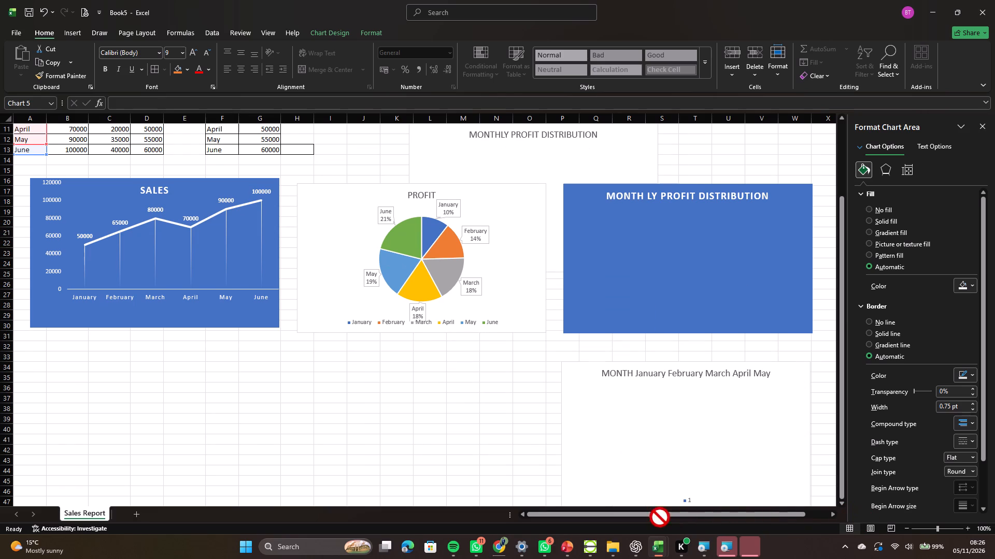
drag(659, 517, 662, 488)
click(770, 453)
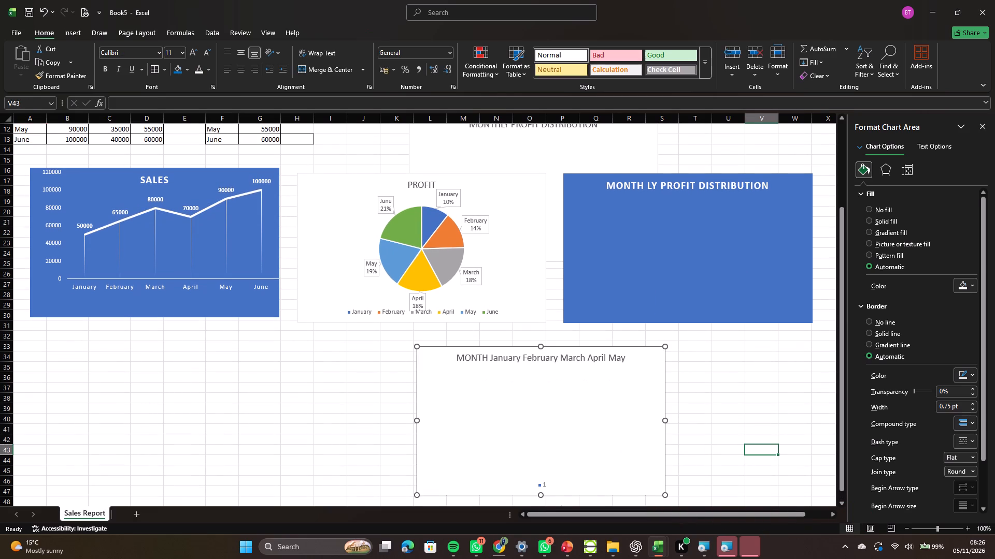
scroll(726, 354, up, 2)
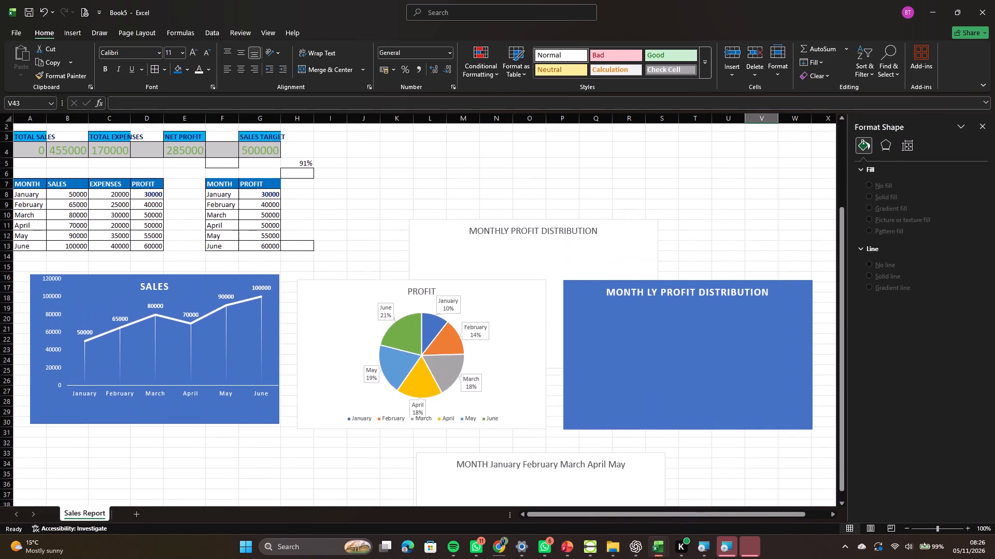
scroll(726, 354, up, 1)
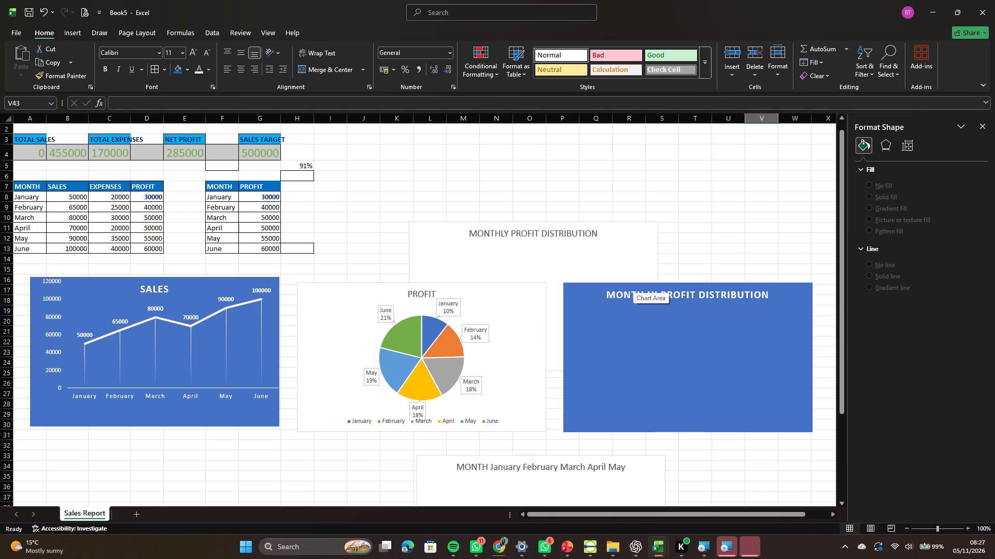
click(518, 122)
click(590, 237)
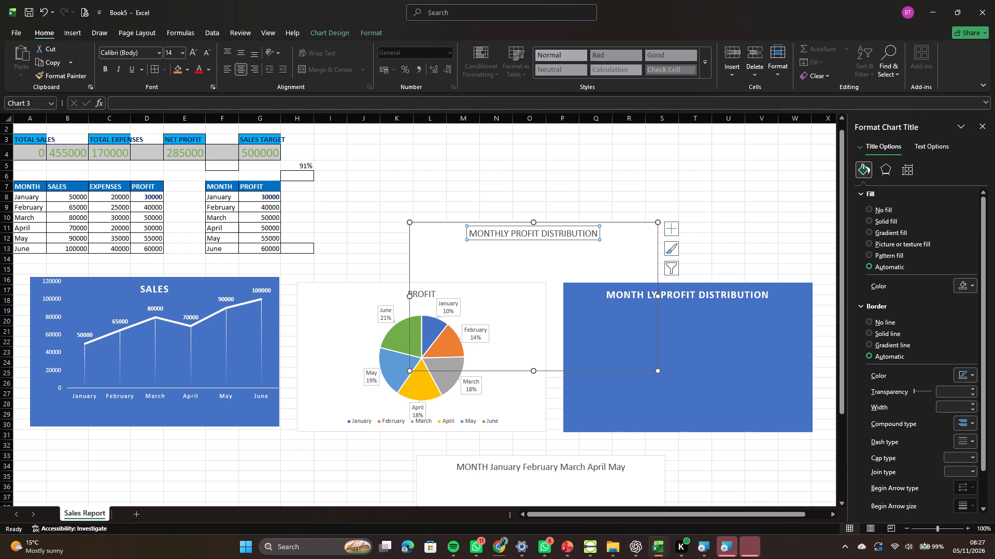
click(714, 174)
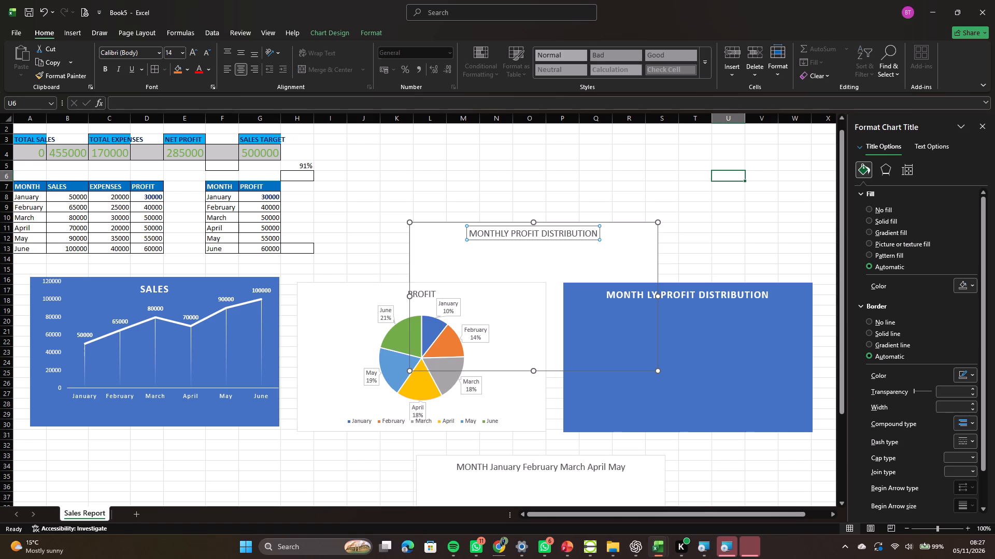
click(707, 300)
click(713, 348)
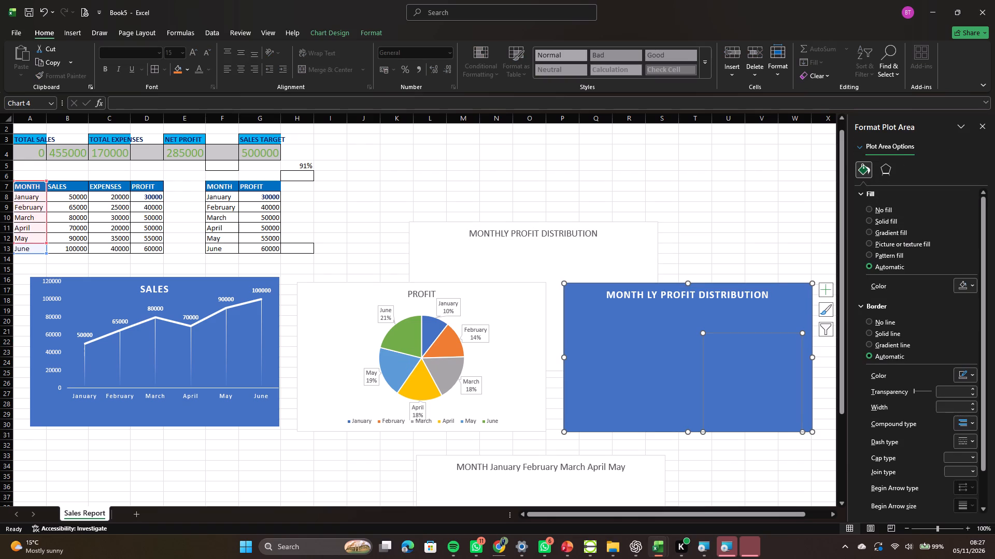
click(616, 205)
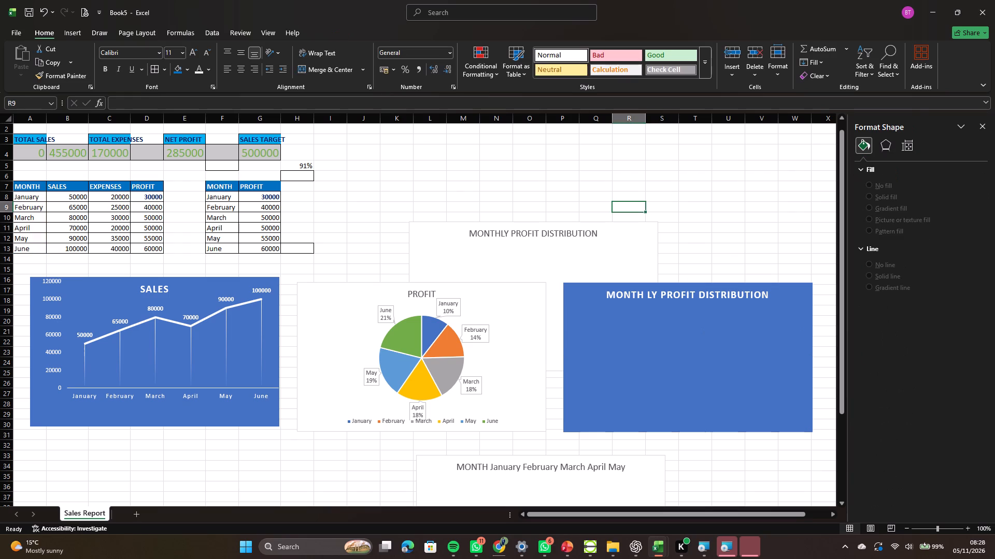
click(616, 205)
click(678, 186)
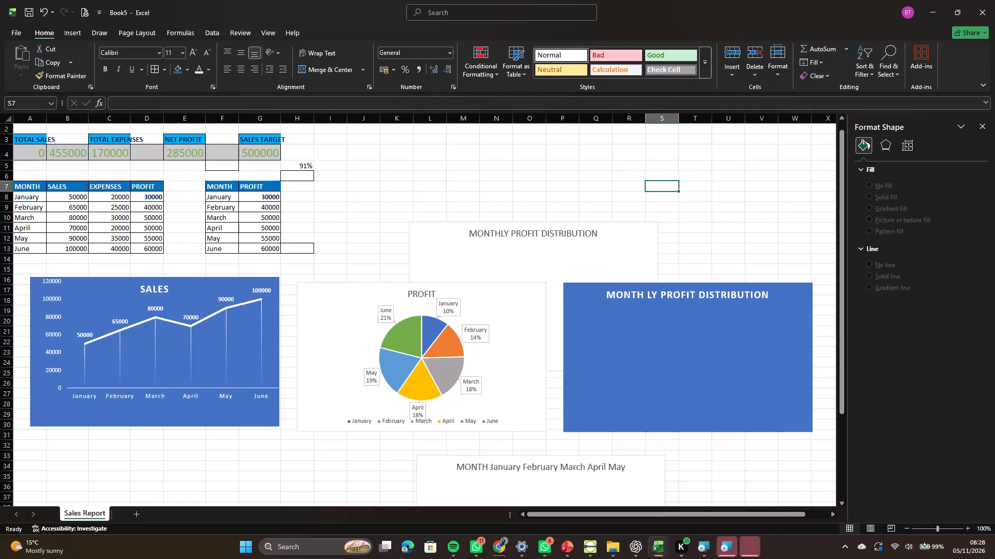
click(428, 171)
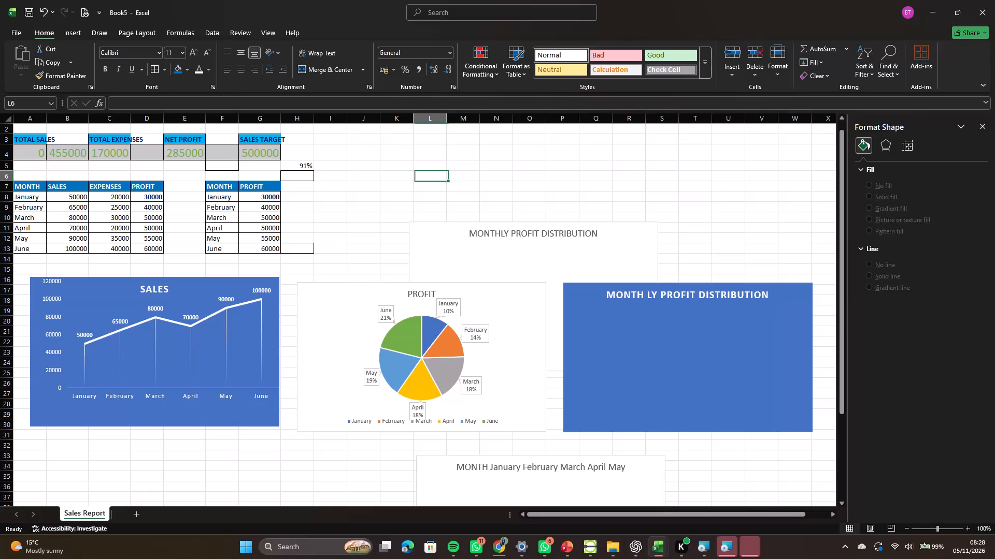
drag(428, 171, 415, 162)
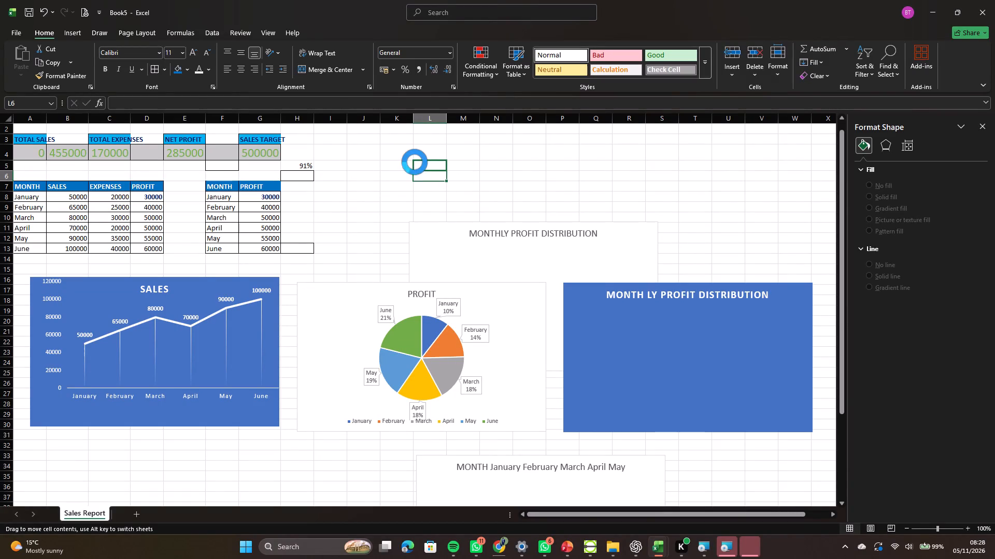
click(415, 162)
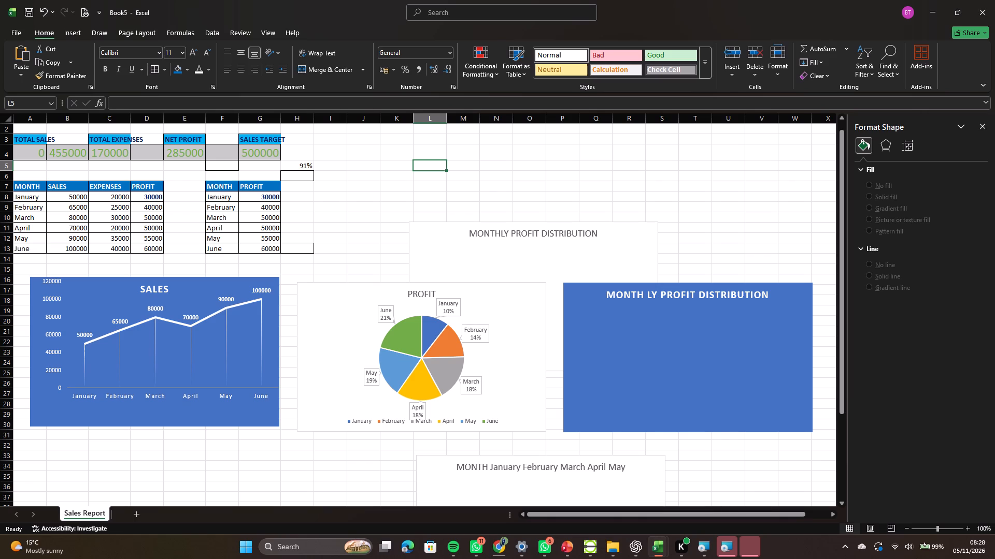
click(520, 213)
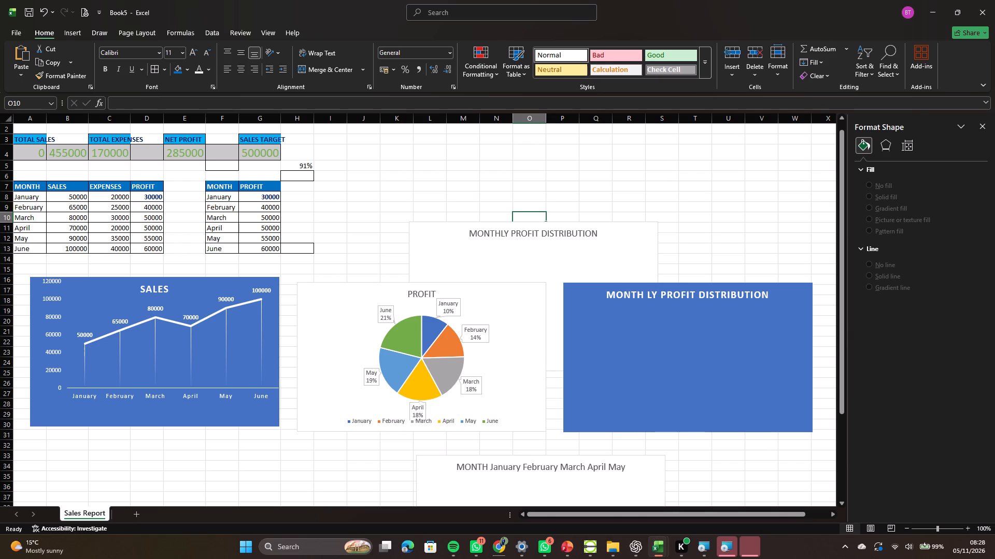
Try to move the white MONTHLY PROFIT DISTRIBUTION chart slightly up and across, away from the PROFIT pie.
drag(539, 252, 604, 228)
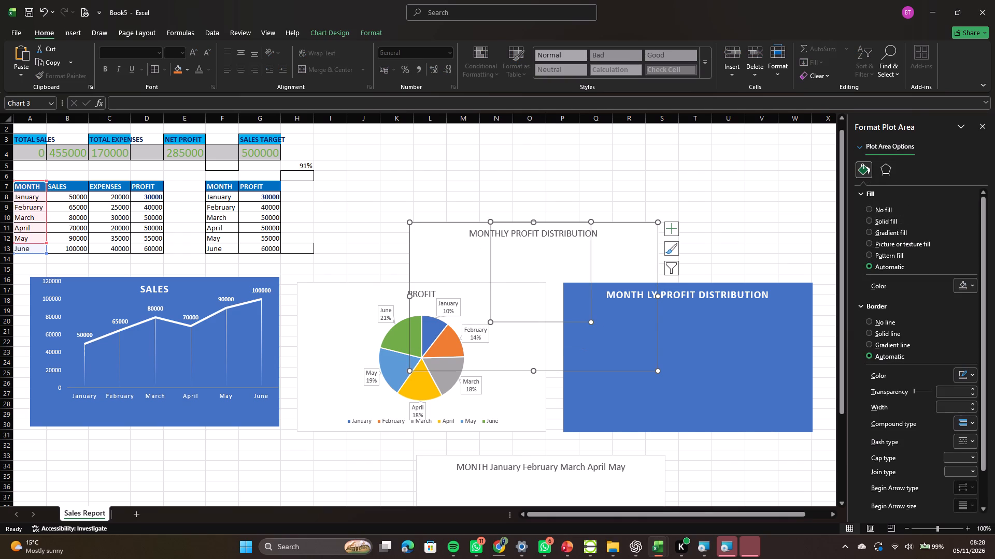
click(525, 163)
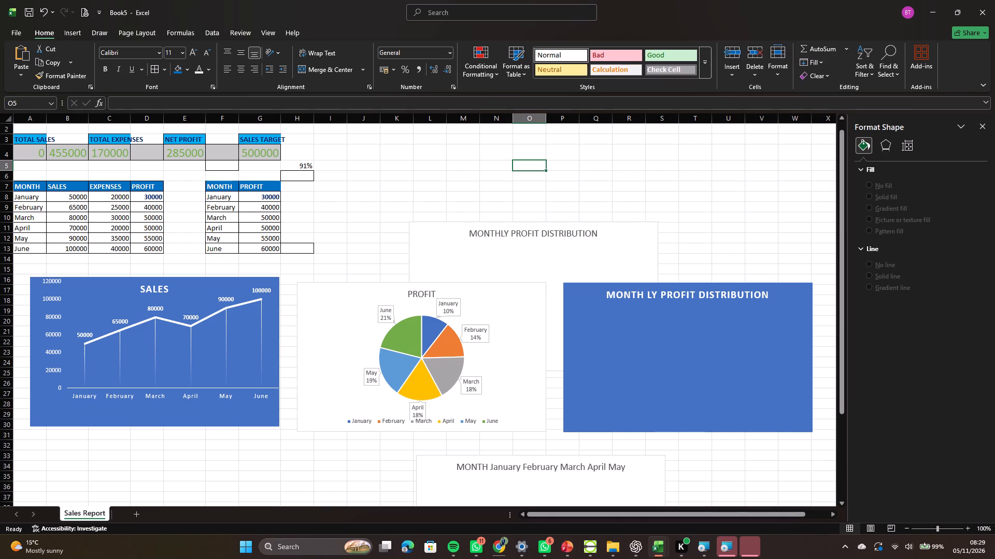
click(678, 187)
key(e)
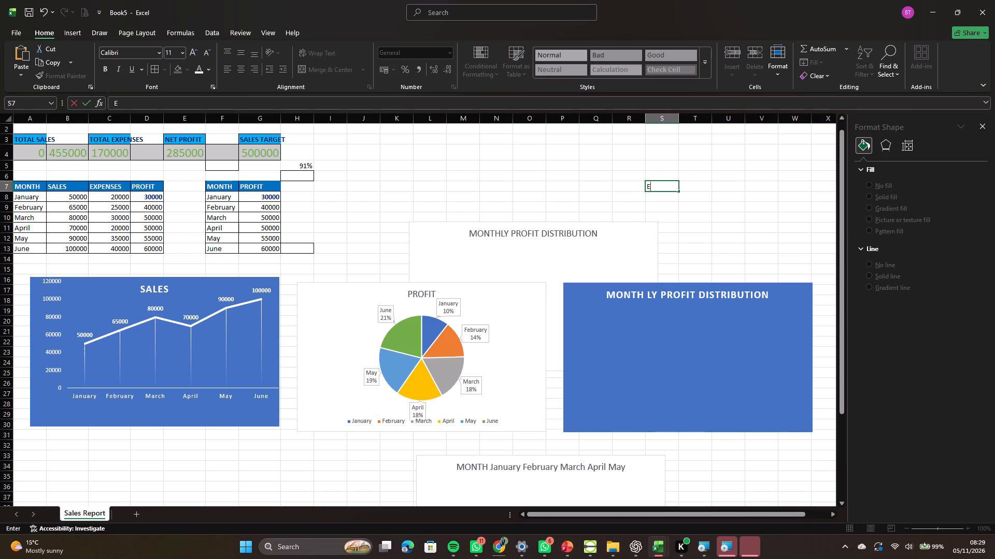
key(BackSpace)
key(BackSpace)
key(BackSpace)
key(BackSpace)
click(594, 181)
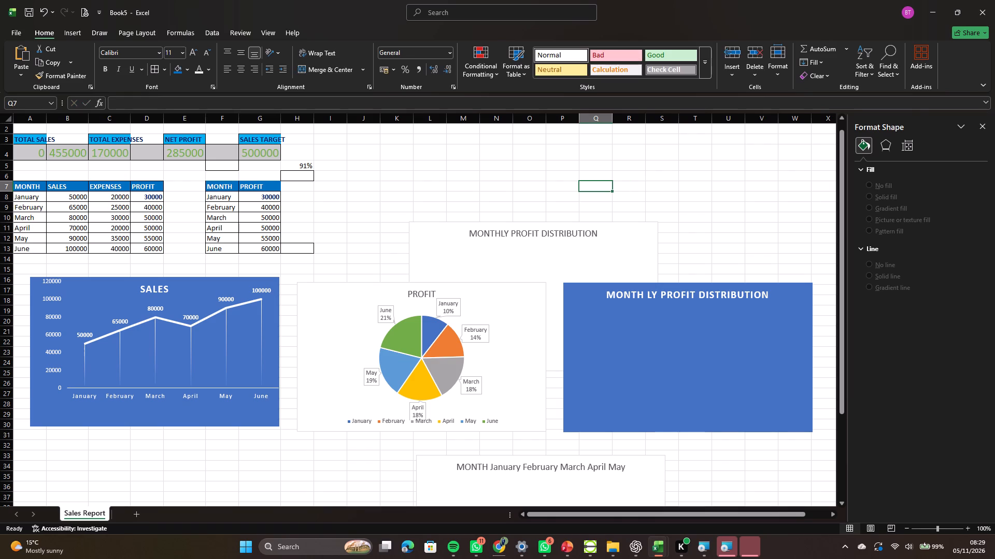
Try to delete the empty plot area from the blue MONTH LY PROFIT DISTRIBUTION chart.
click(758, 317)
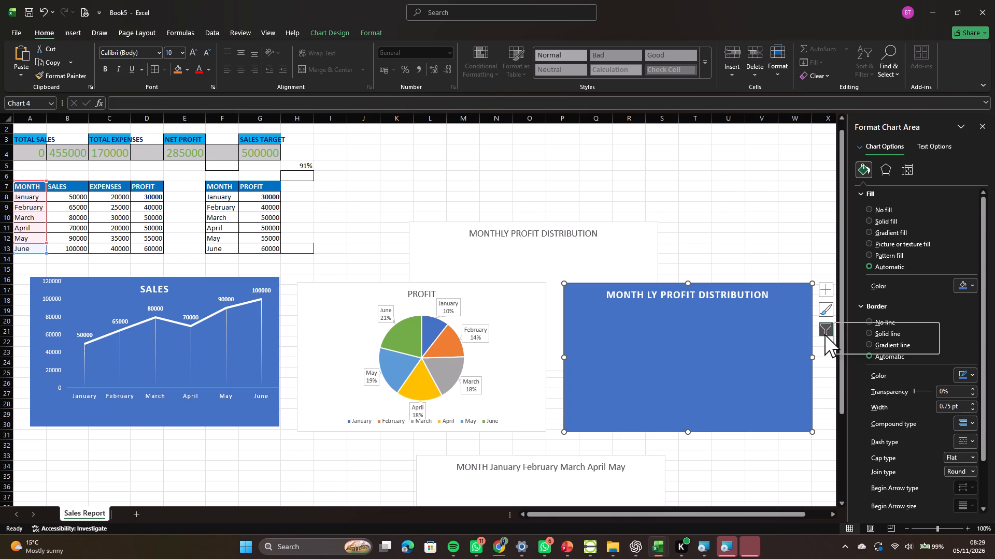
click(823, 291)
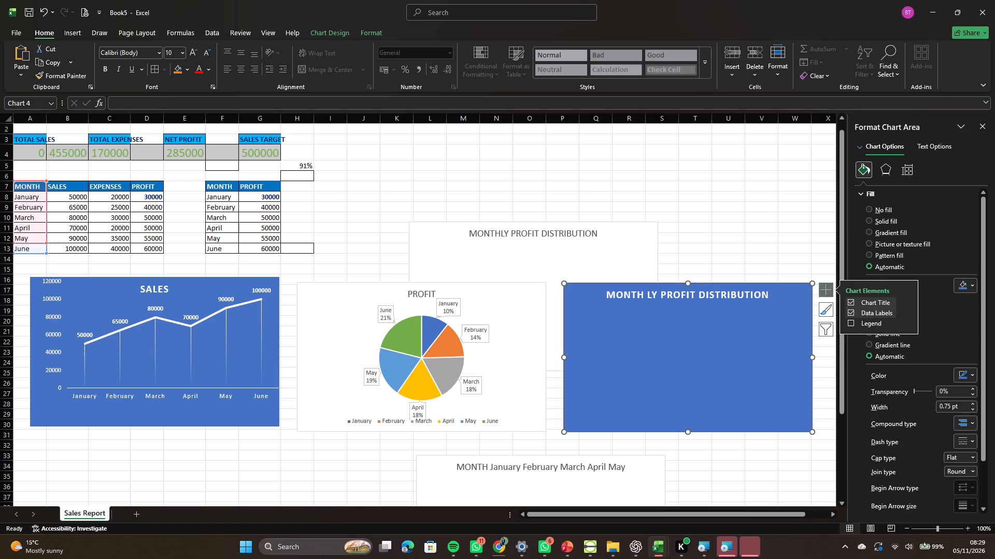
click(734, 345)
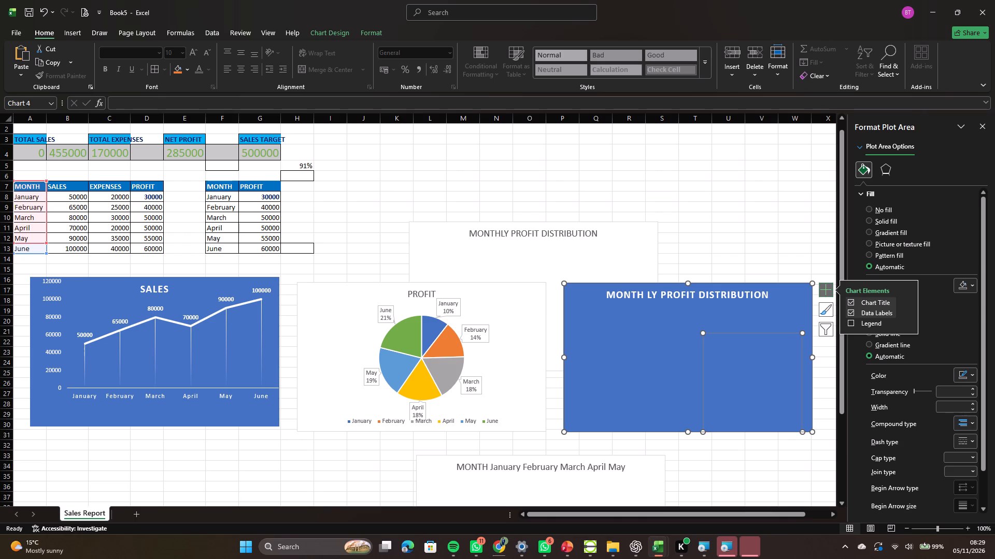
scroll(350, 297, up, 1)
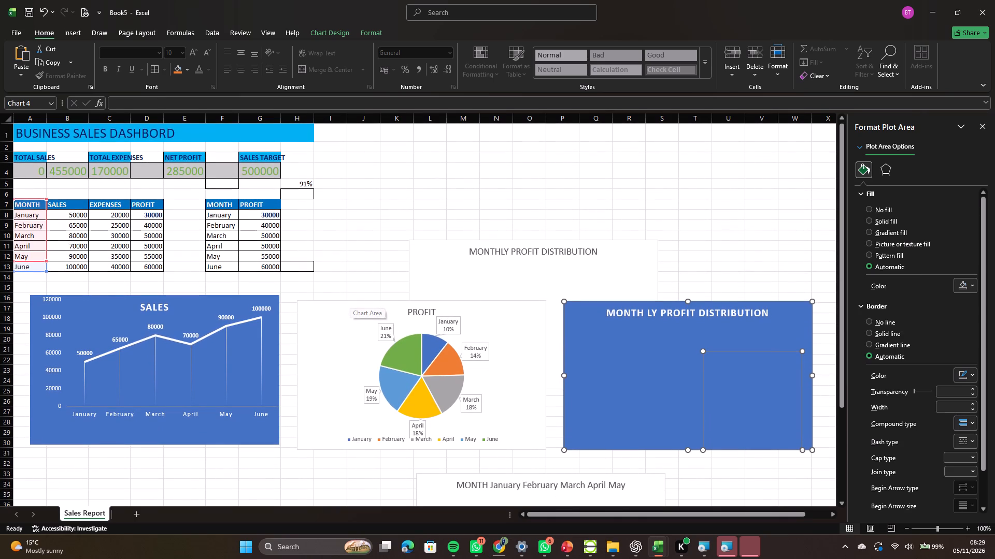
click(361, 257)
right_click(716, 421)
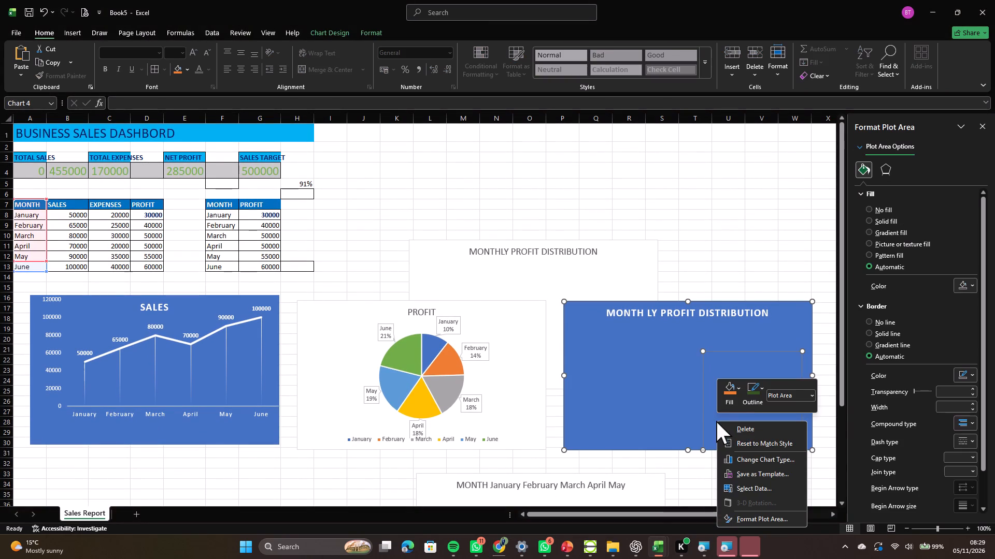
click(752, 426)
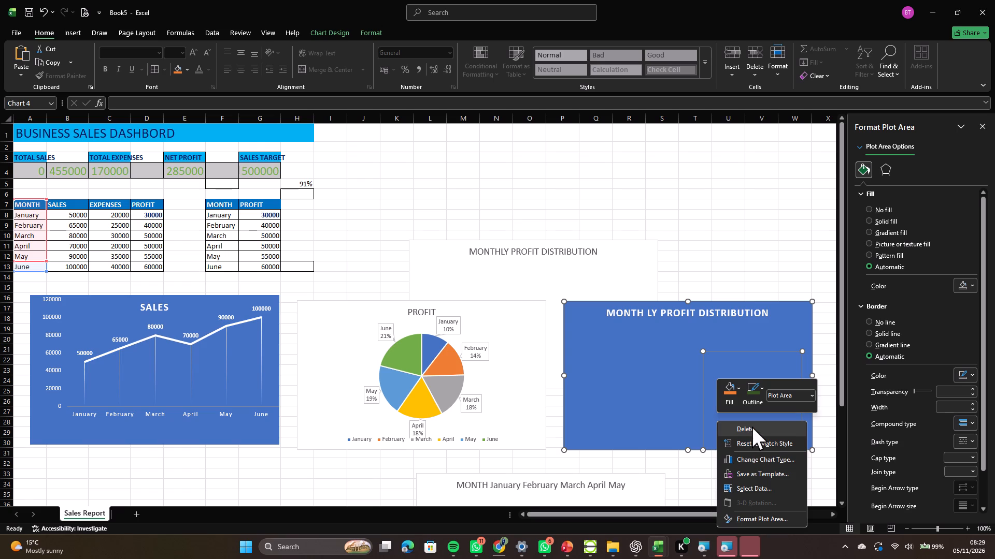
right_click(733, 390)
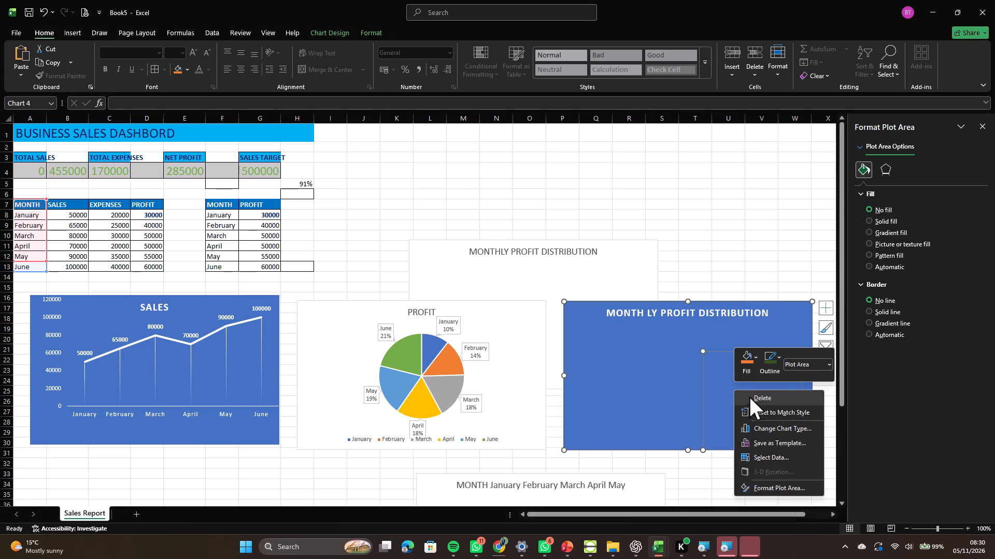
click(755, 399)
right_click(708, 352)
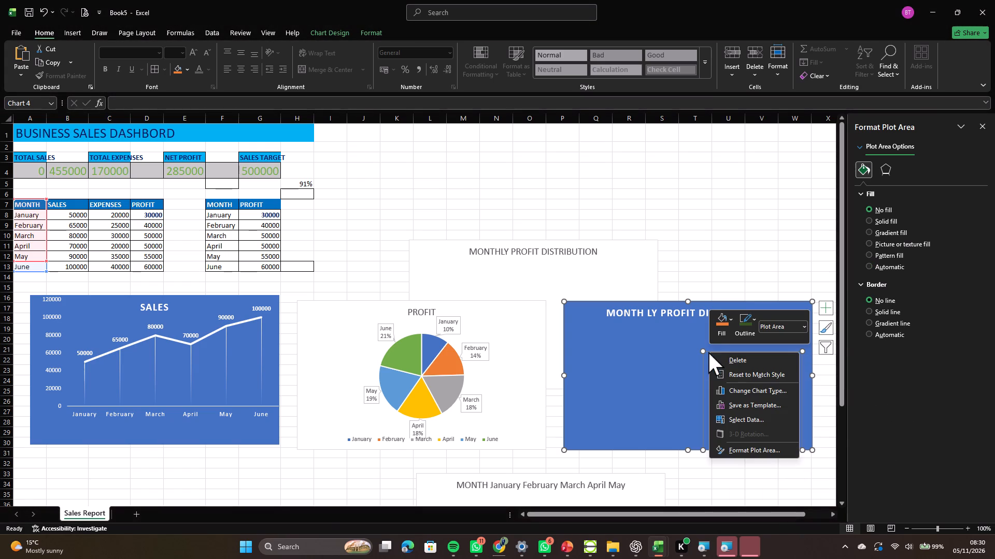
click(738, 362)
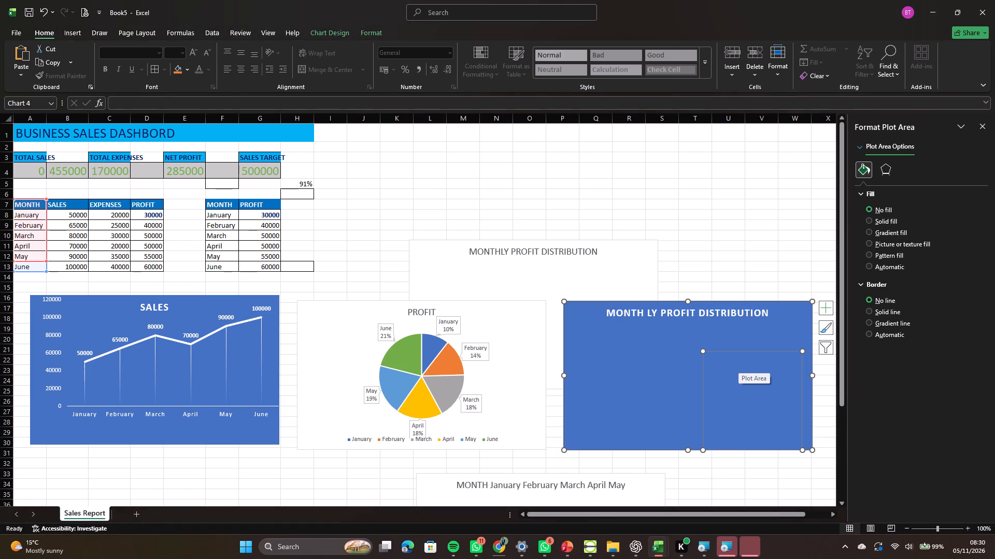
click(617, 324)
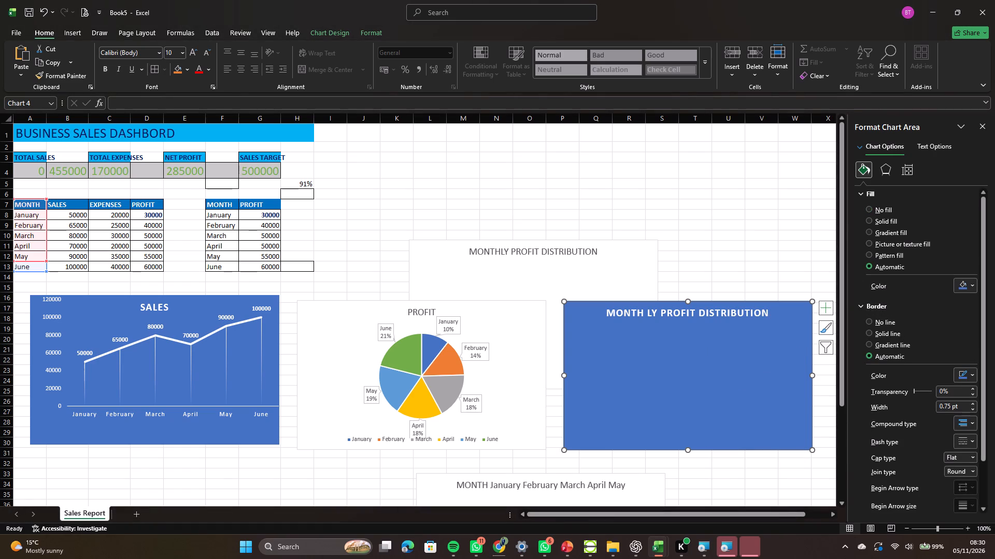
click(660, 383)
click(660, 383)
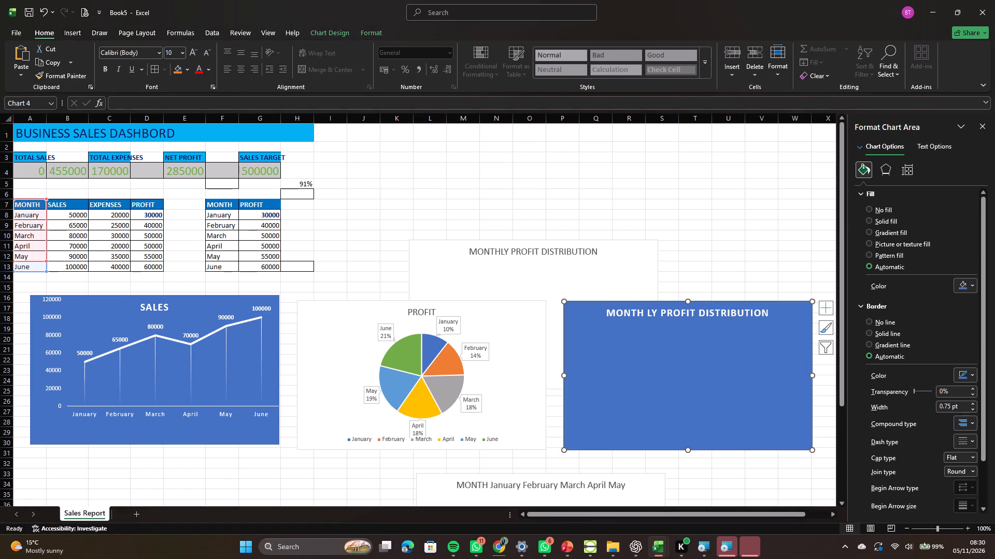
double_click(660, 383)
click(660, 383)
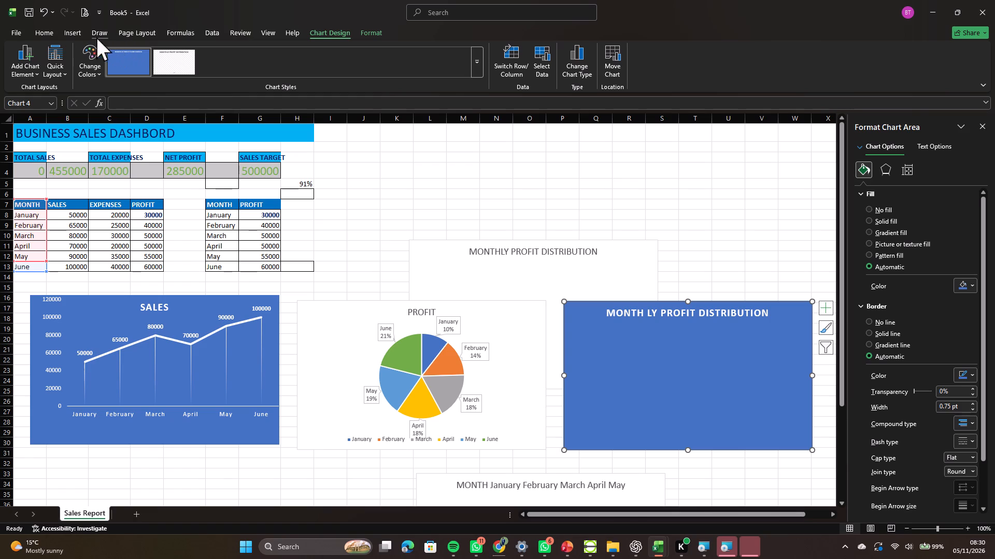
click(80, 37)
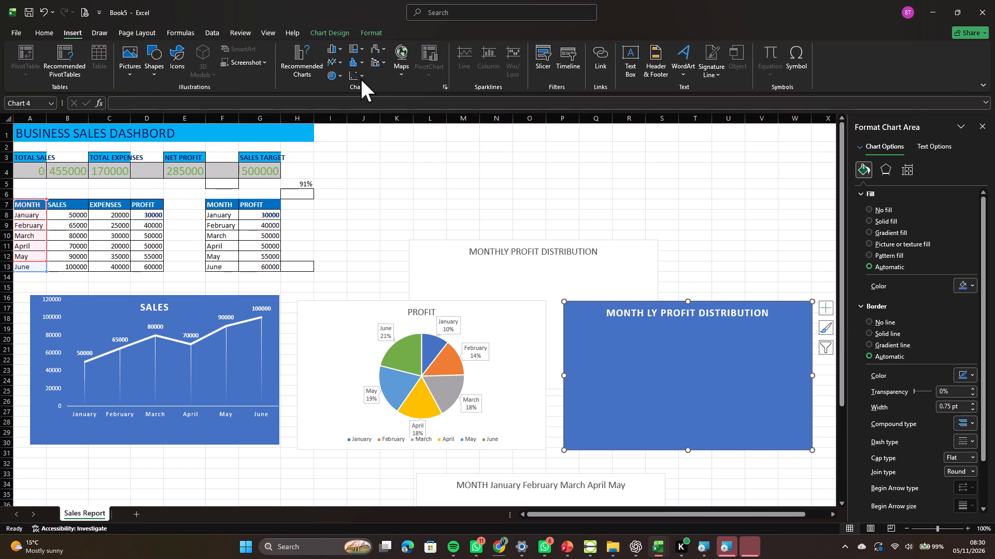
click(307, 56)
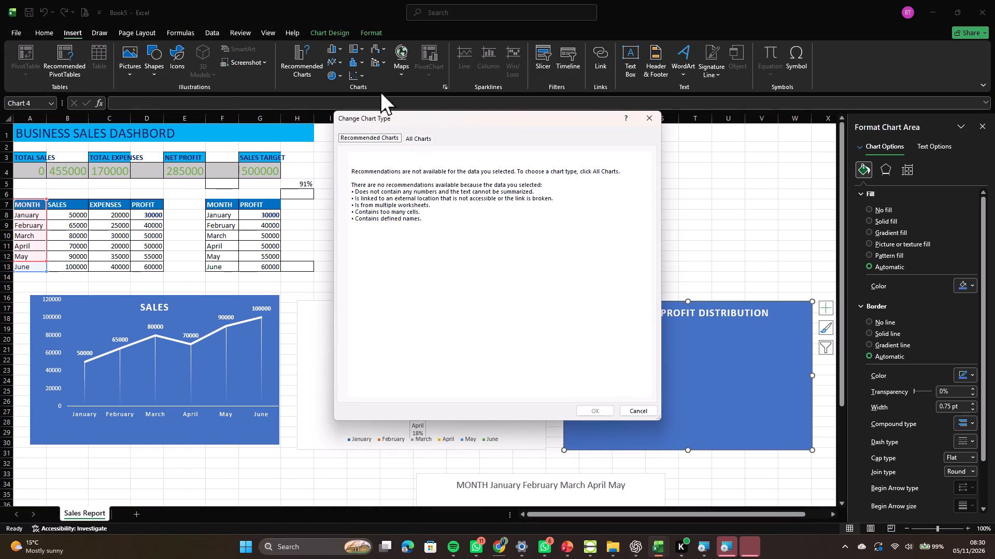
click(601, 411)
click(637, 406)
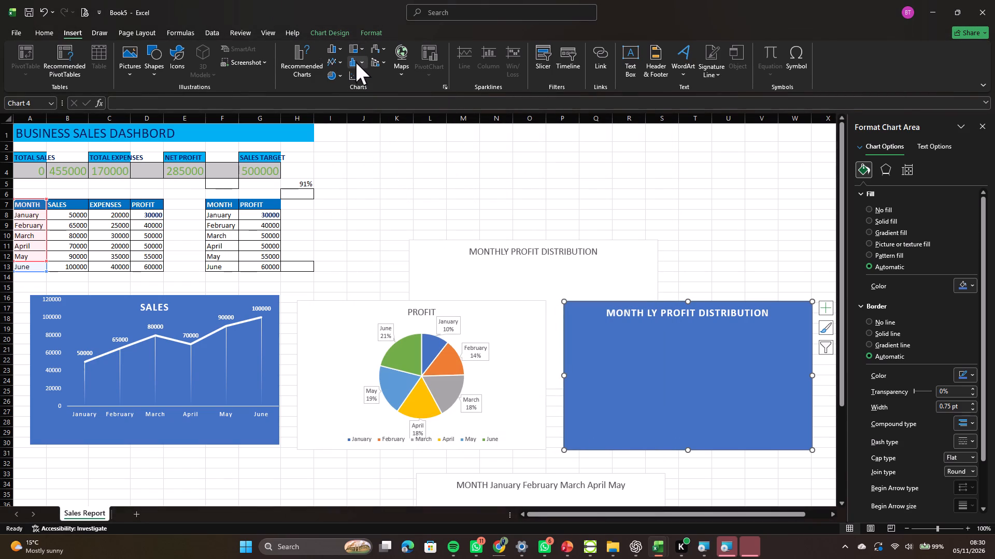
Change the blue MONTH LY PROFIT DISTRIBUTION chart into a histogram.
click(357, 63)
click(367, 101)
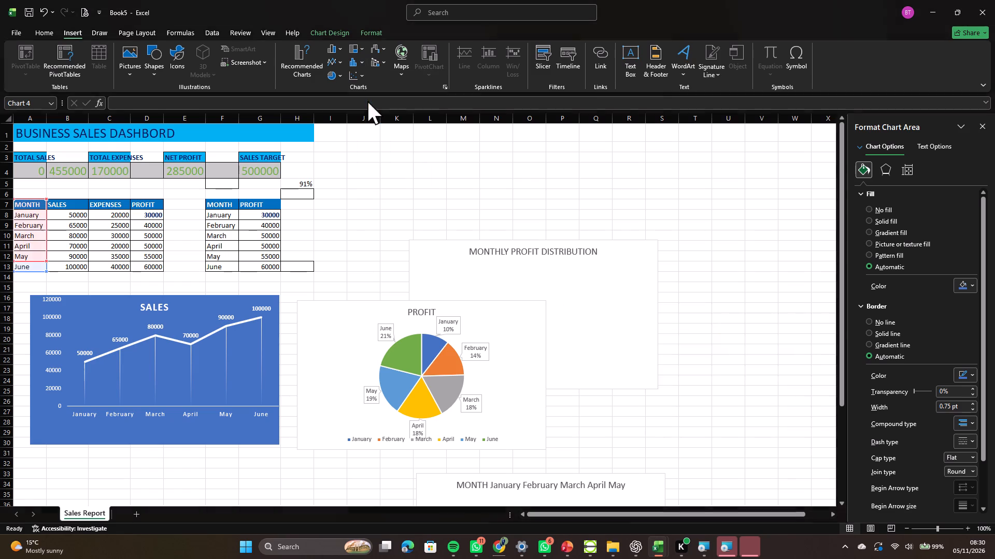
Delete the MONTH data series from the blue MONTH LY PROFIT DISTRIBUTION histogram.
double_click(711, 404)
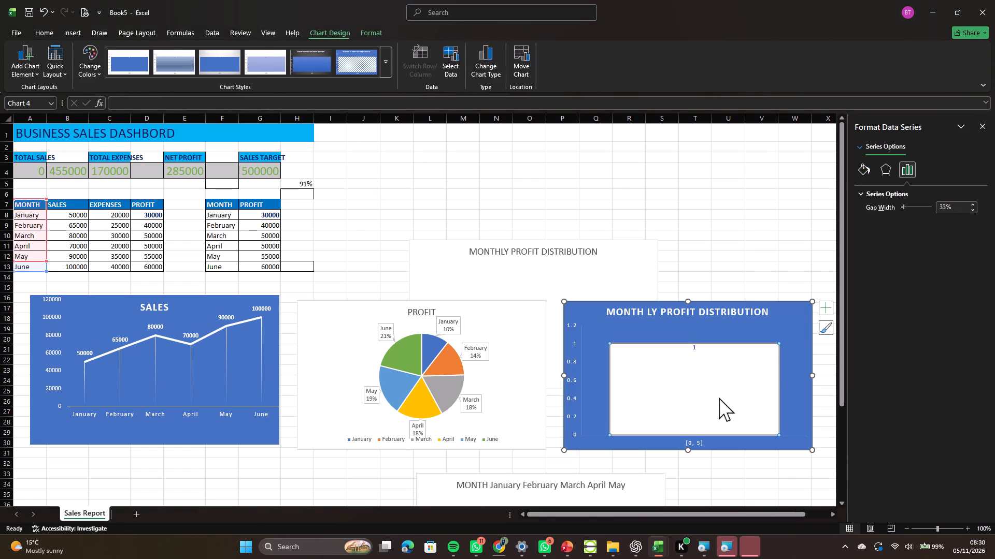
click(756, 351)
click(812, 305)
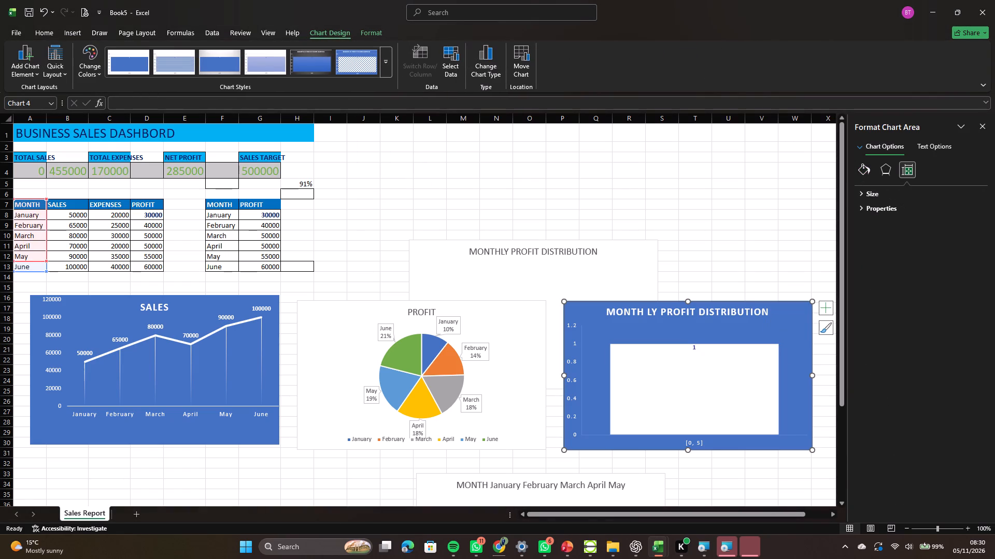
right_click(767, 346)
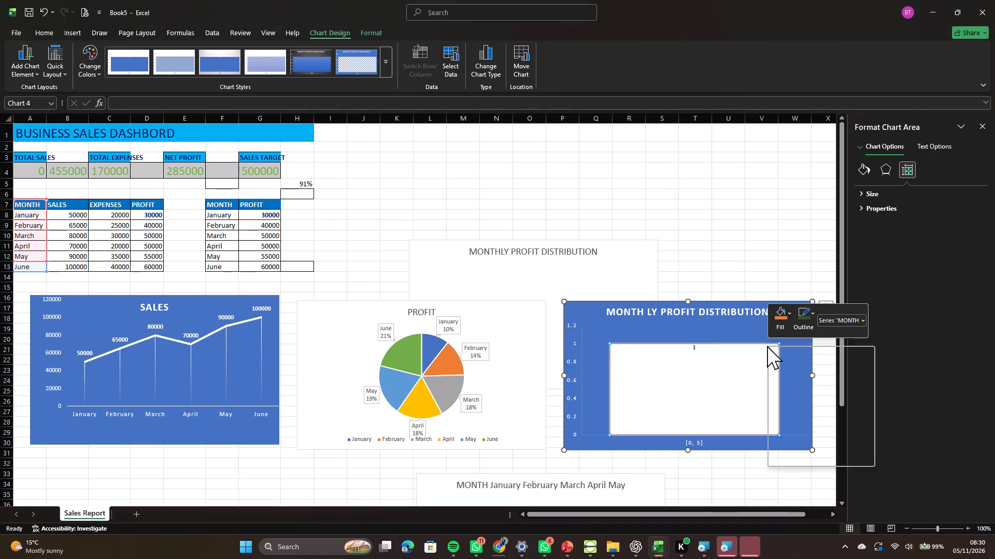
click(797, 349)
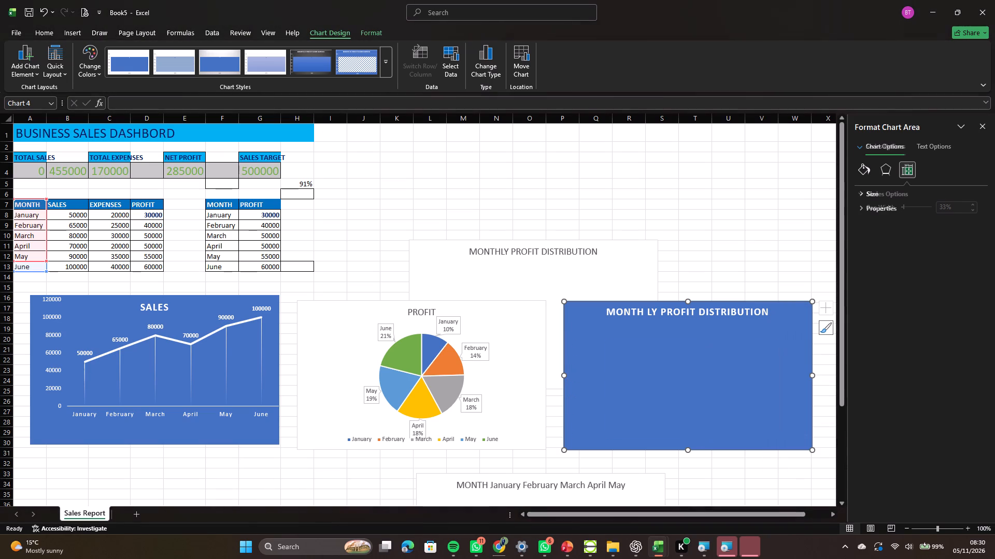
Resize the blue MONTH LY PROFIT DISTRIBUTION chart to cover about rows 16 to 30 in columns P to W, level with the PROFIT pie.
click(700, 299)
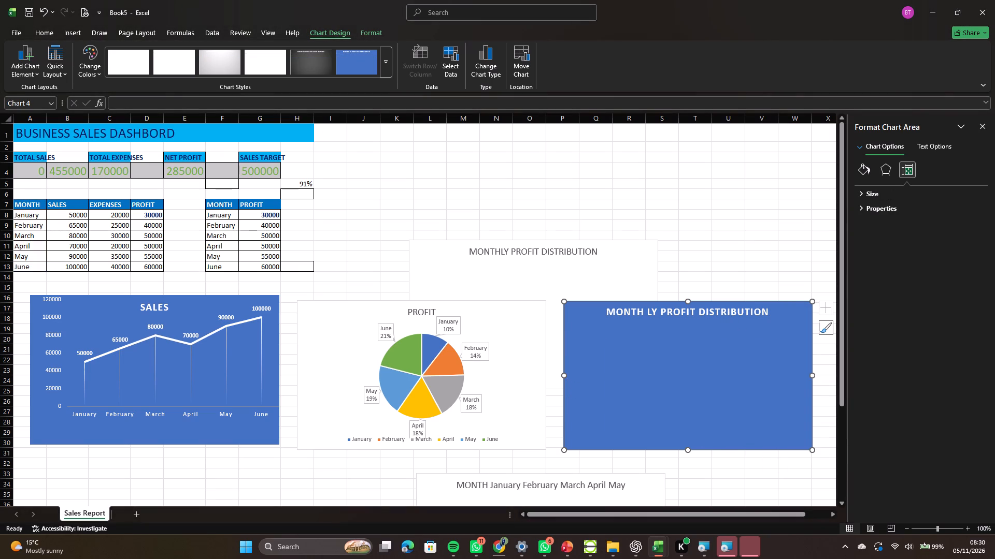
click(700, 300)
drag(811, 301, 835, 210)
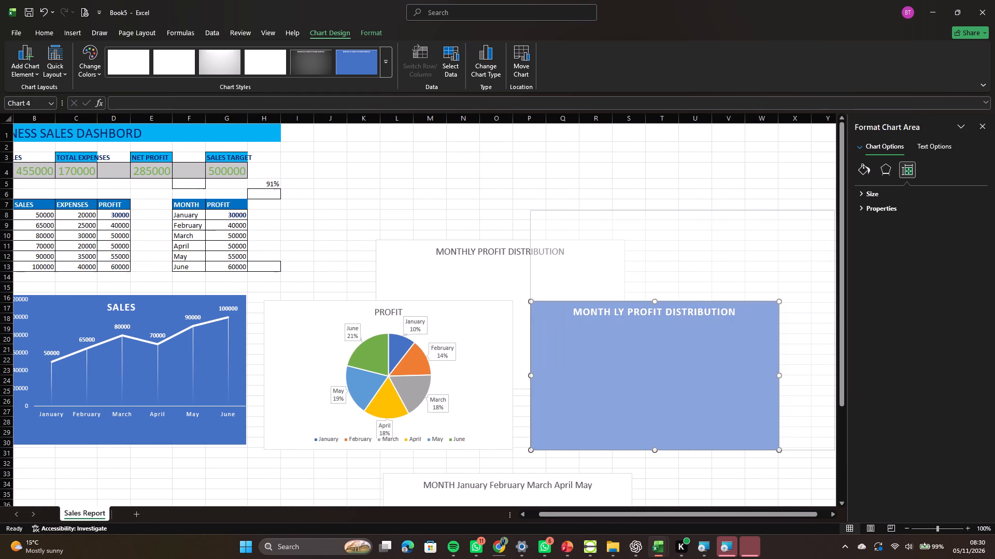
drag(835, 210, 774, 298)
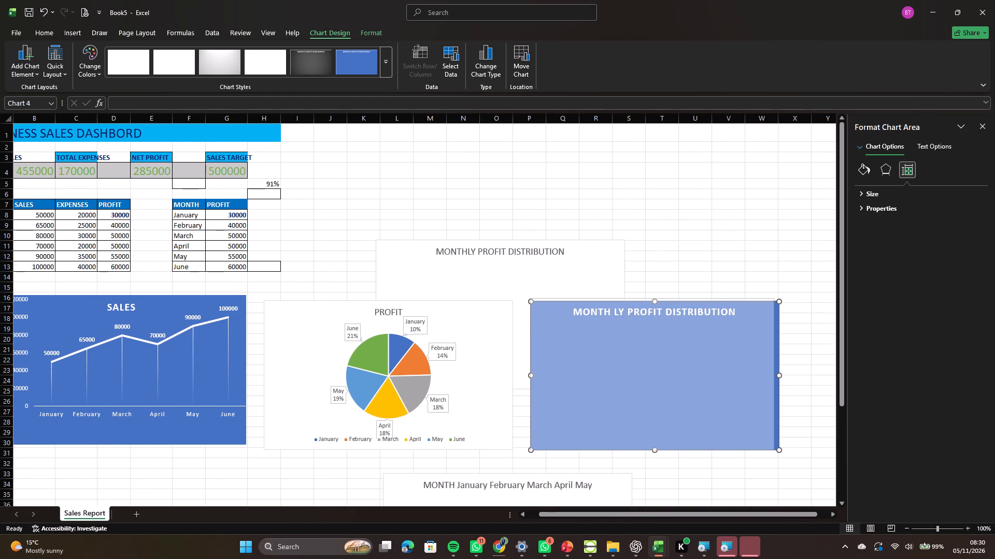
drag(774, 298, 780, 300)
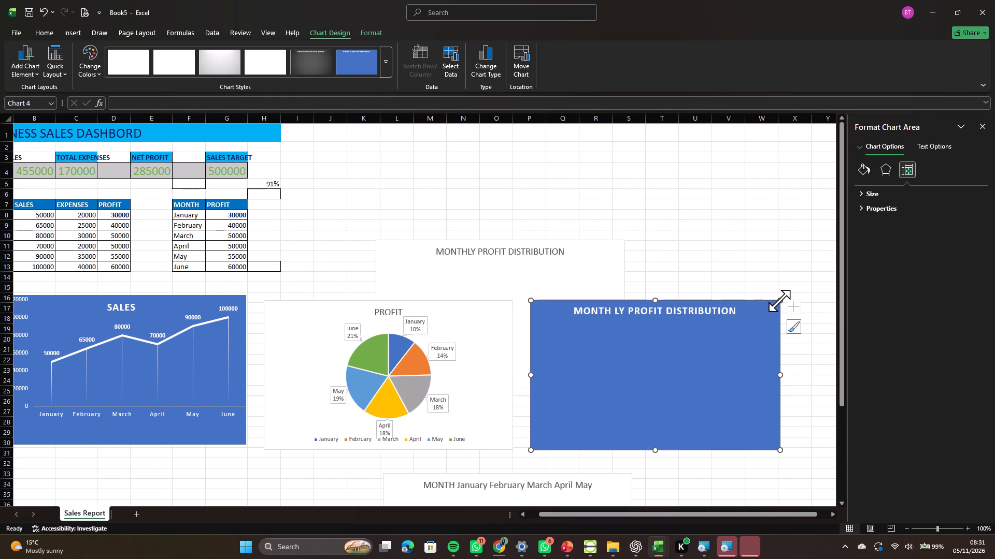
click(769, 210)
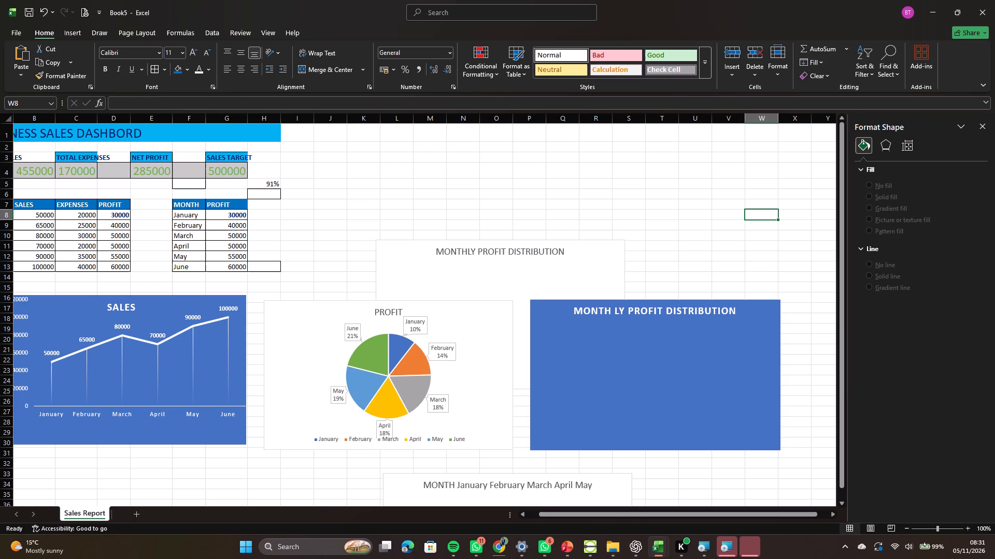
Insert a clustered column chart from the SALES and EXPENSES columns, B7:C13, of the monthly table.
drag(29, 203, 78, 233)
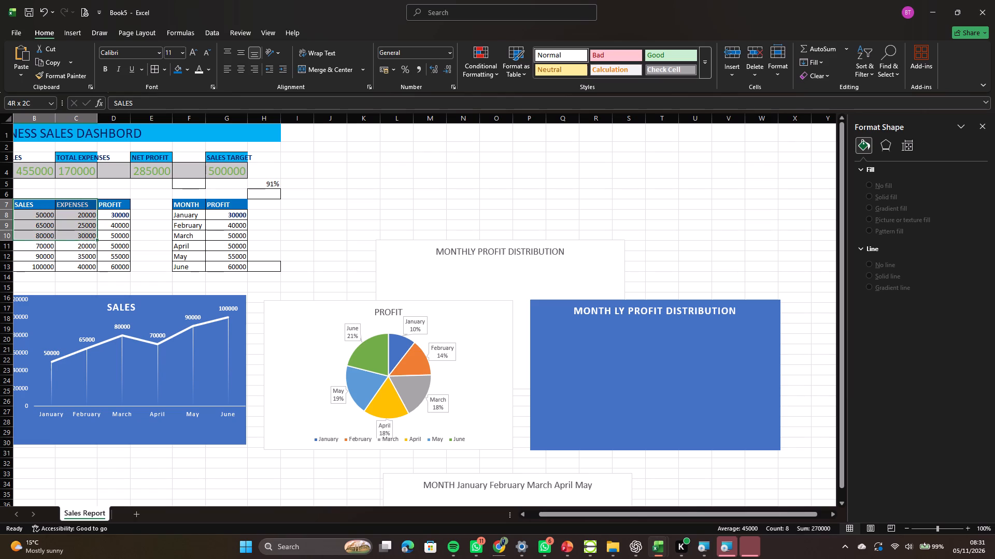
drag(78, 233, 78, 267)
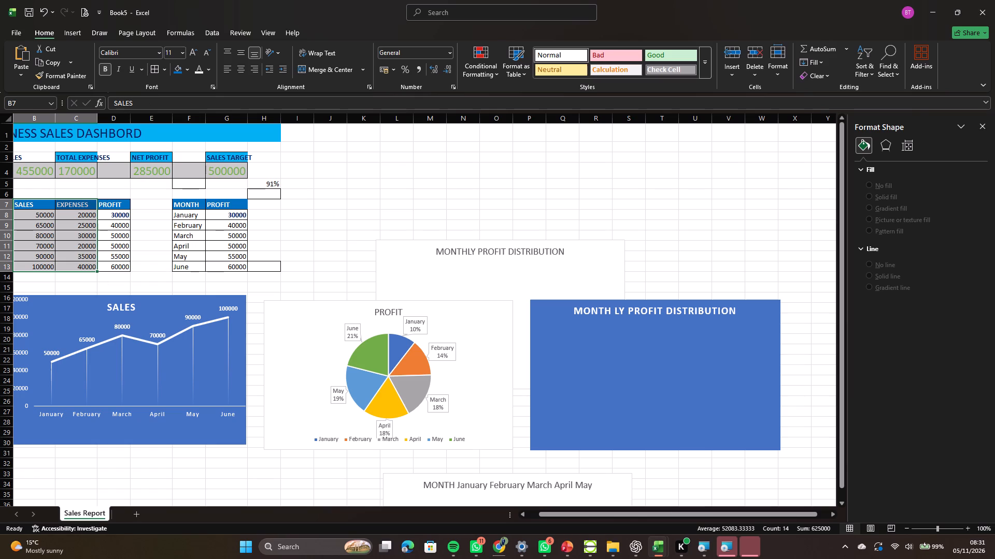
click(79, 32)
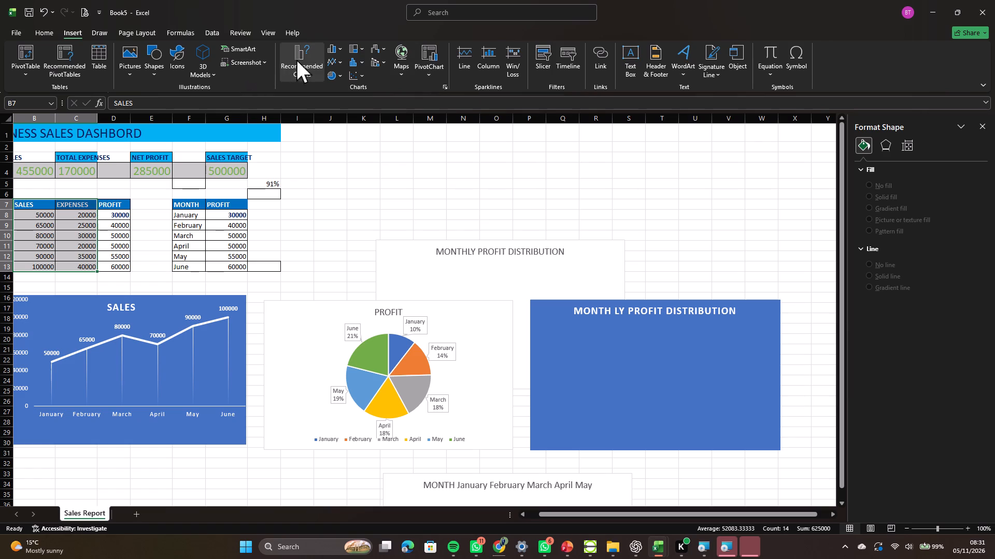
click(312, 52)
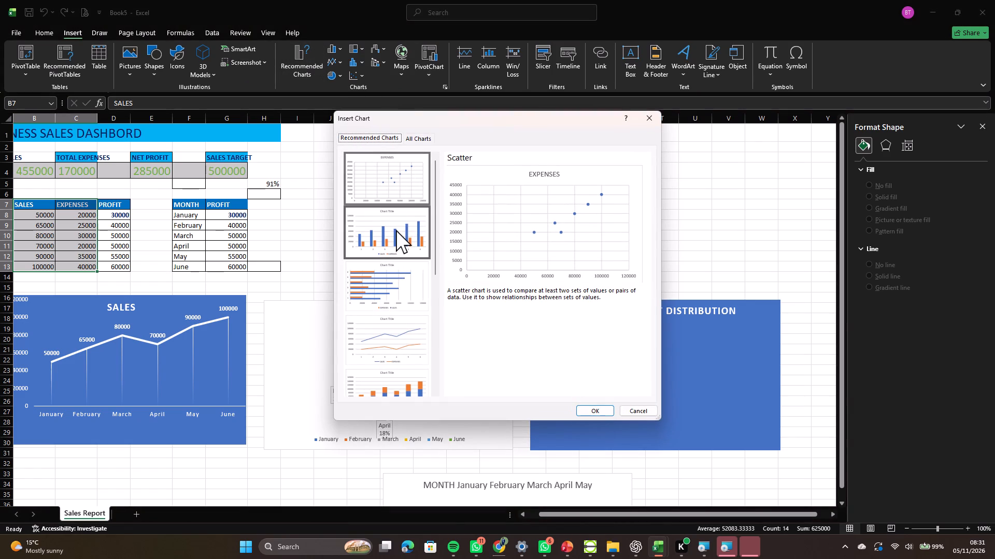
click(396, 230)
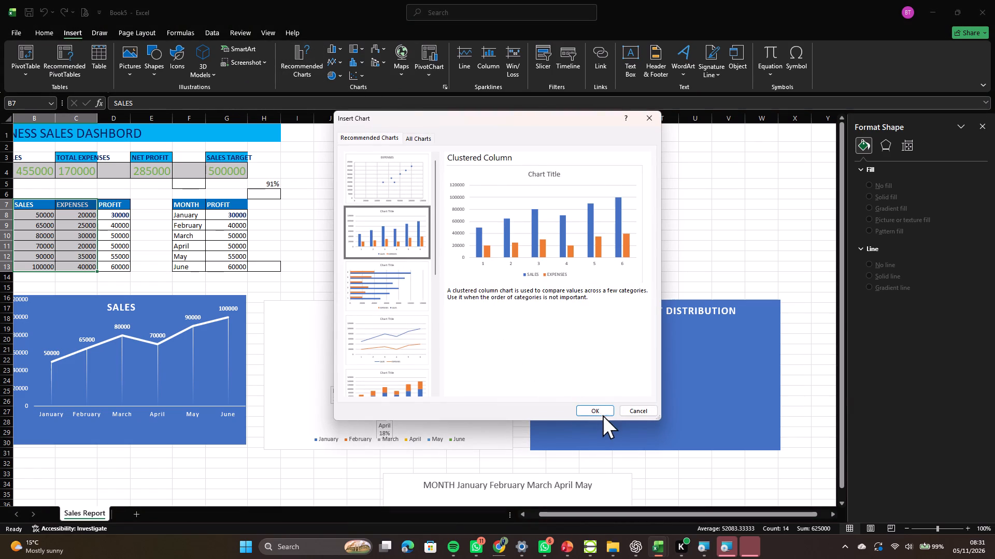
click(597, 410)
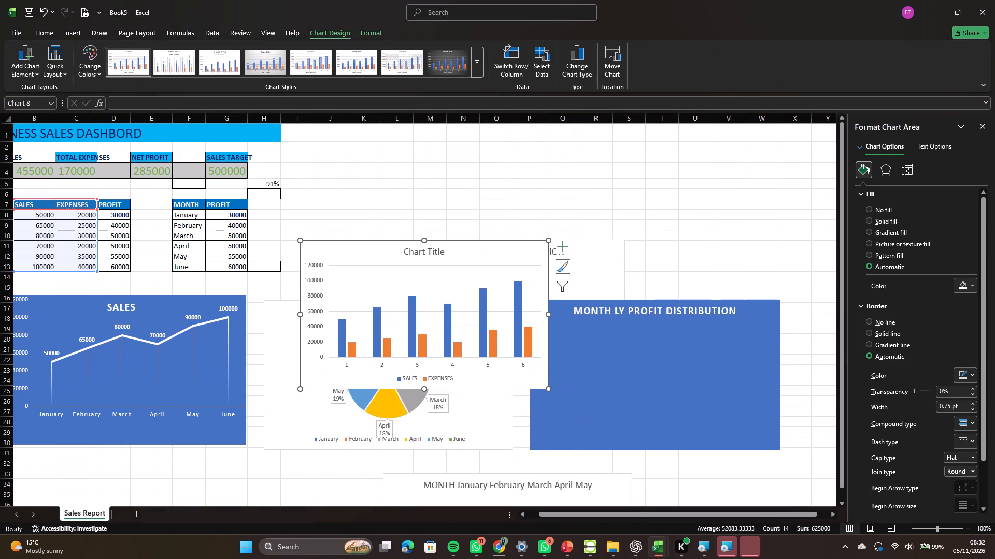
Move the new column chart exactly over the empty blue MONTH LY PROFIT DISTRIBUTION chart, beside the PROFIT pie.
drag(448, 267, 590, 327)
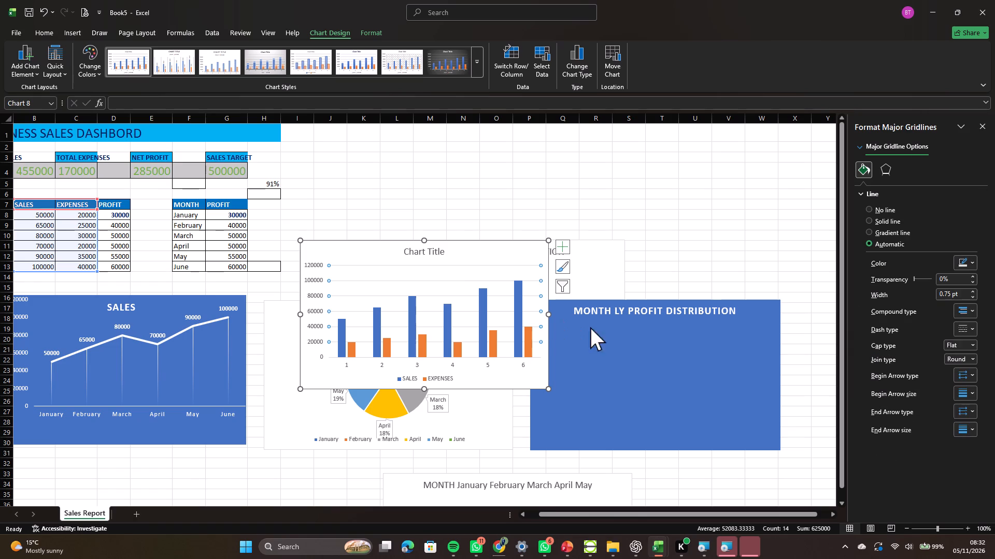
drag(590, 327, 714, 385)
drag(418, 239, 651, 295)
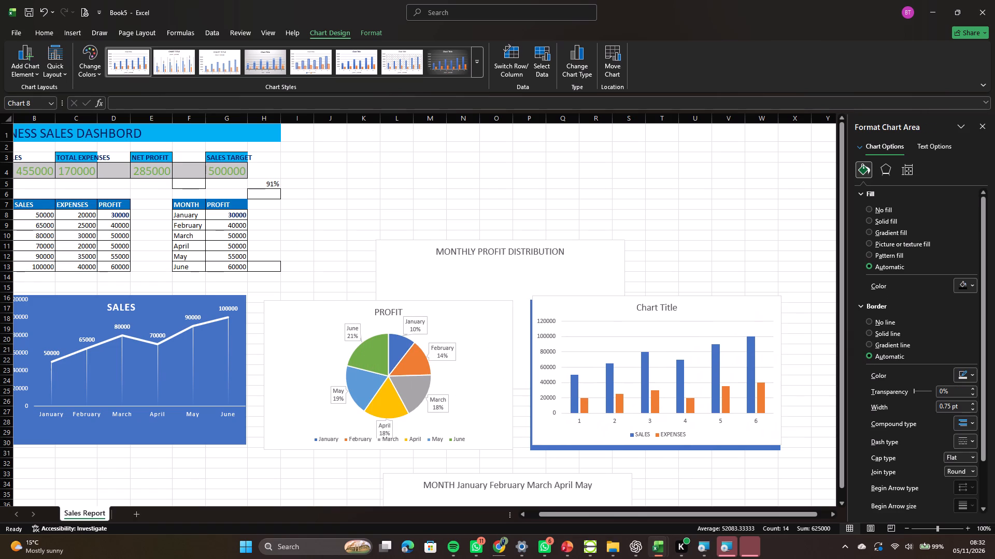
drag(651, 295, 650, 299)
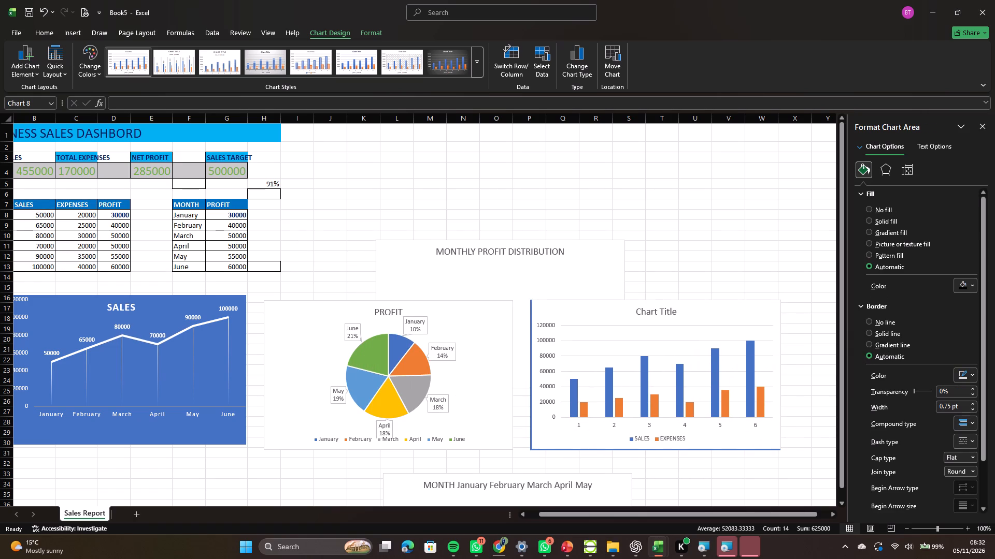
drag(650, 299, 649, 299)
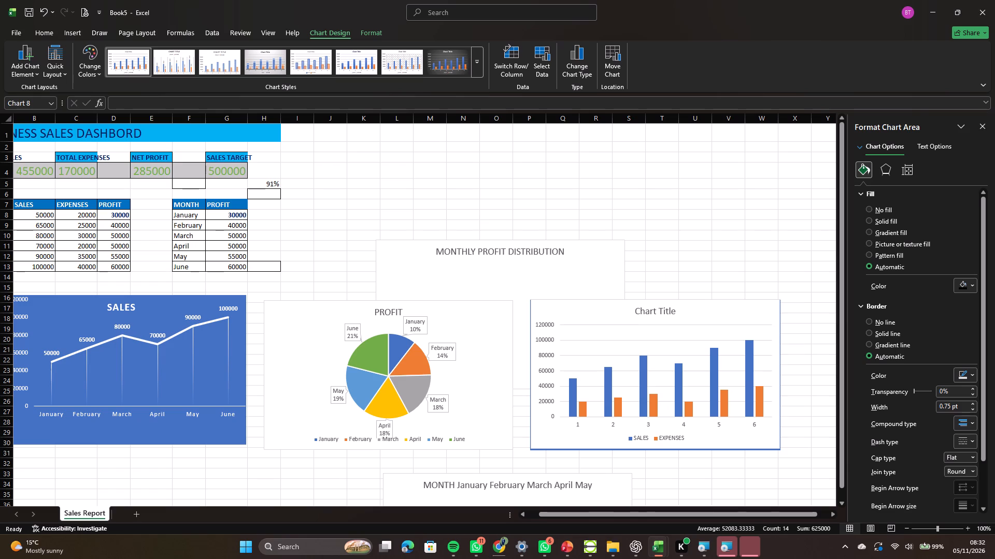
drag(649, 299, 649, 300)
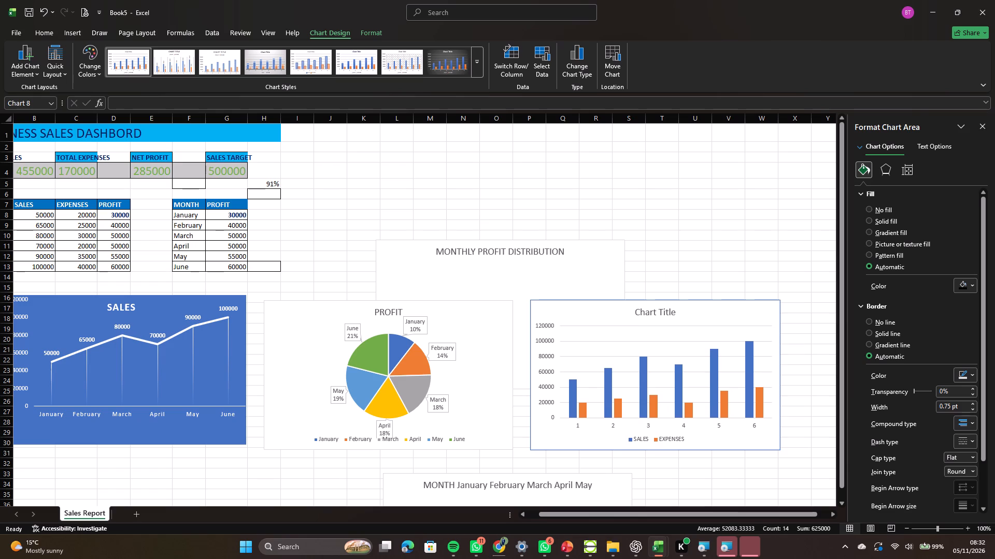
drag(649, 300, 649, 299)
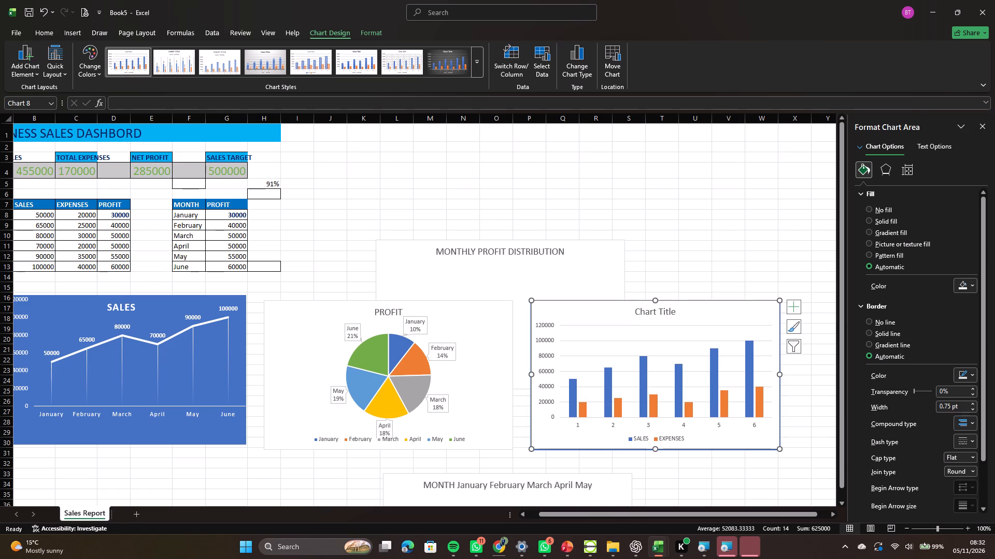
click(650, 247)
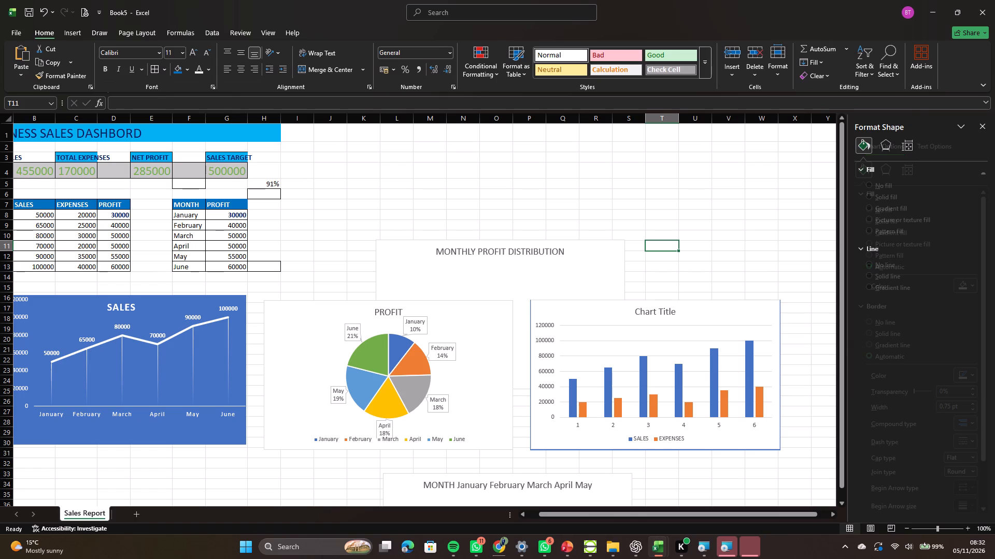
click(618, 245)
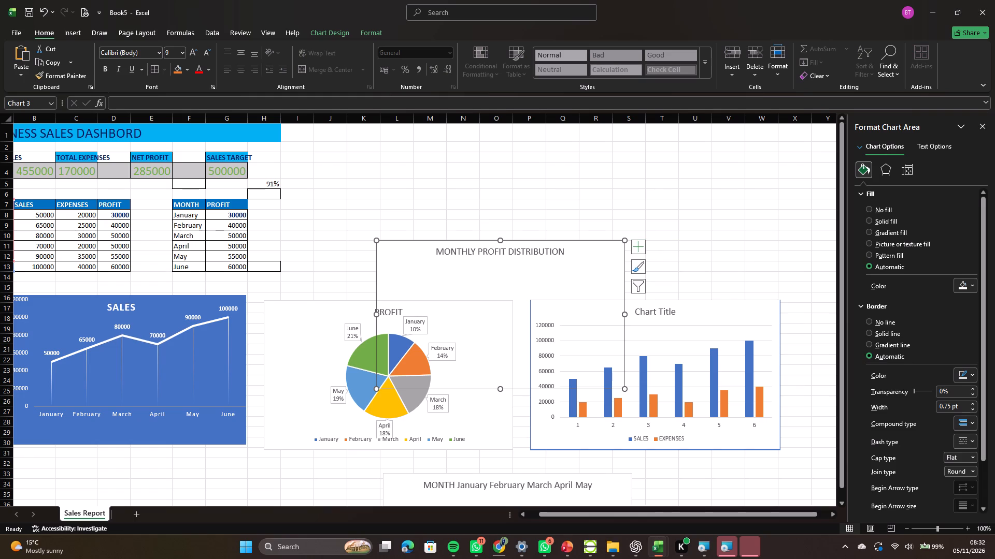
click(726, 213)
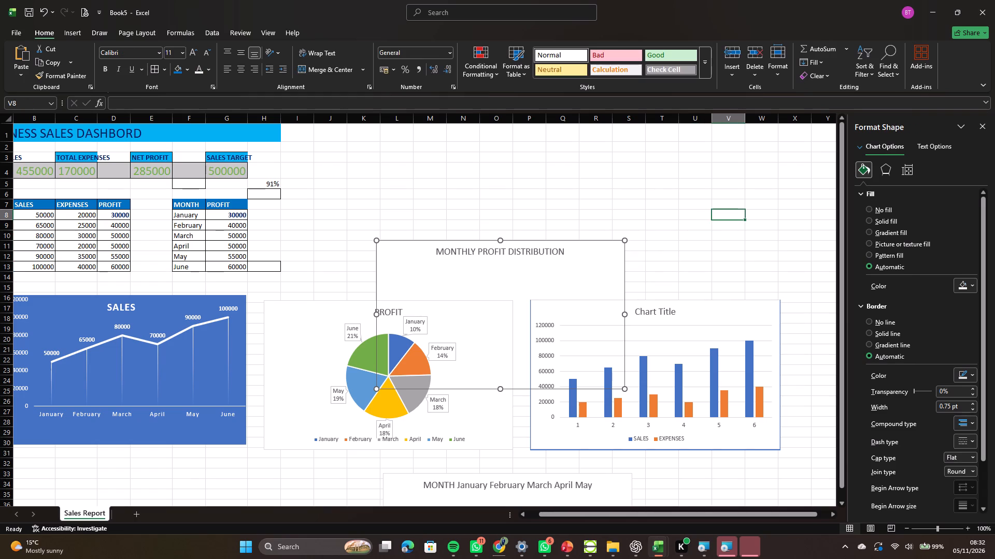
Replace the column chart's placeholder title with MONTHLY SALES VS EXPENSES.
click(650, 317)
click(676, 312)
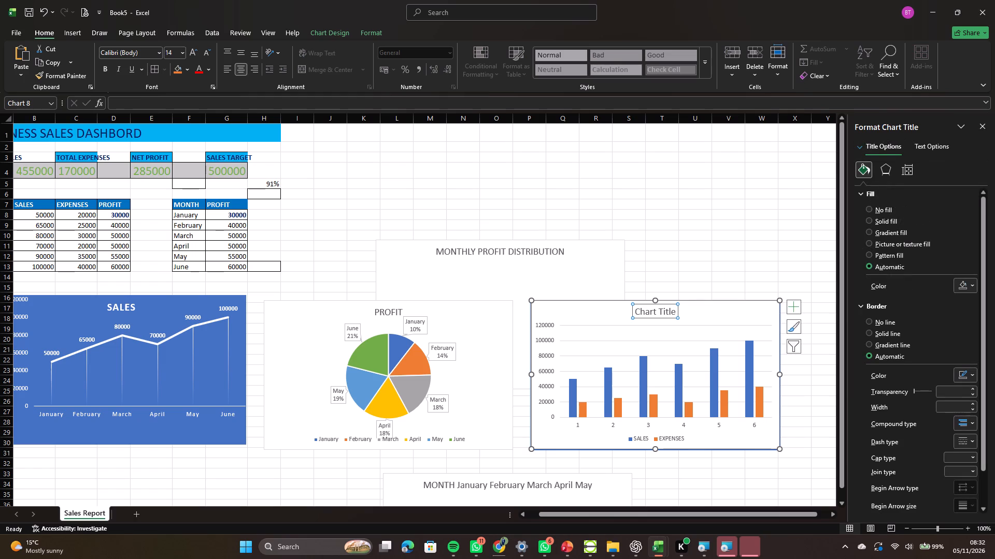
click(673, 311)
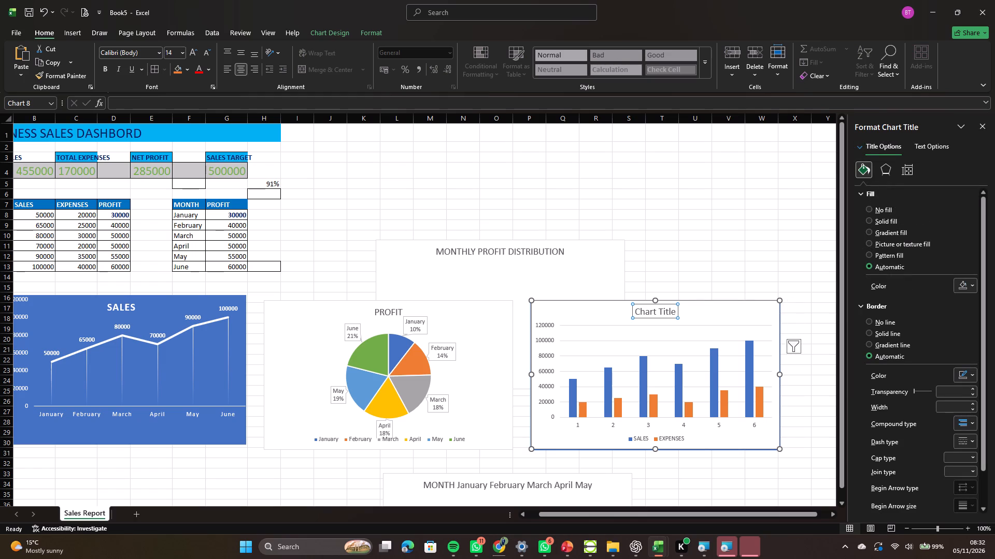
click(674, 311)
key(BackSpace)
key(BackSpace)
key(BackSpace)
key(BackSpace)
key(BackSpace)
key(BackSpace)
key(BackSpace)
key(BackSpace)
key(BackSpace)
key(BackSpace)
key(BackSpace)
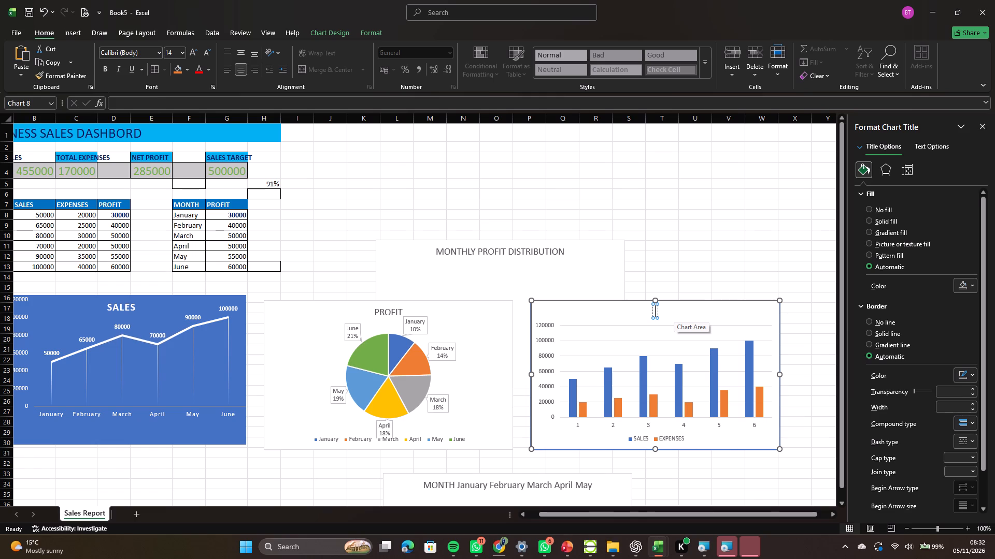
text(MO)
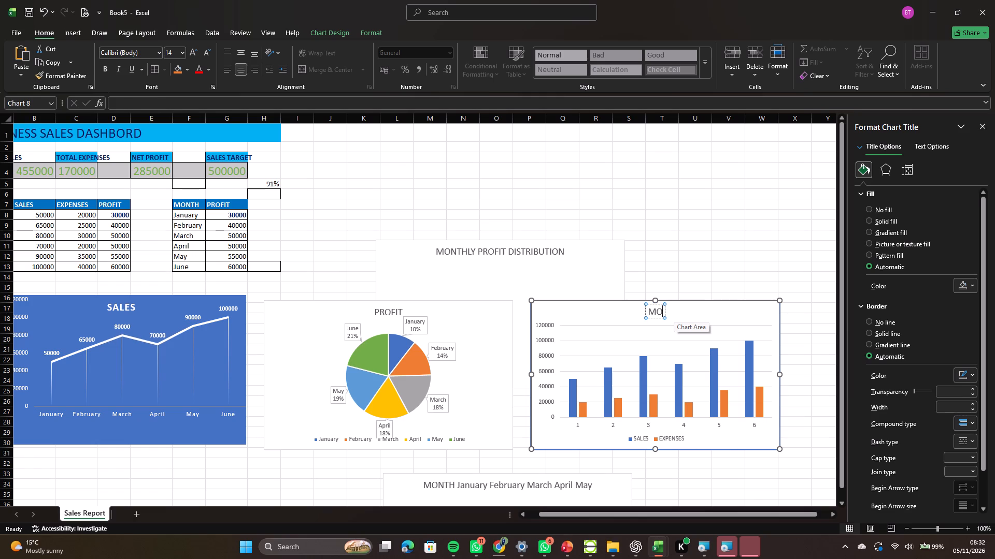
key(n)
key(t)
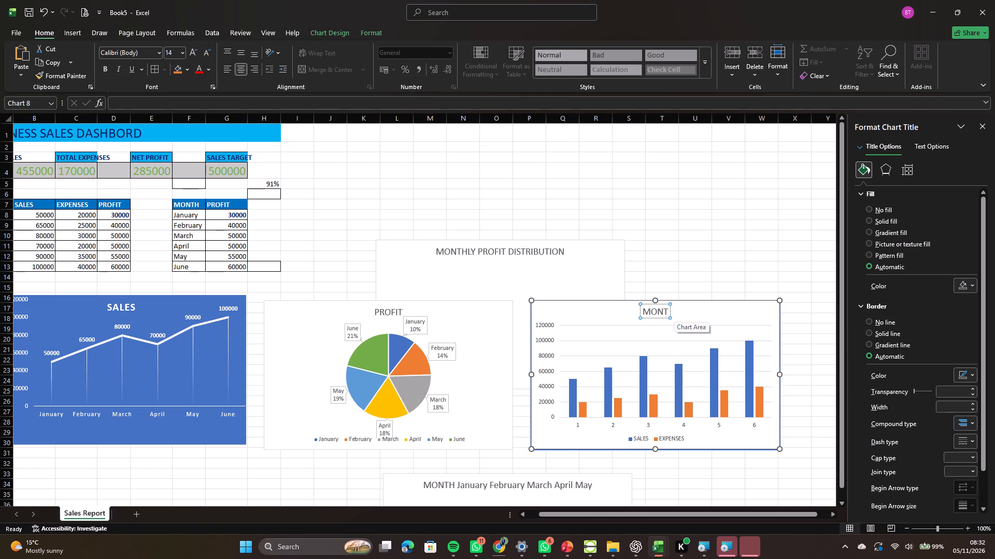
text(HLY)
key(space)
text(SALES VS)
key(space)
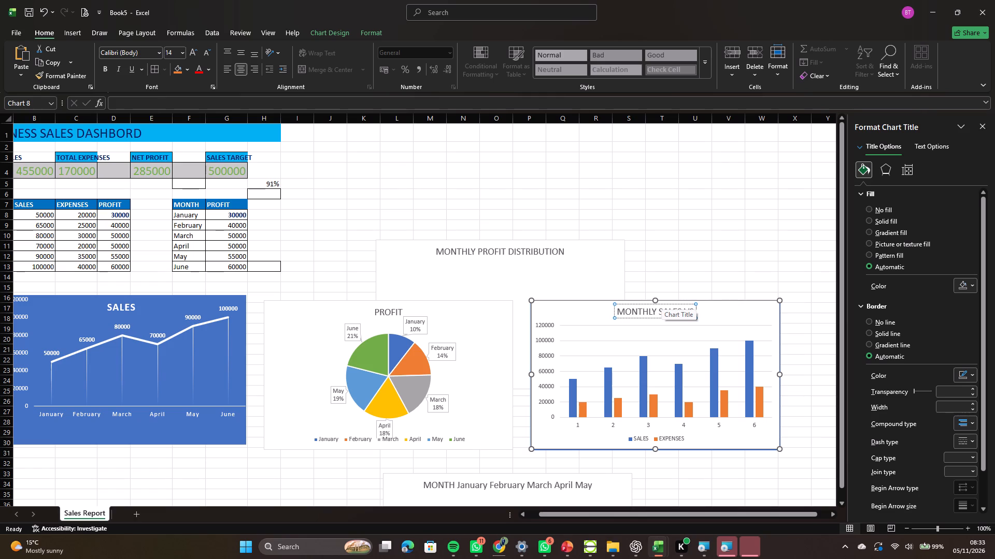
key(e)
key(x)
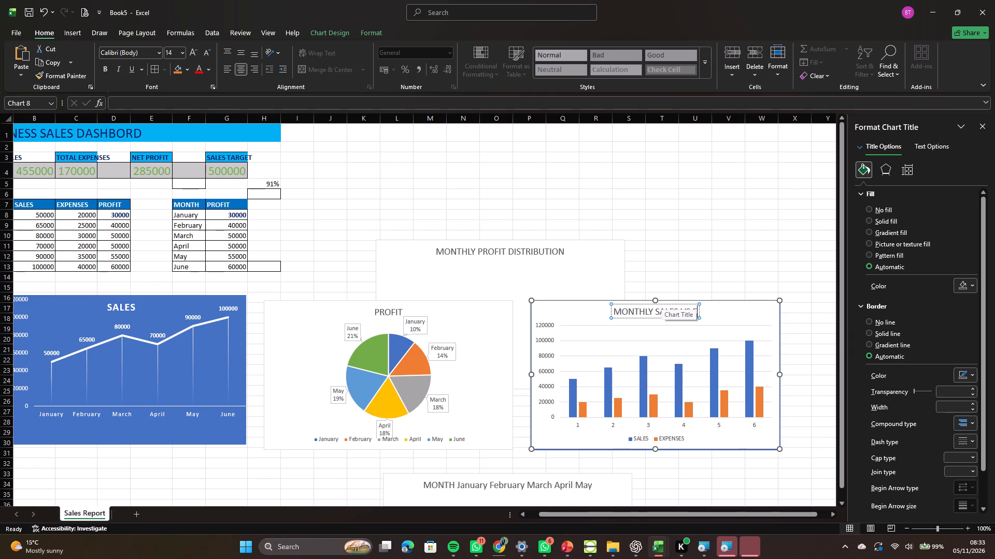
key(p)
text(ENSES)
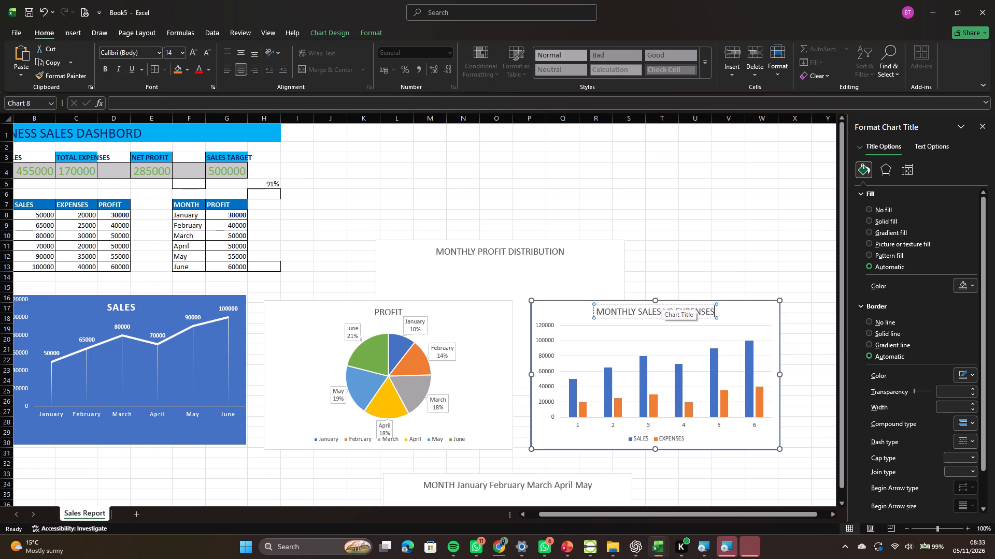
click(712, 241)
click(714, 222)
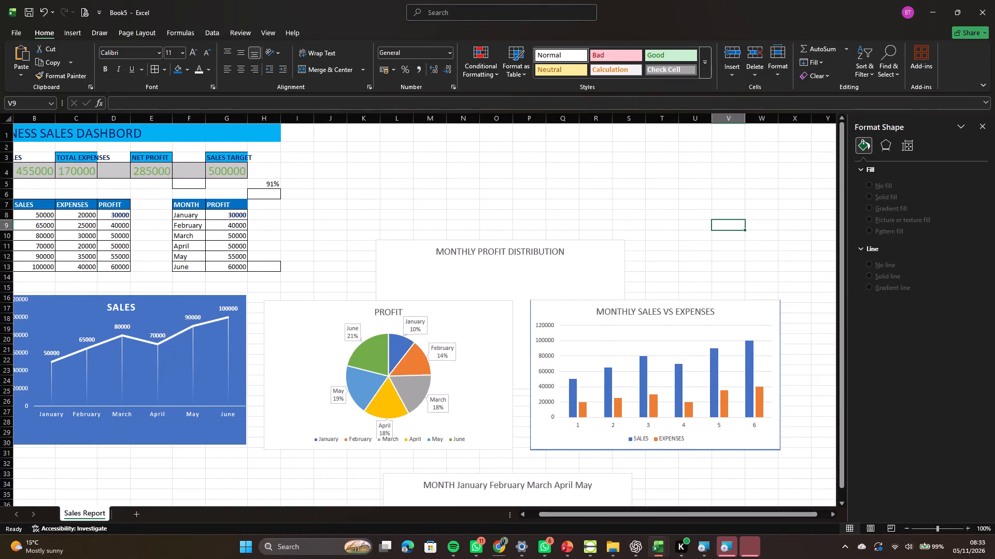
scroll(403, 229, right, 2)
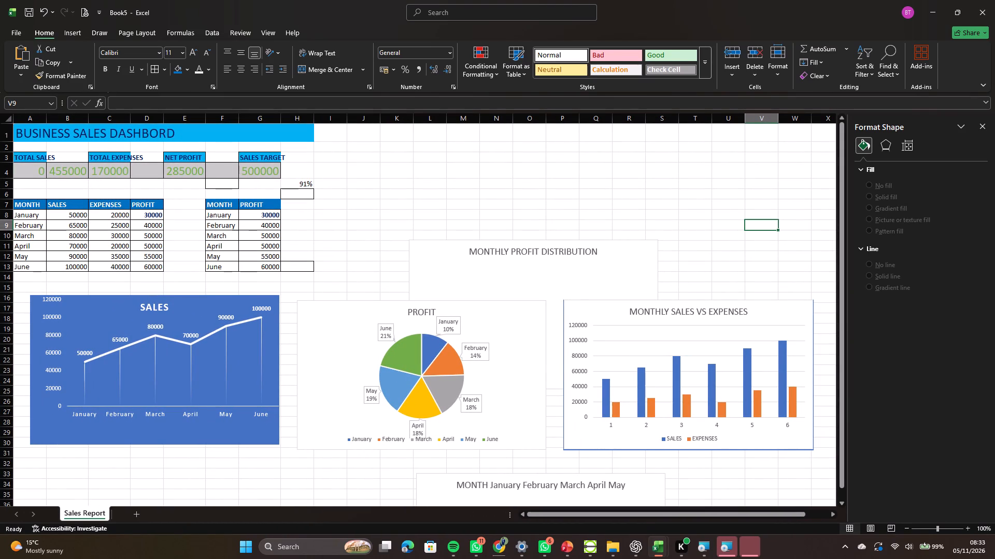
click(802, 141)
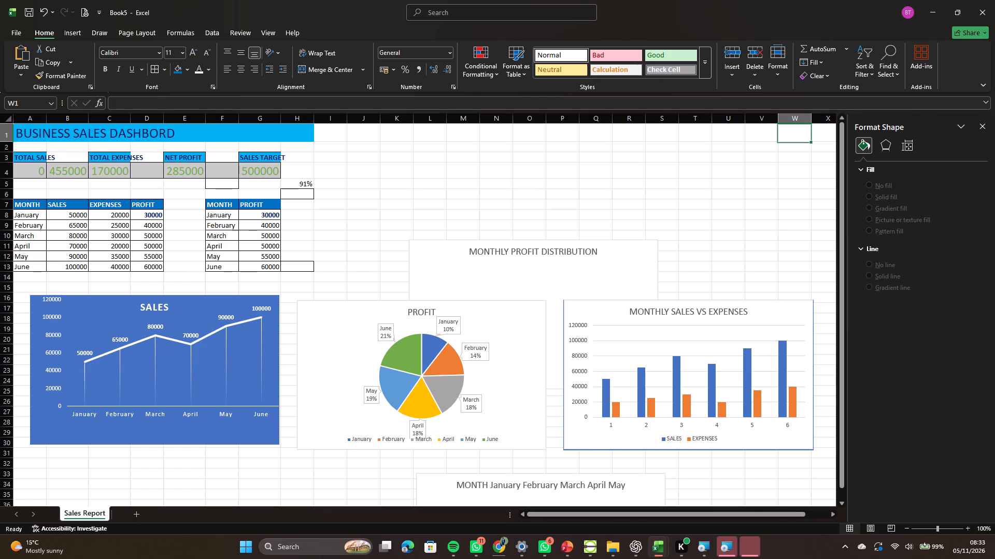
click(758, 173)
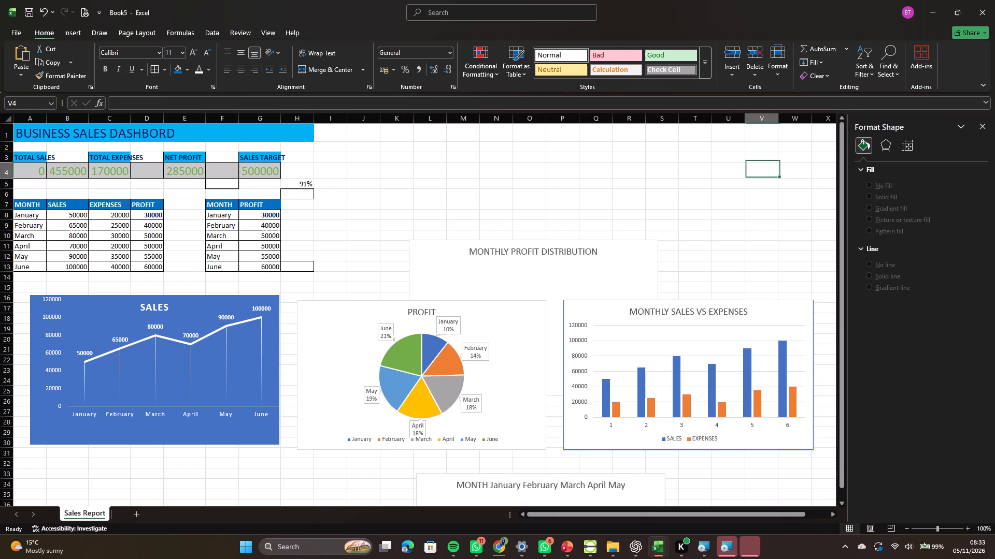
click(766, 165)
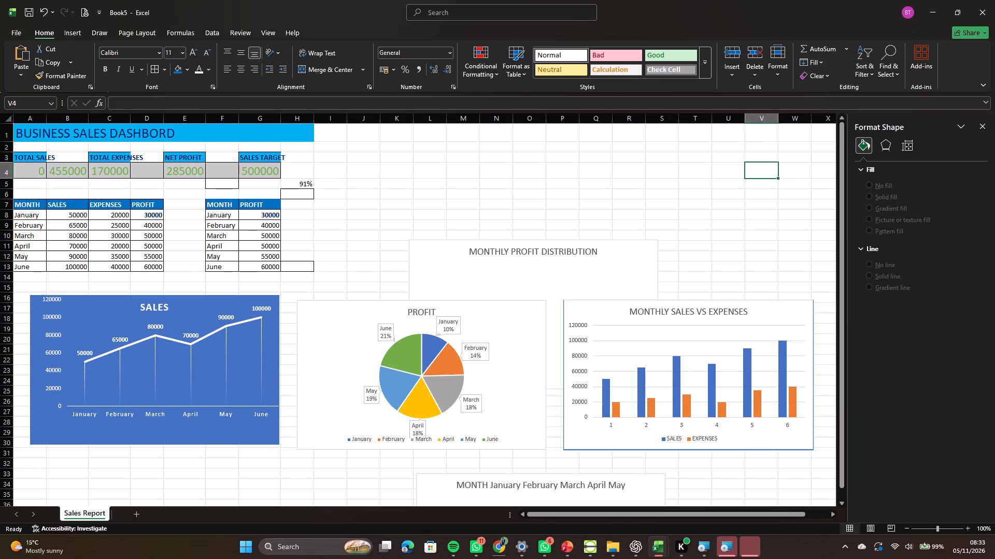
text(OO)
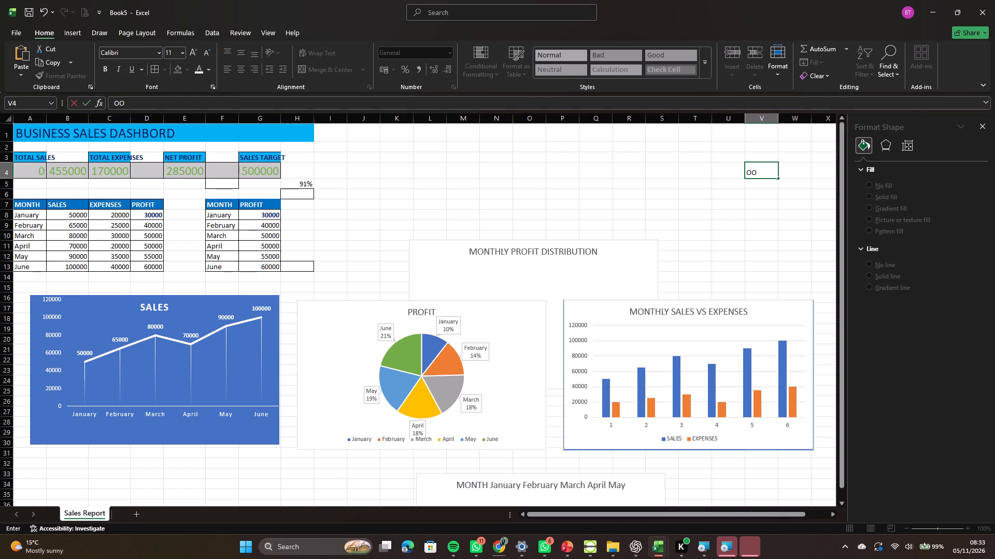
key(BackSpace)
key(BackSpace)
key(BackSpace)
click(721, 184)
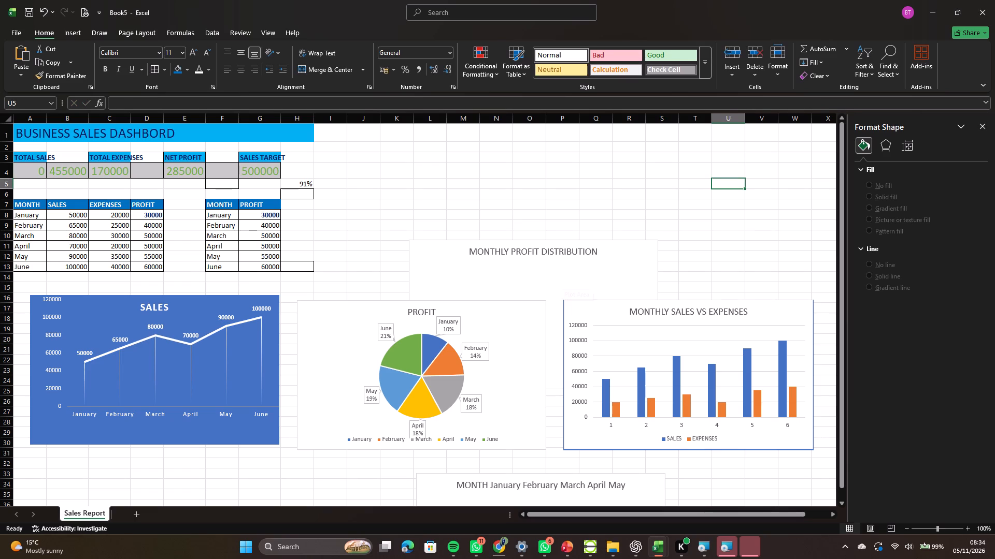
Add a new blank worksheet after the Sales Report sheet.
click(135, 518)
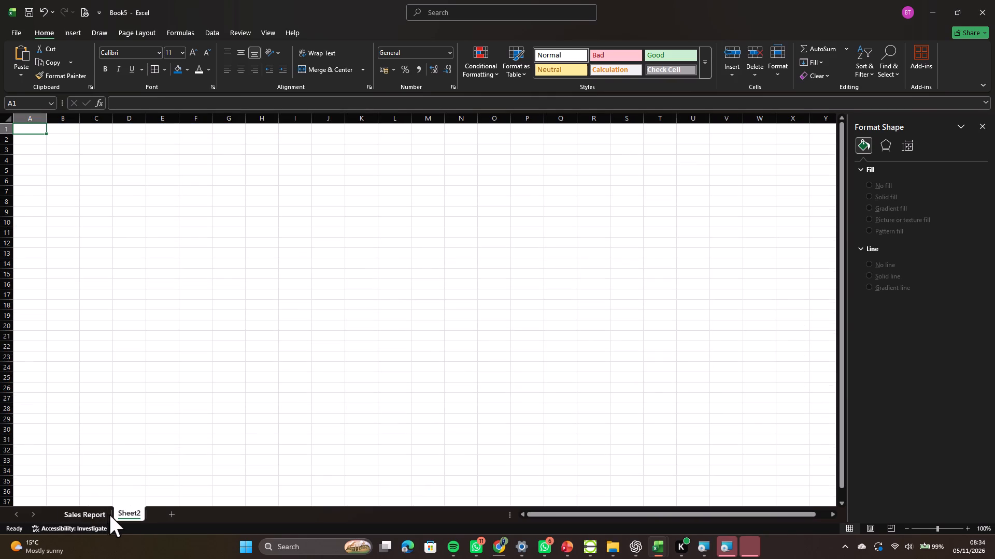
Rename the new Sheet2 worksheet as Dashboard.
click(127, 513)
click(140, 511)
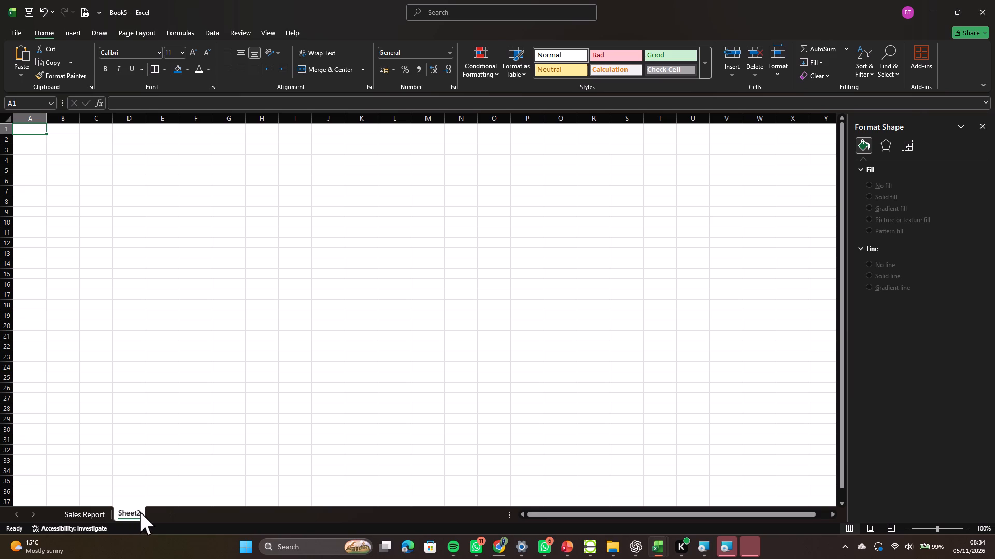
click(137, 509)
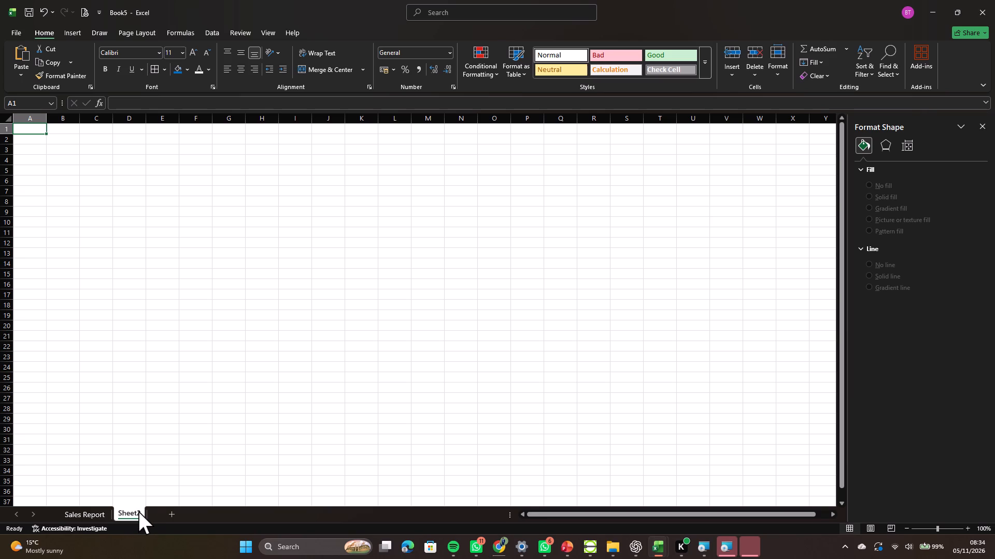
double_click(138, 511)
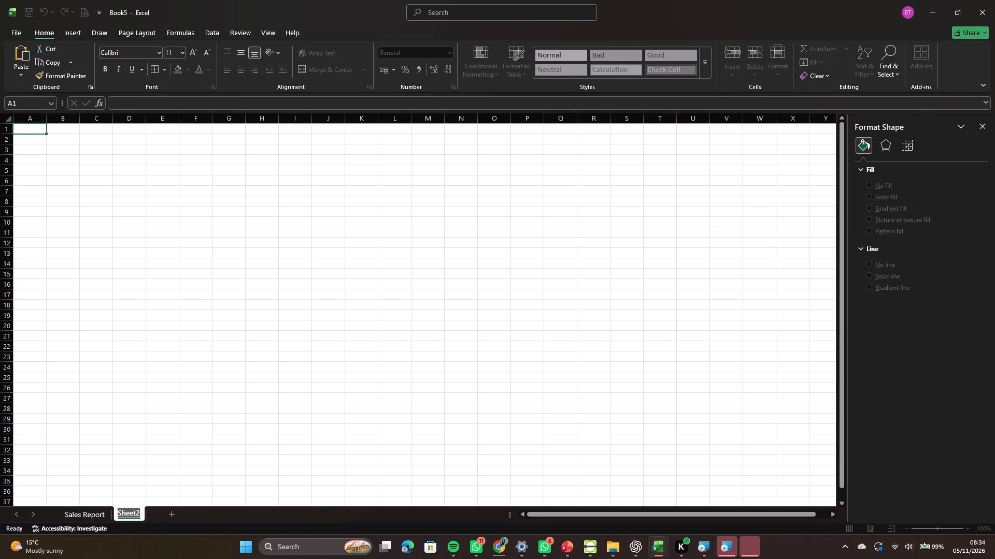
key(BackSpace)
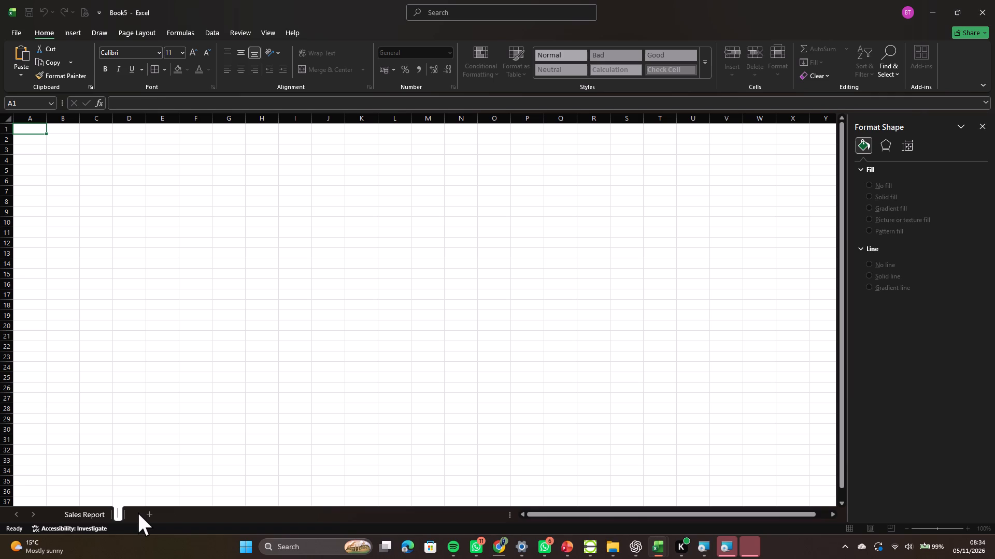
key(d)
key(a)
key(s)
text(hbo)
key(a)
key(r)
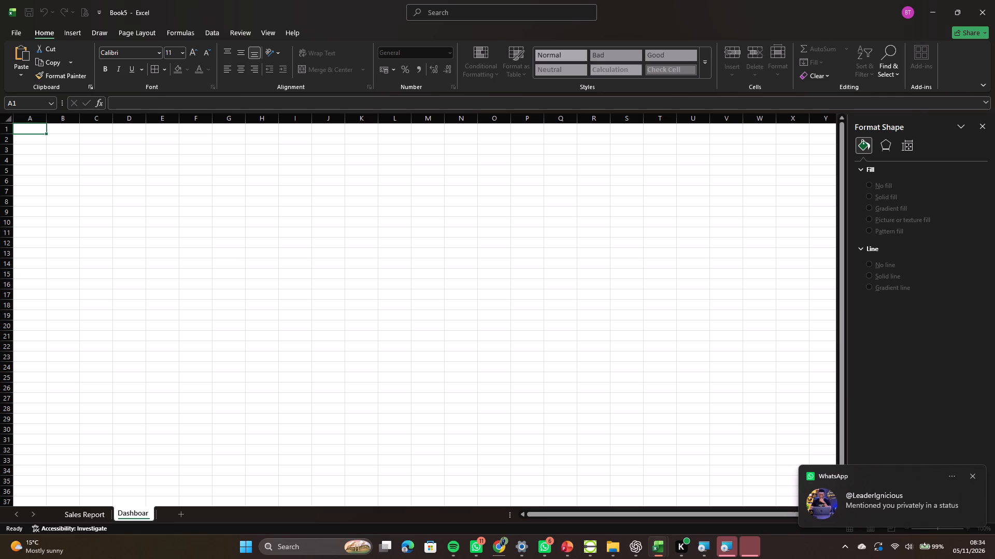
key(d)
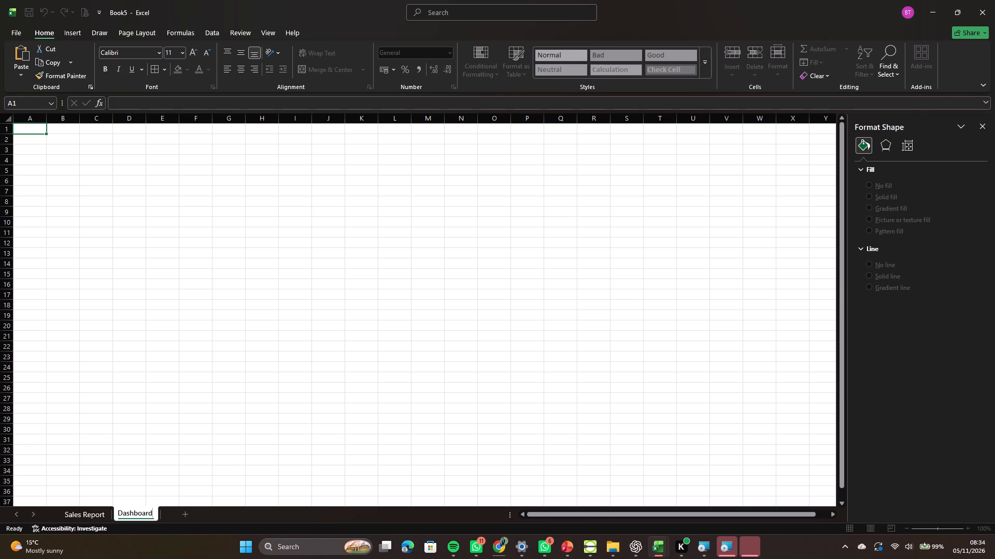
key(Return)
click(213, 370)
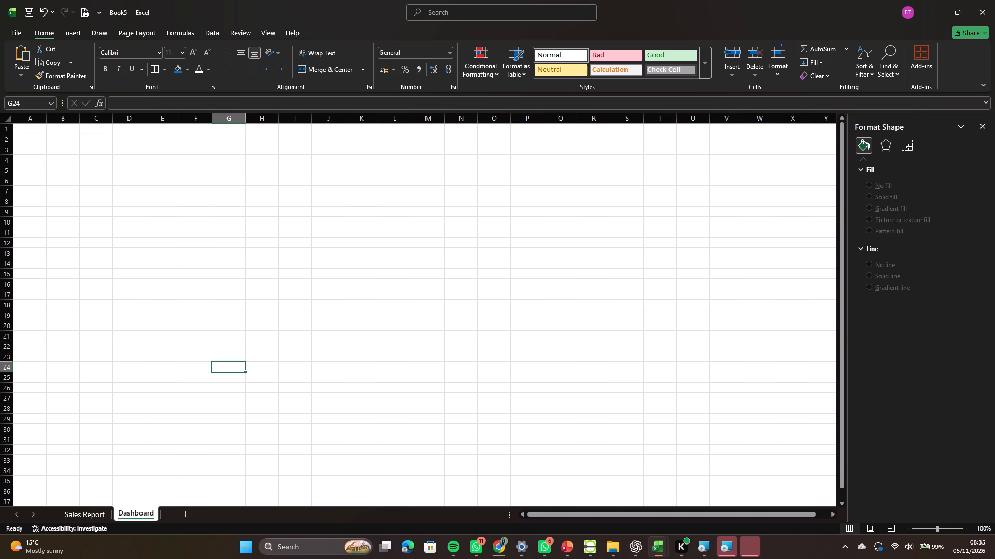
Enter the title BUSINESS PERFORMANCE DASHBOARD in cell A1 of the Dashboard sheet.
click(32, 130)
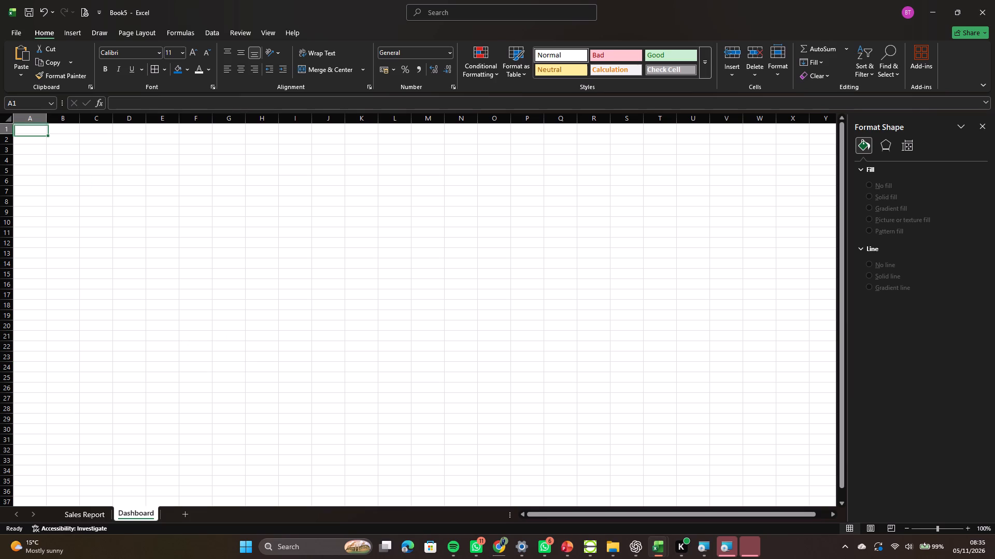
text(BUSINESS)
key(space)
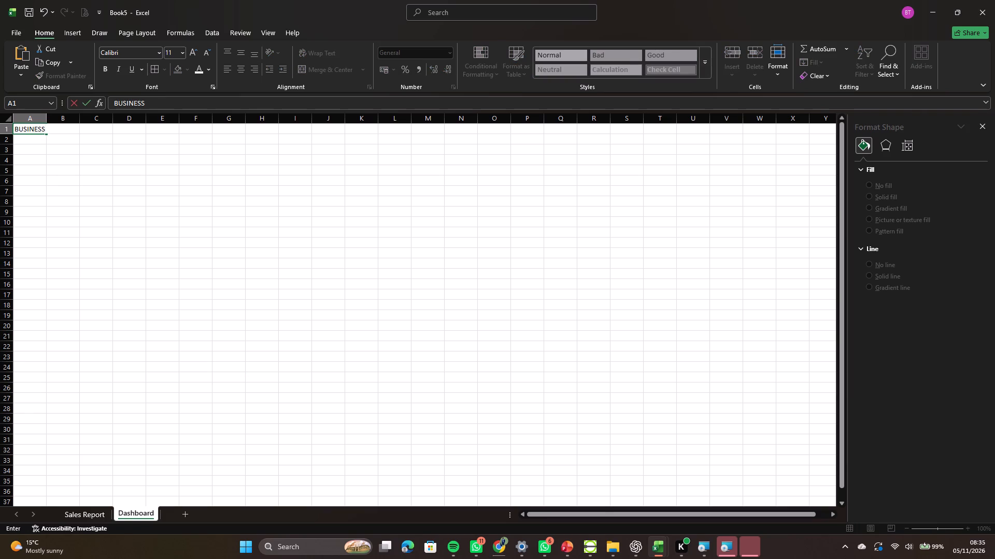
text(P)
text(ER)
text(FORMANCE)
key(space)
text(DASHBO)
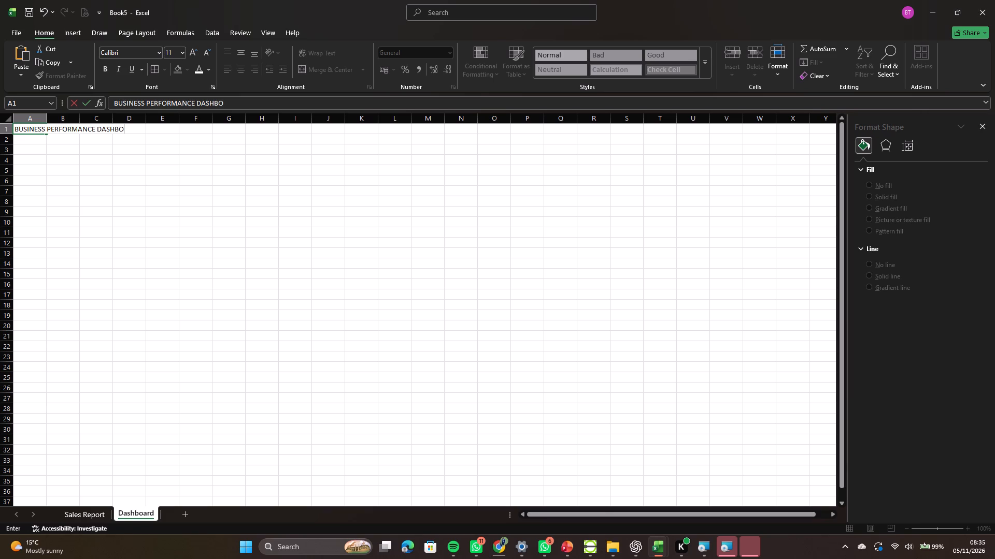
Complete the title text in cell A1 so it reads BUSINESS PERFORMANCE DASHBOARD.
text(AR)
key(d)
drag(19, 126, 30, 136)
Set the font size of the empty cell B7 to 20.
click(78, 194)
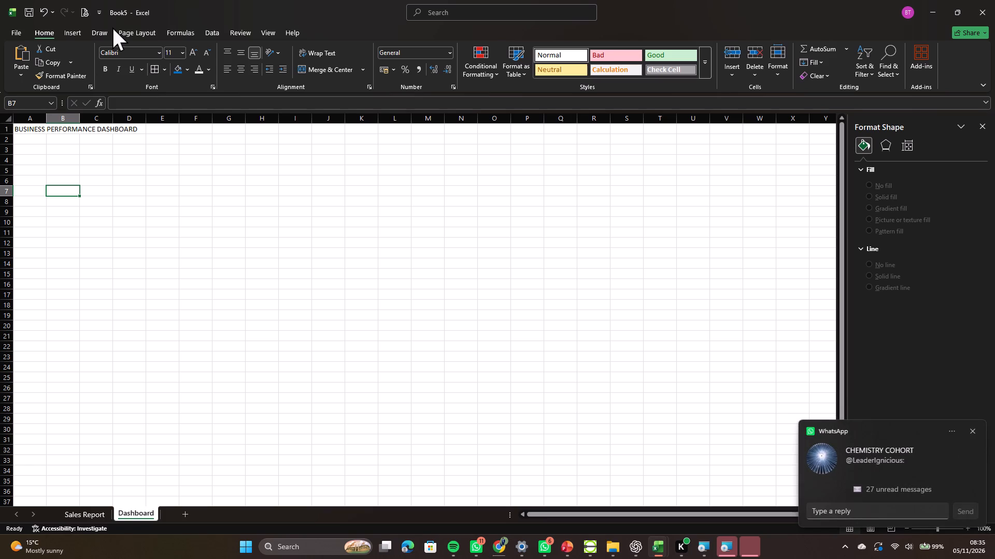
click(174, 47)
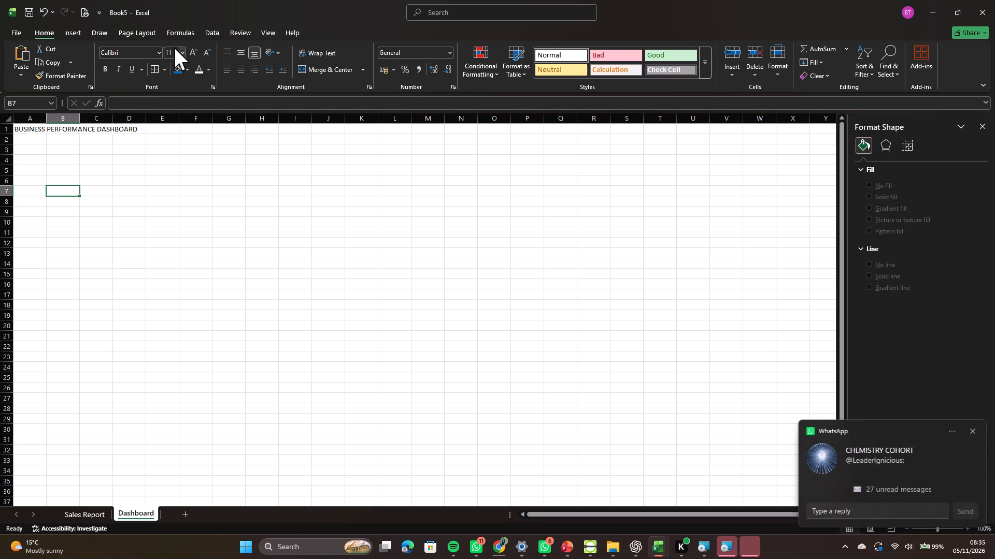
click(179, 48)
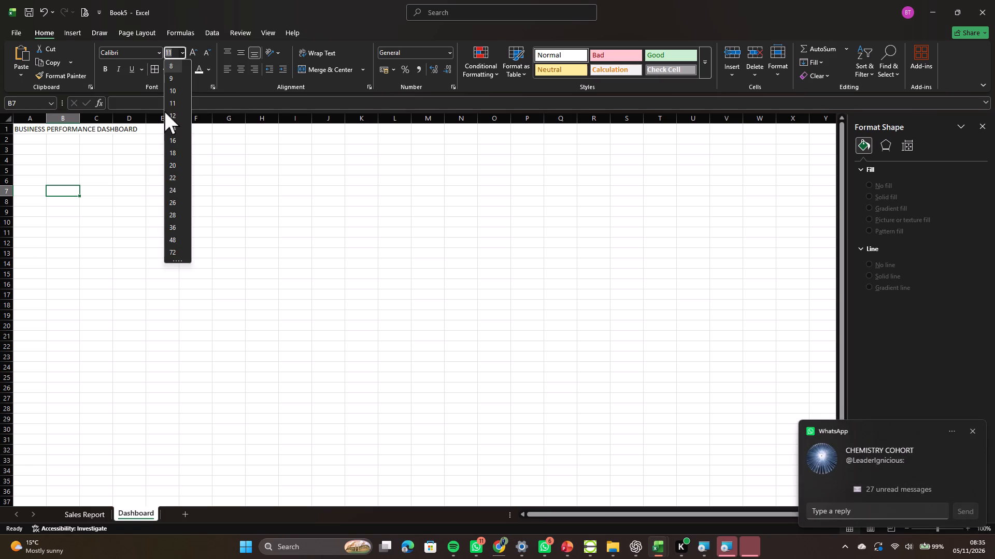
click(170, 162)
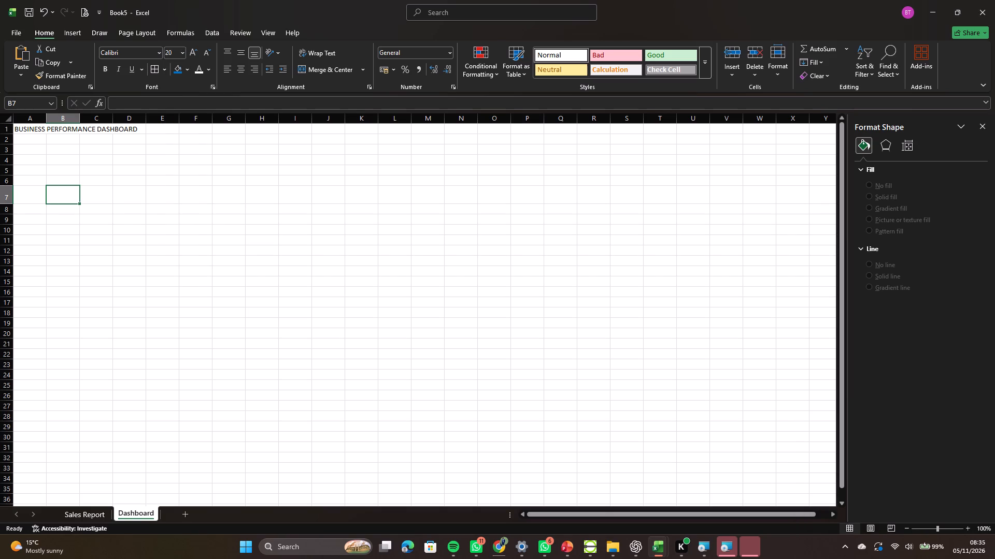
Select the range A1:F1 containing the dashboard title.
click(80, 173)
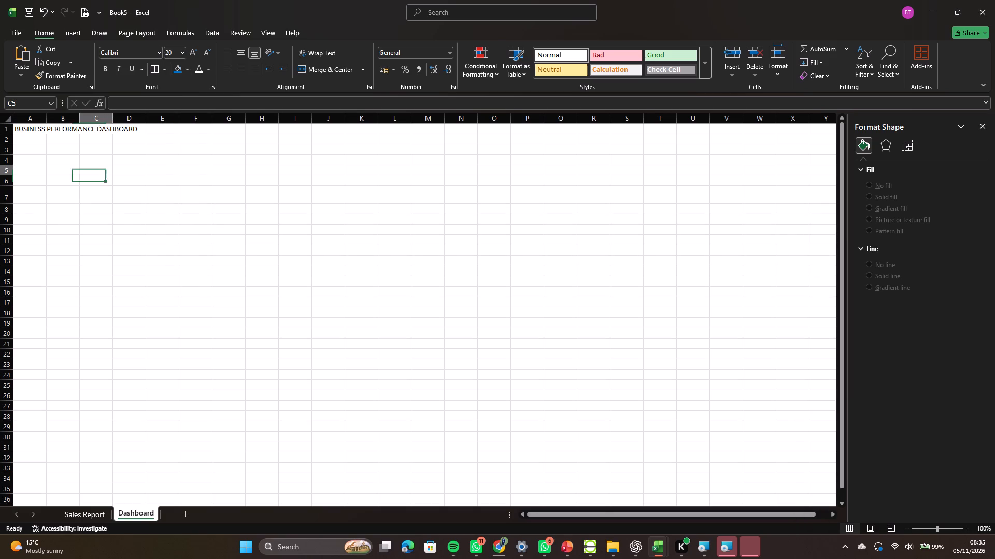
drag(22, 129, 36, 130)
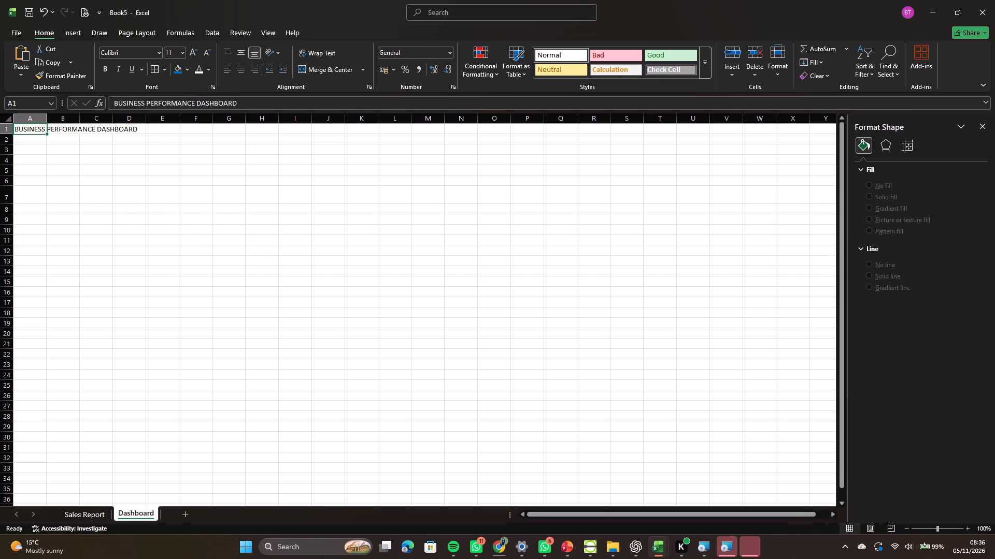
drag(36, 130, 182, 131)
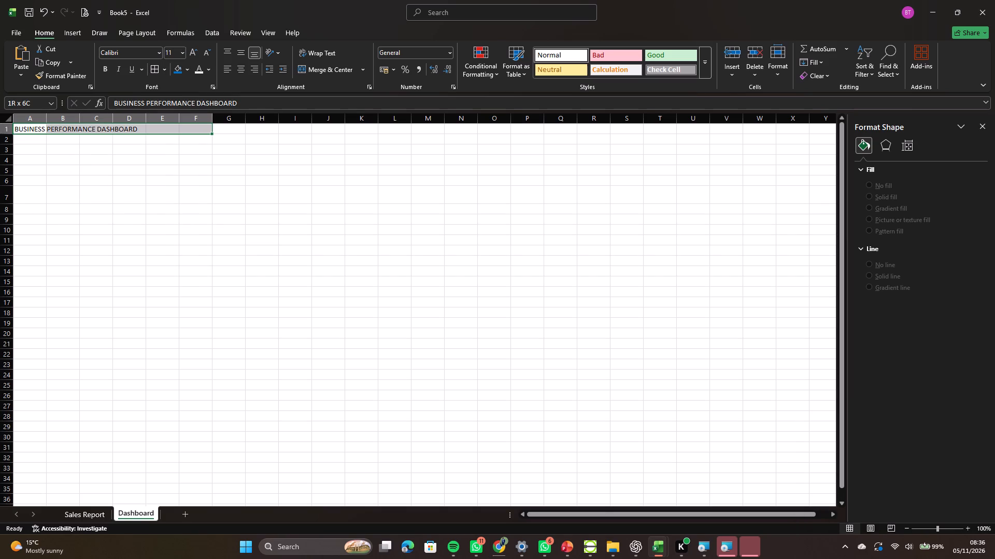
Set the title in A1:H1 to font size 20 and merge and center it across those cells.
drag(182, 131, 262, 135)
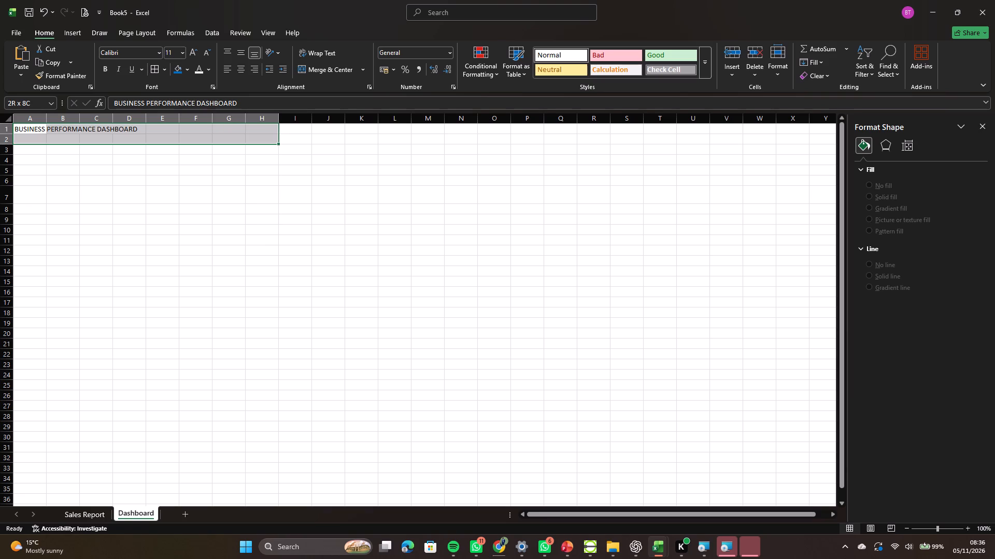
drag(262, 135, 262, 128)
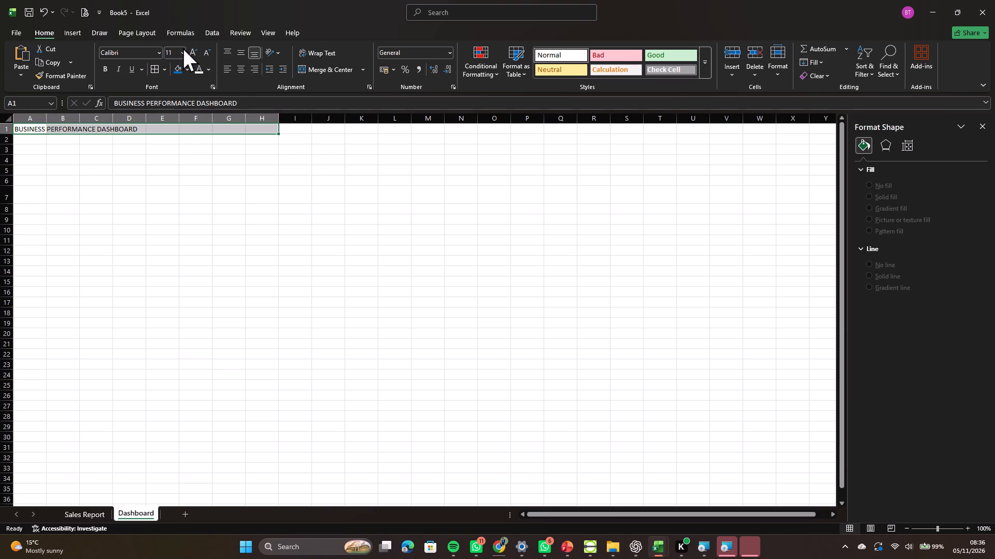
click(183, 48)
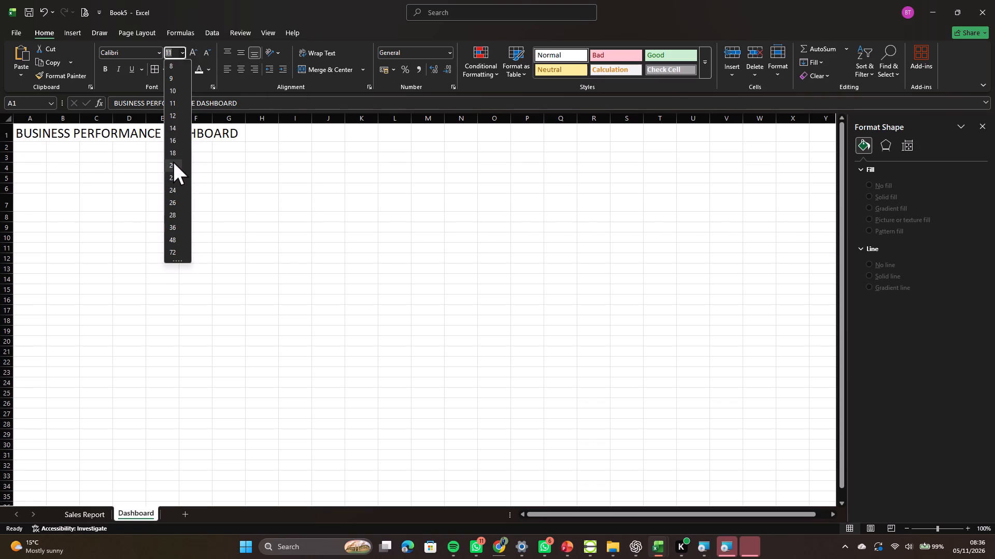
click(173, 161)
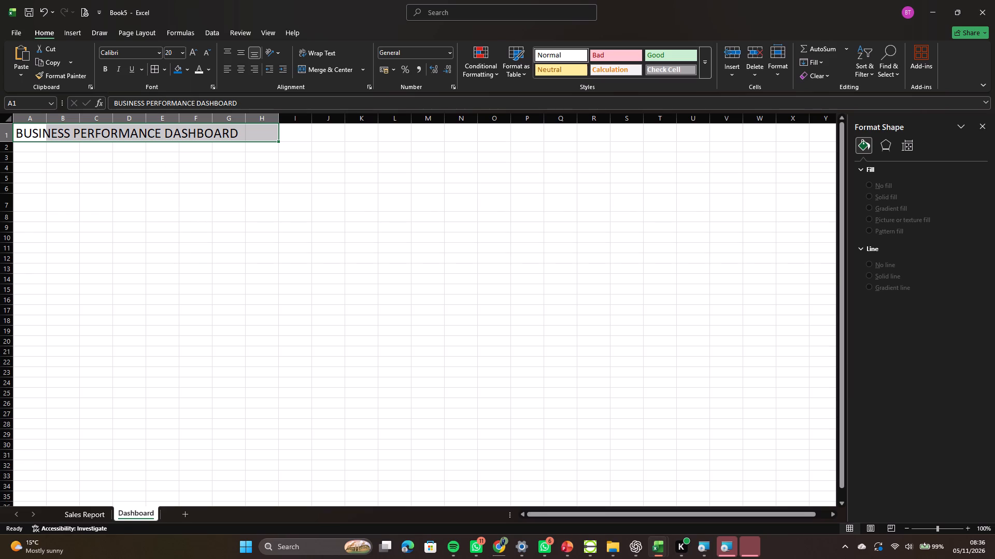
click(318, 73)
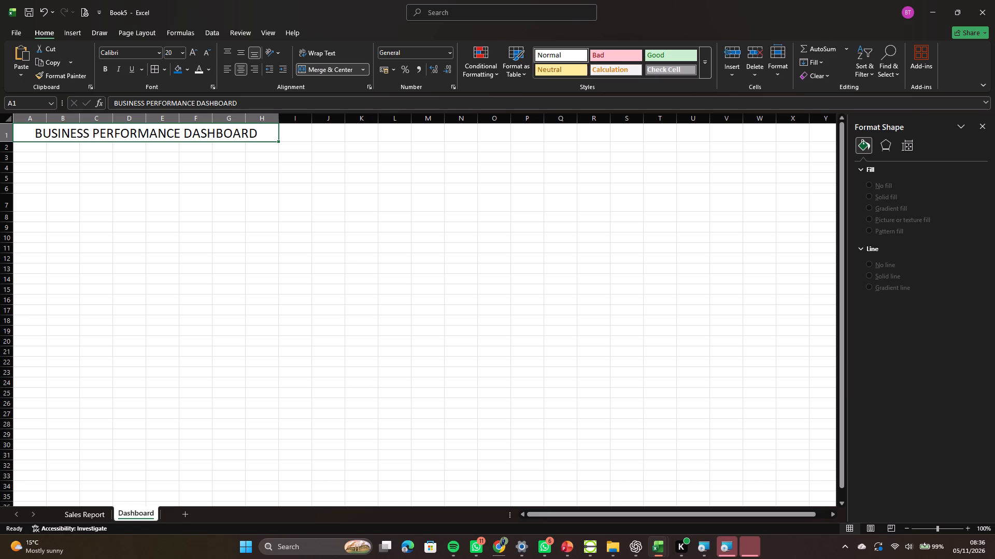
click(316, 255)
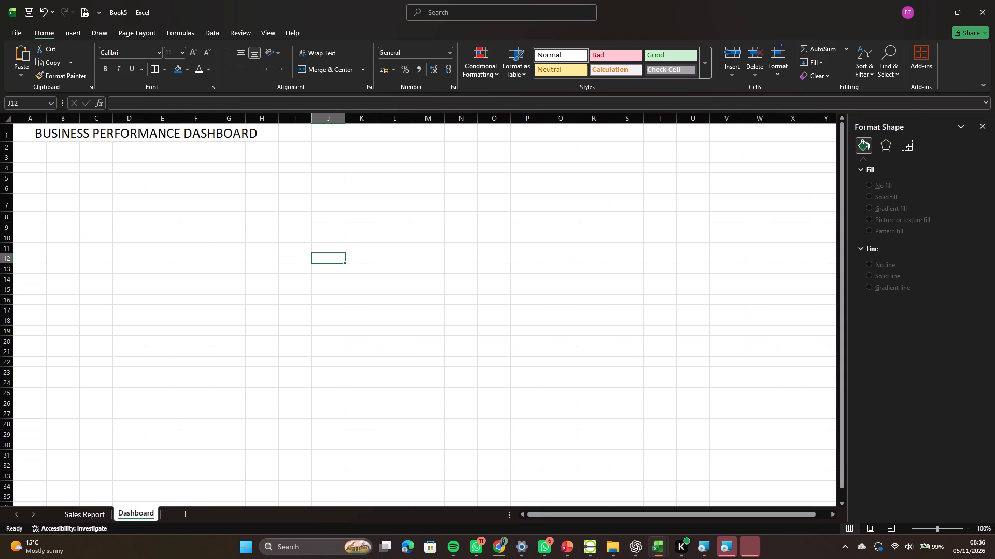
Enter the label TOTAL SALES in cell A3.
click(31, 159)
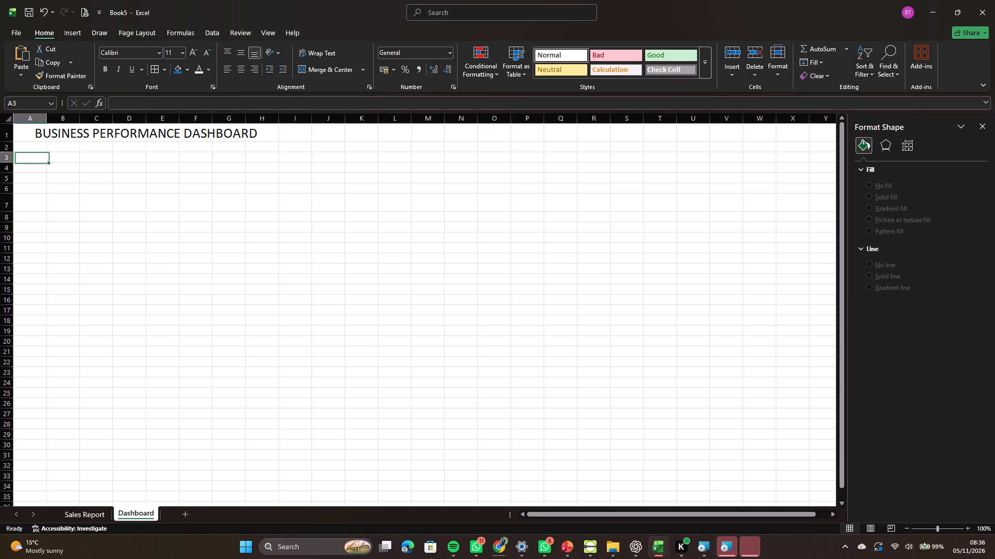
key(t)
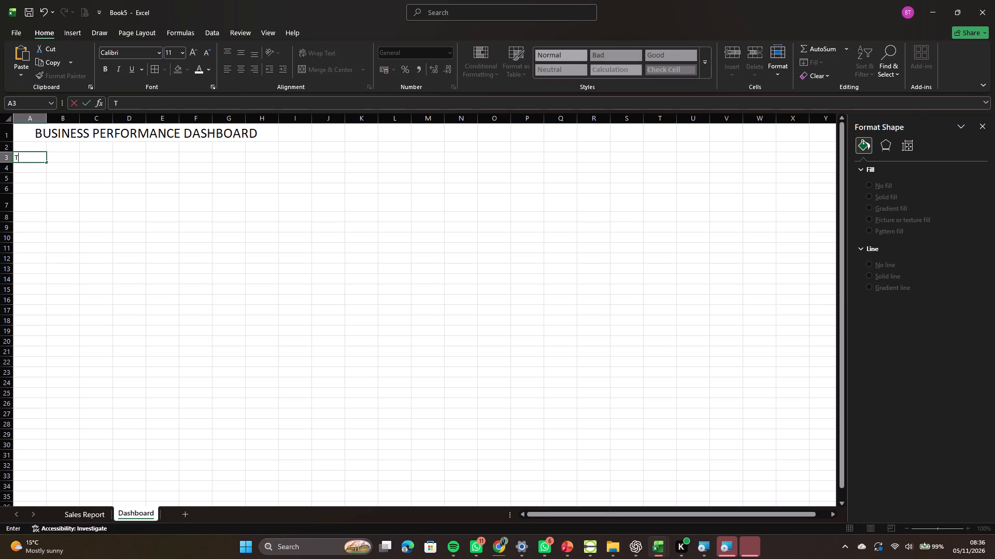
key(o)
text(TAL SALES)
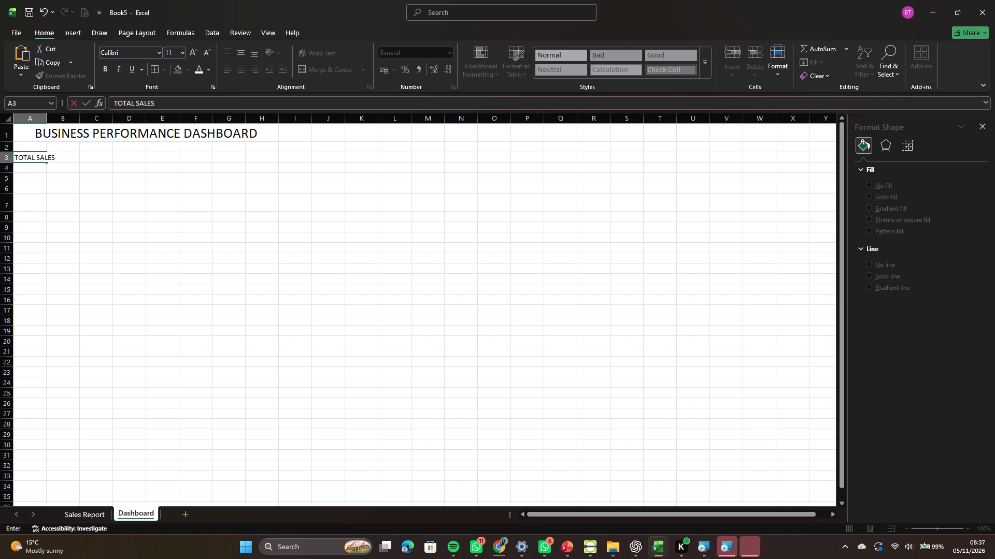
Try to link cell A4 to the Sales Report sheet's cell B4 with the formula =`Sales Report`!B4.
click(30, 164)
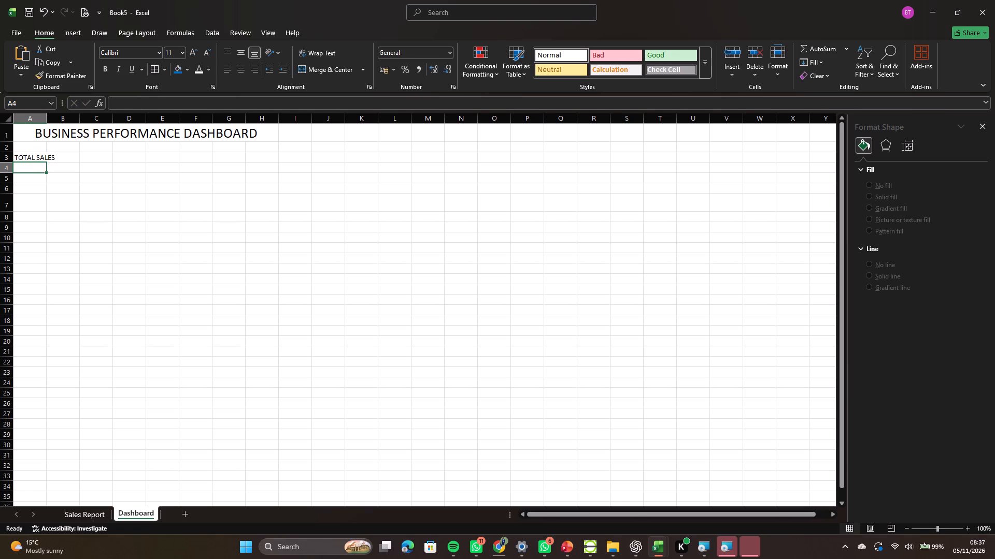
key(equal)
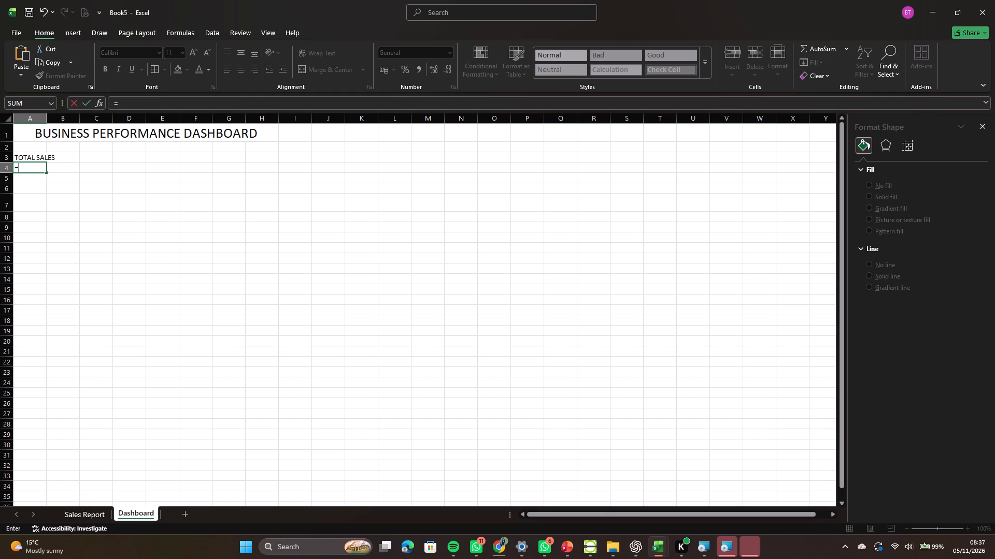
key(grave)
key(f)
key(BackSpace)
key(s)
key(a)
text(les)
key(space)
key(r)
key(e)
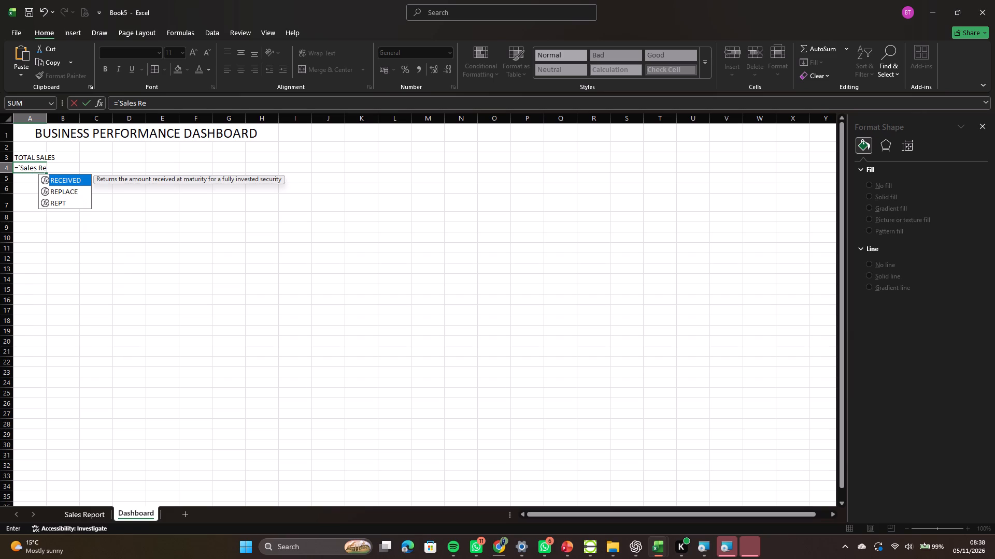
text(port)
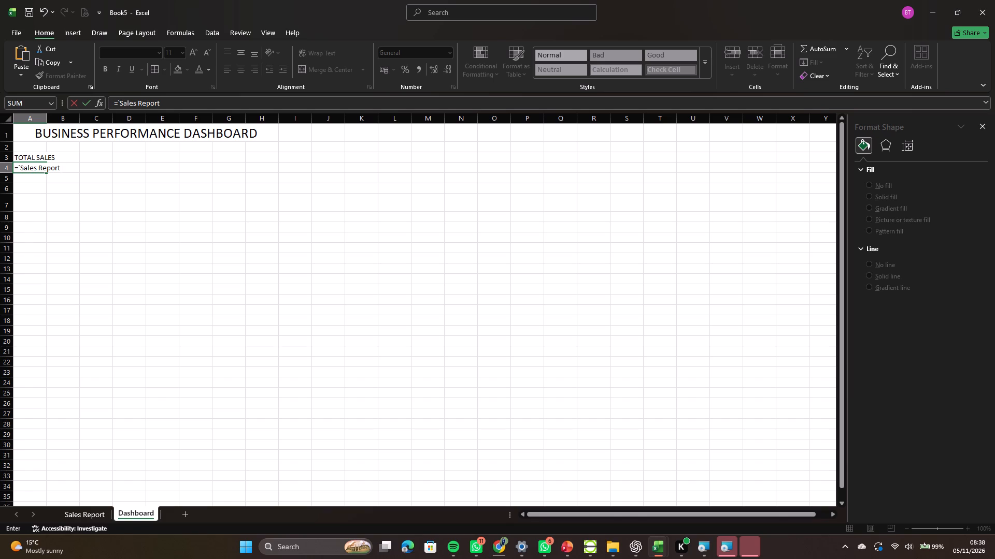
key(grave)
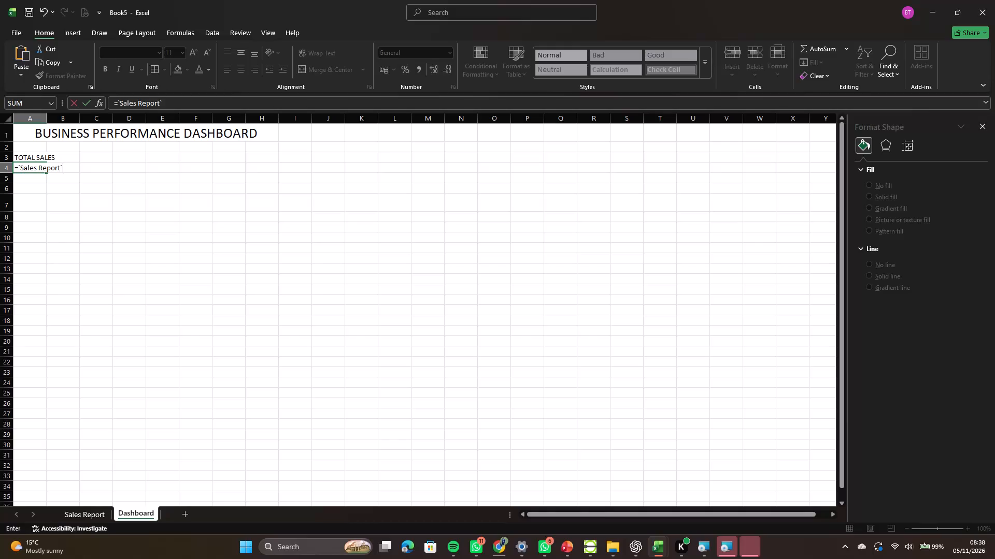
key(shift+exclam)
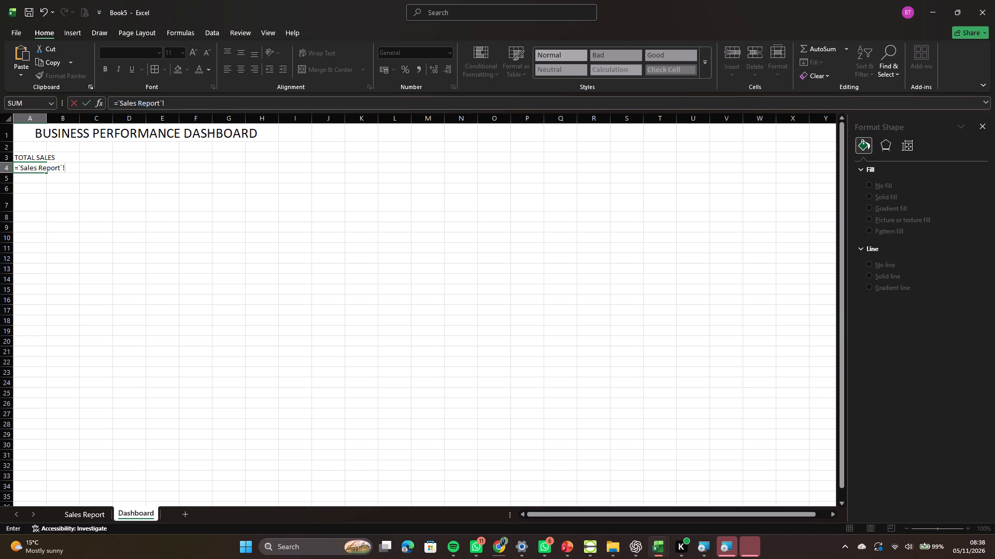
text(B4)
key(Return)
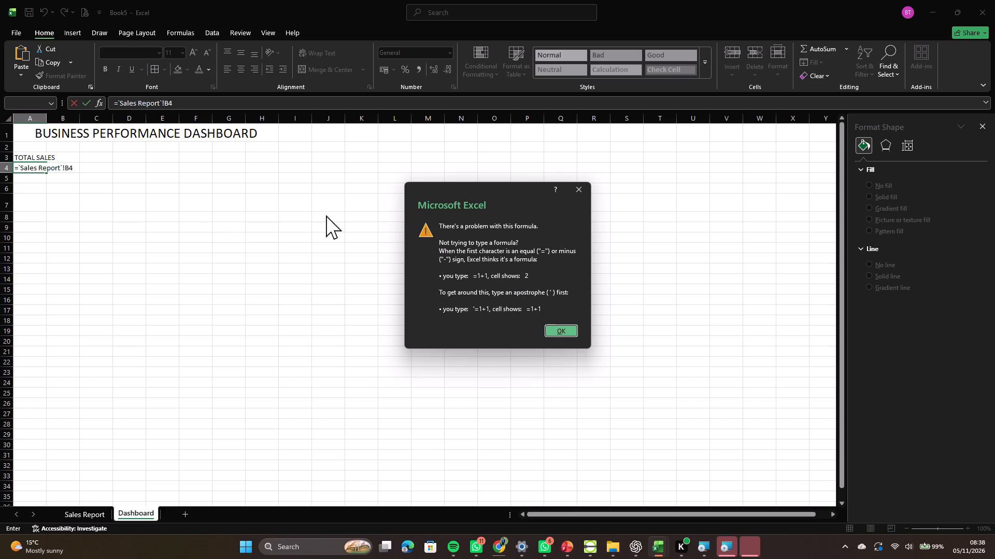
click(572, 329)
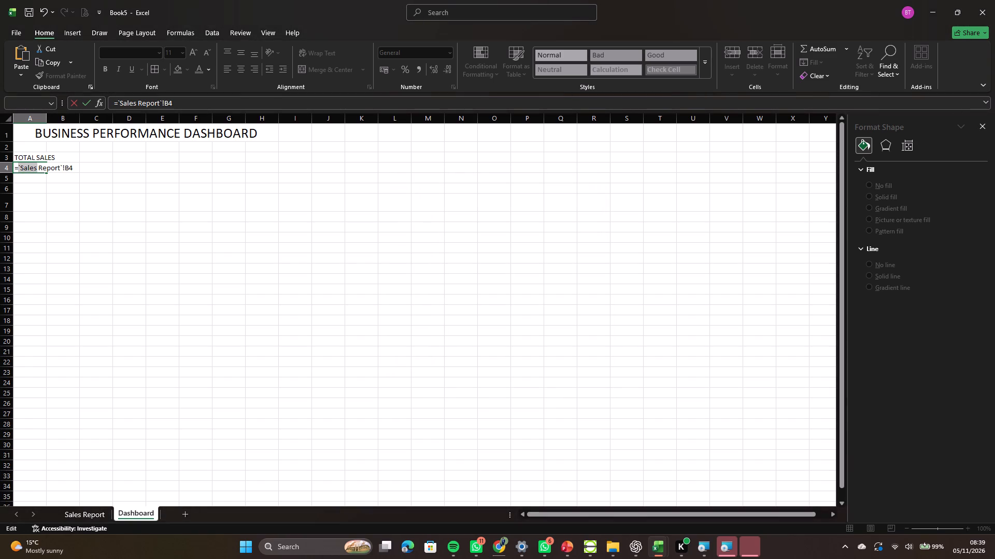
key(Return)
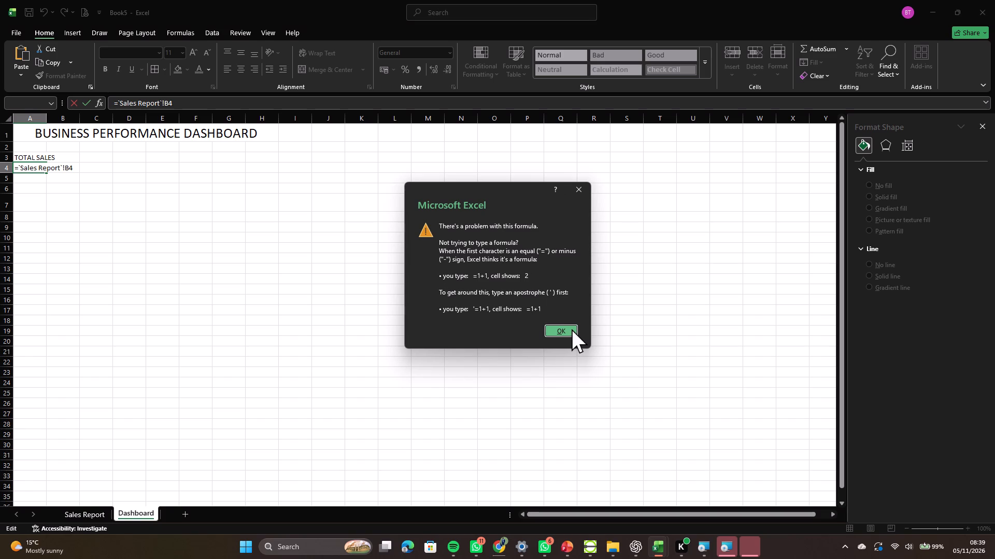
click(557, 329)
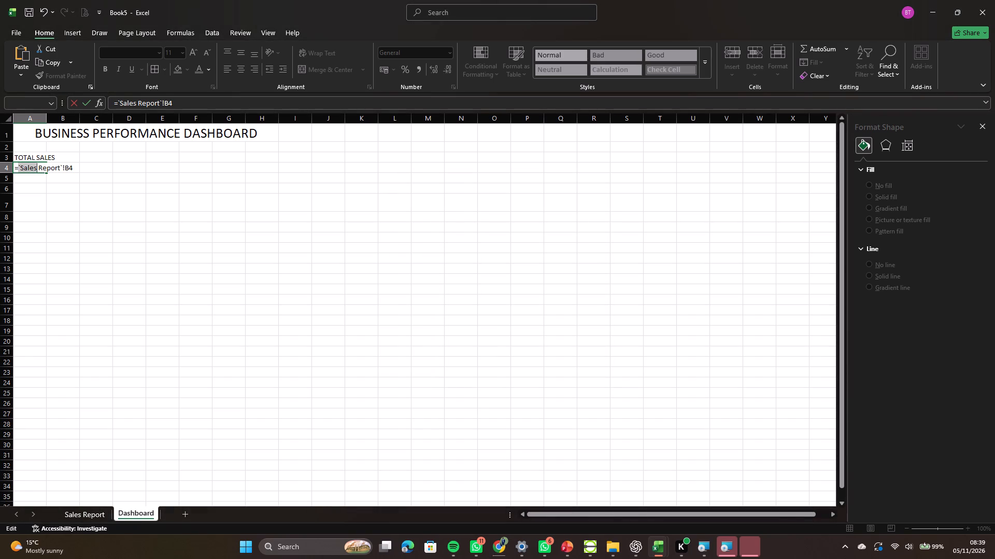
Replace the backticks around Sales Report in A4's formula with double quotes and try to enter ="Sales Report"!B4.
click(24, 170)
click(19, 167)
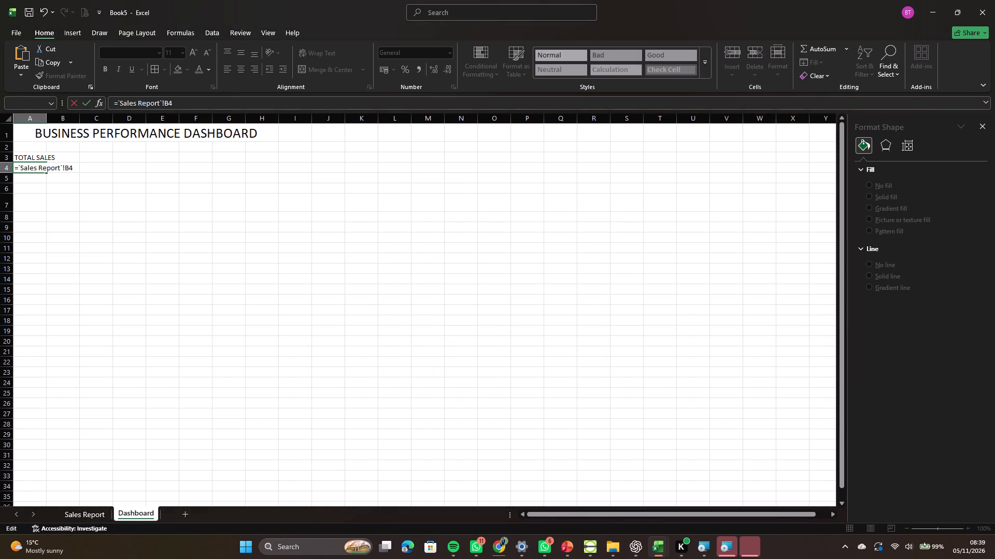
click(22, 168)
key(BackSpace)
key(shift+quotedbl)
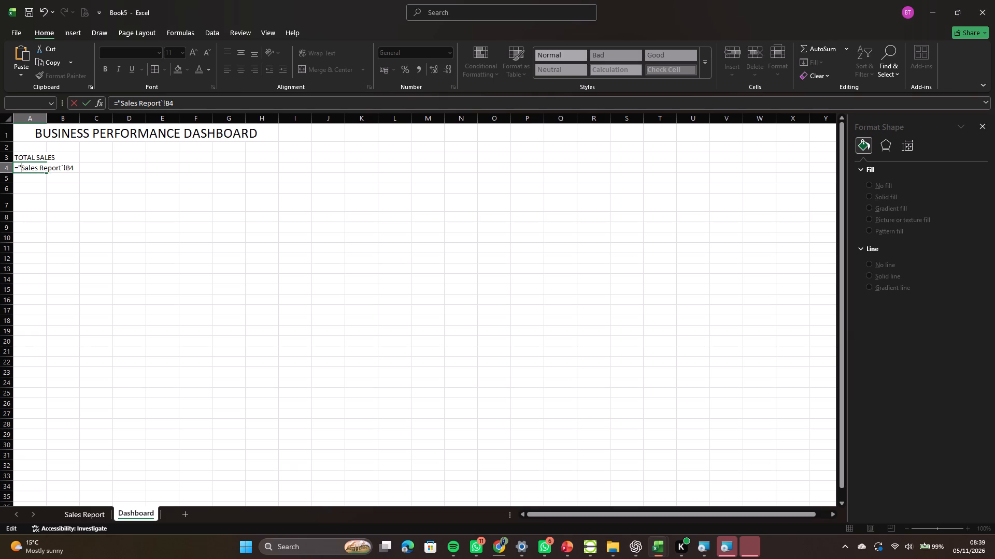
click(64, 168)
key(BackSpace)
key(shift+quotedbl)
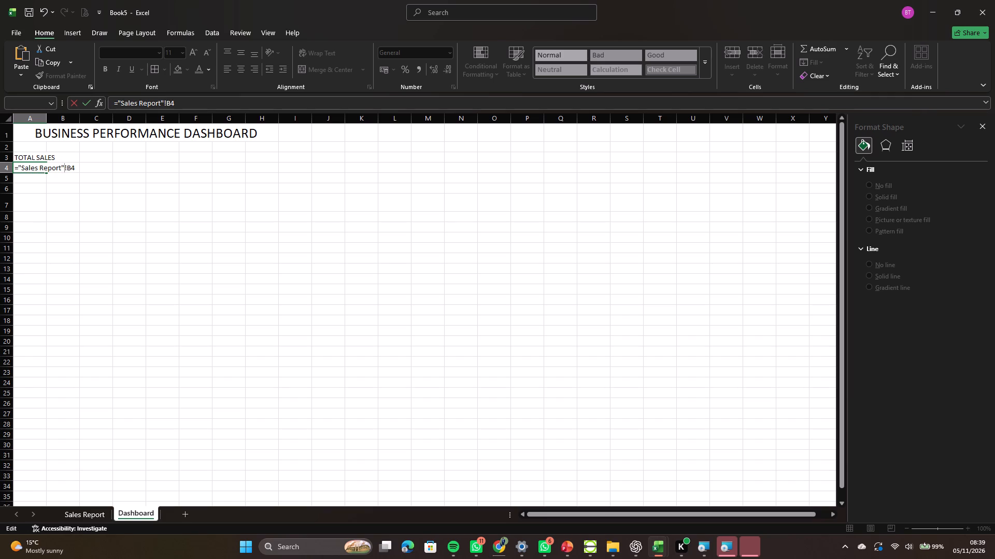
click(64, 168)
key(Return)
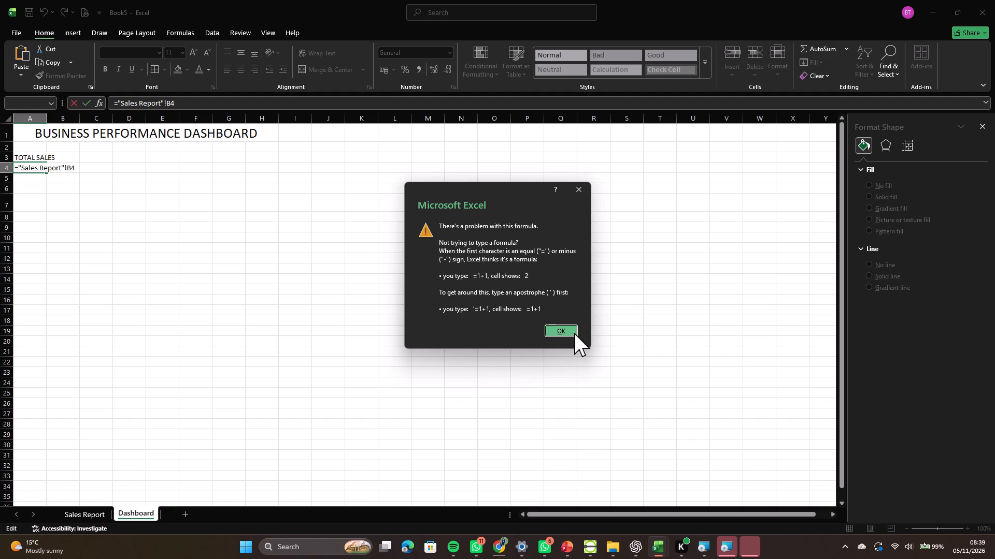
click(574, 333)
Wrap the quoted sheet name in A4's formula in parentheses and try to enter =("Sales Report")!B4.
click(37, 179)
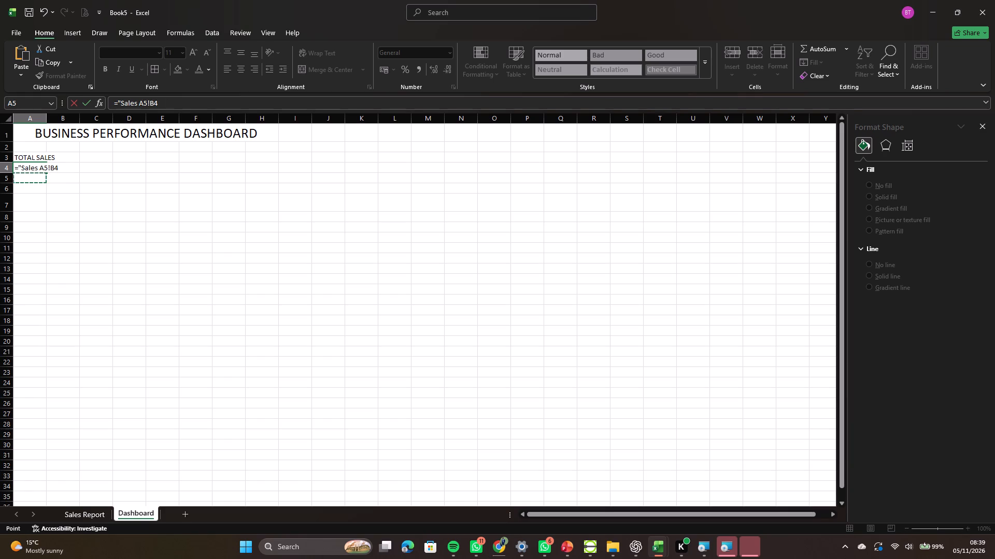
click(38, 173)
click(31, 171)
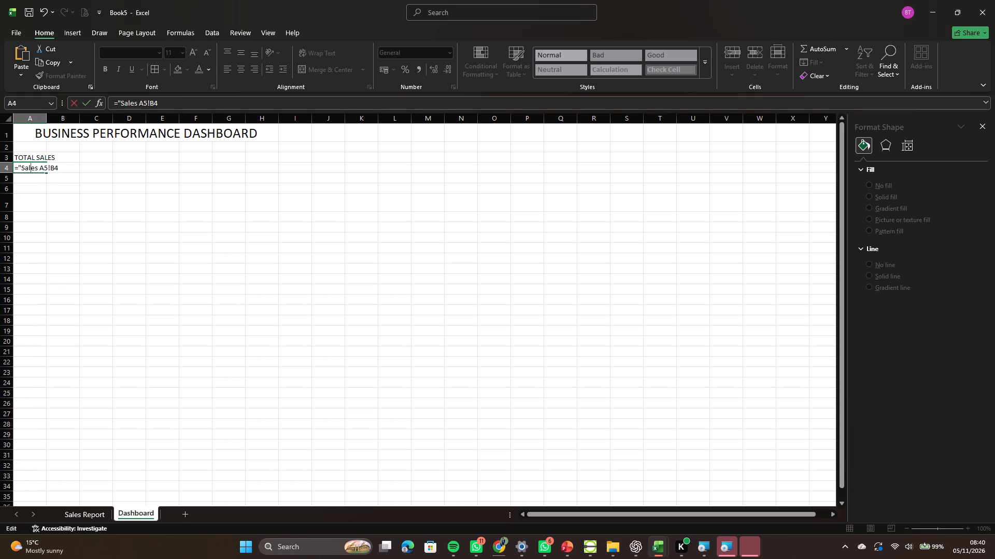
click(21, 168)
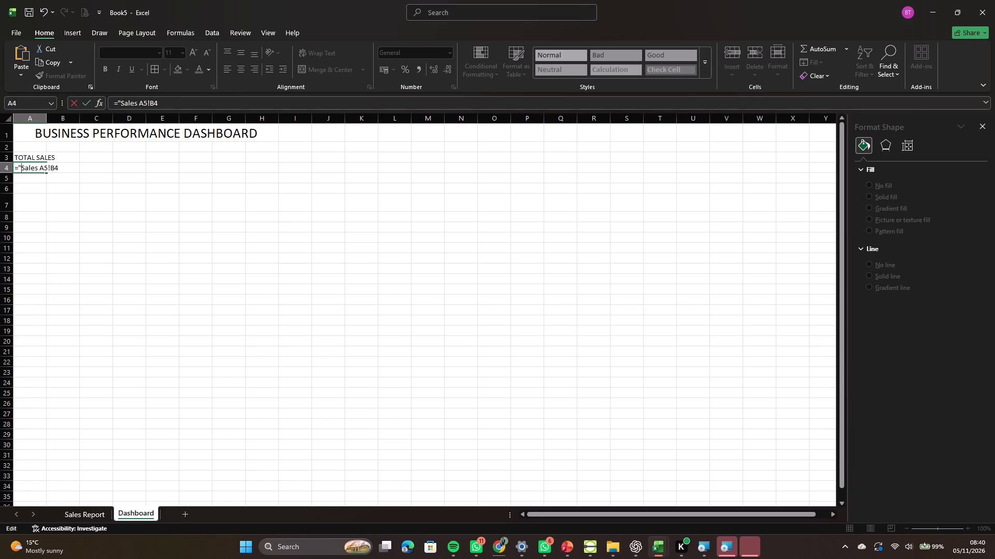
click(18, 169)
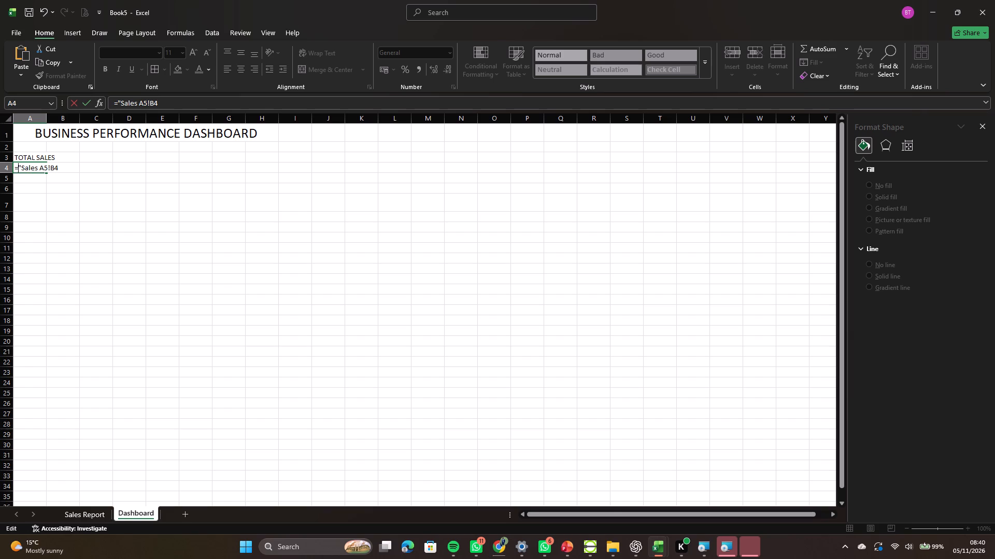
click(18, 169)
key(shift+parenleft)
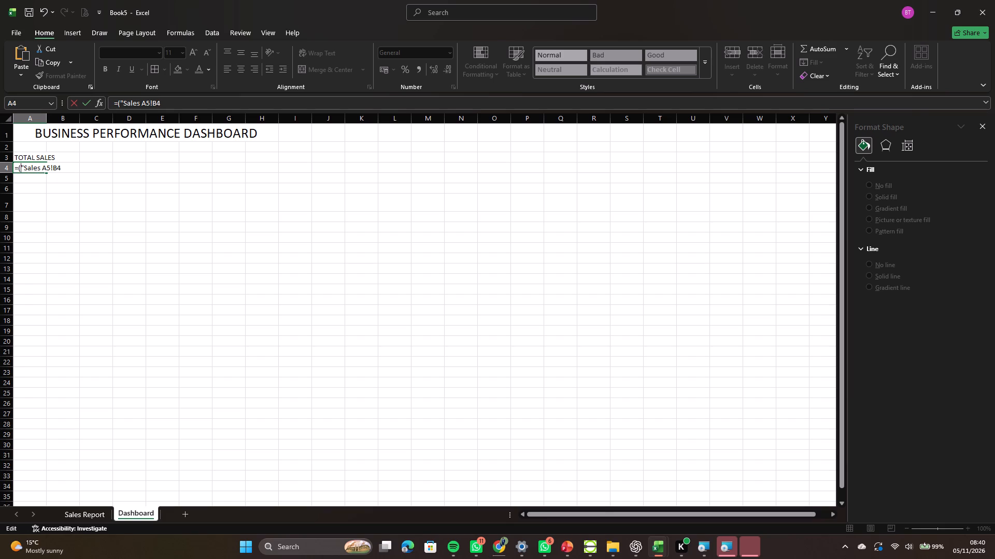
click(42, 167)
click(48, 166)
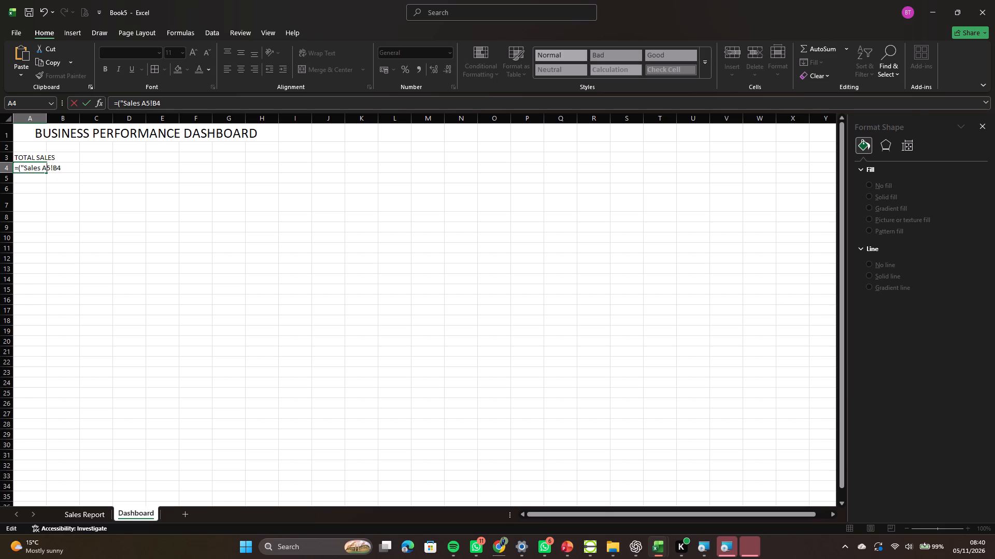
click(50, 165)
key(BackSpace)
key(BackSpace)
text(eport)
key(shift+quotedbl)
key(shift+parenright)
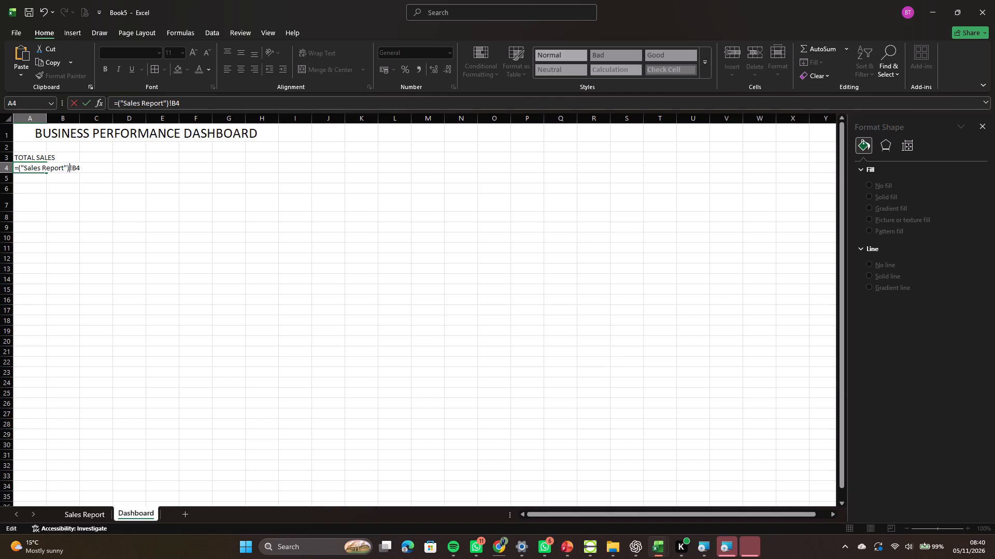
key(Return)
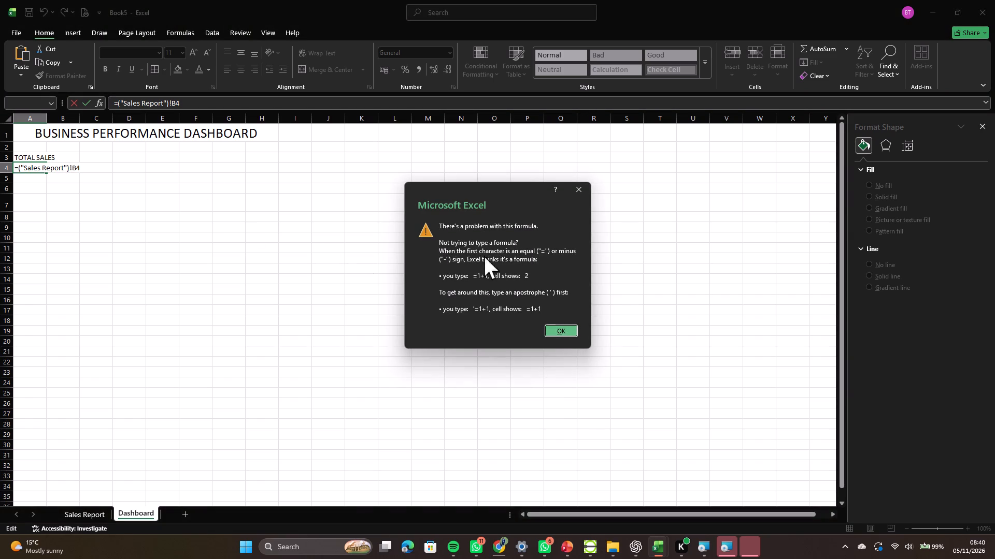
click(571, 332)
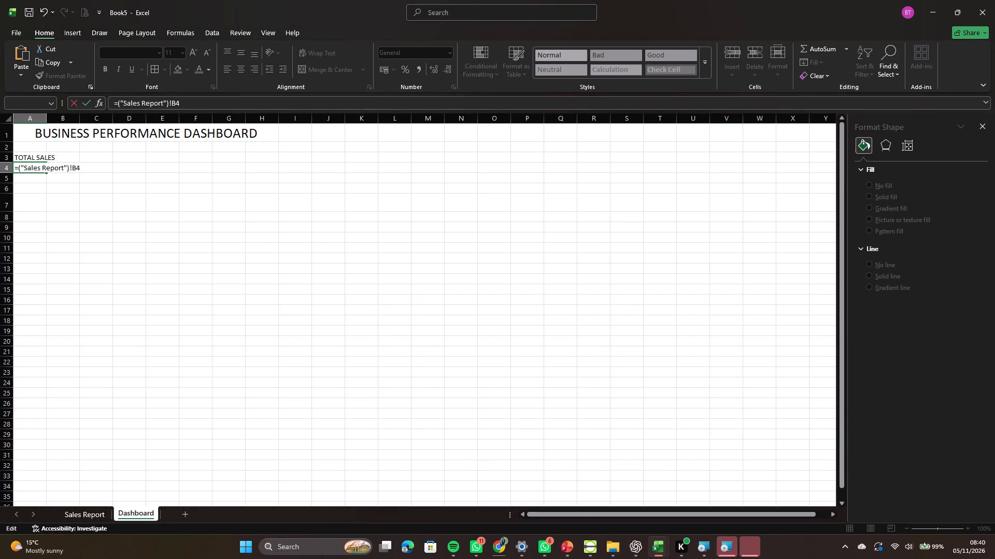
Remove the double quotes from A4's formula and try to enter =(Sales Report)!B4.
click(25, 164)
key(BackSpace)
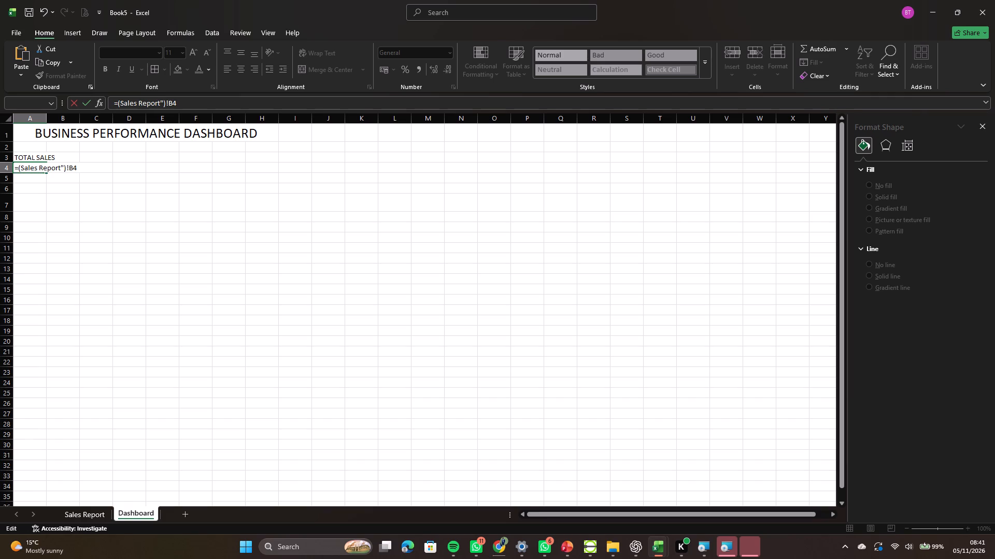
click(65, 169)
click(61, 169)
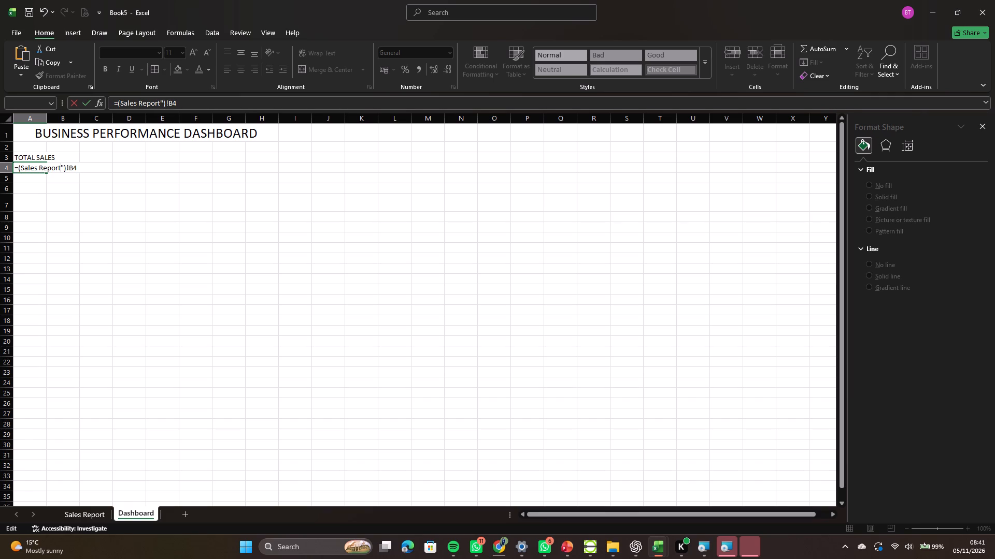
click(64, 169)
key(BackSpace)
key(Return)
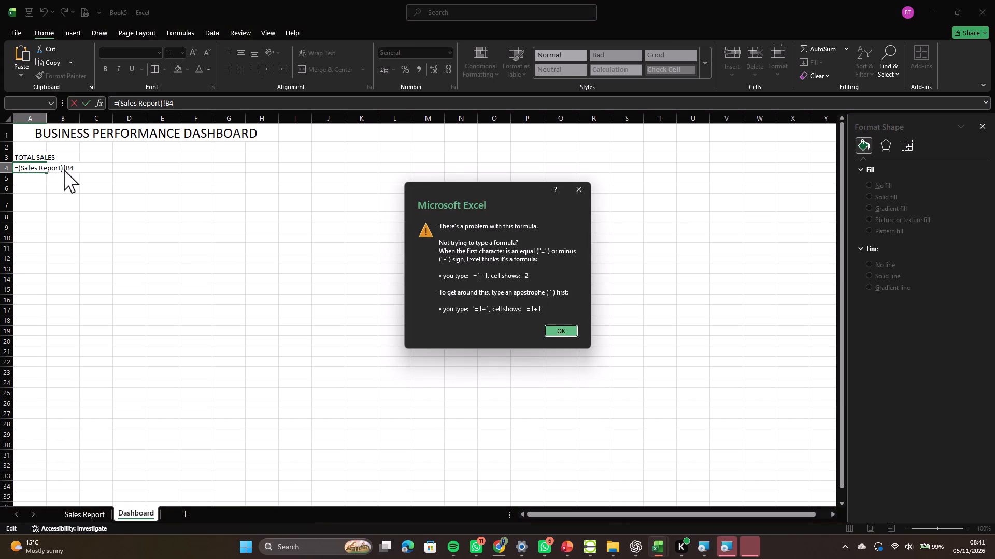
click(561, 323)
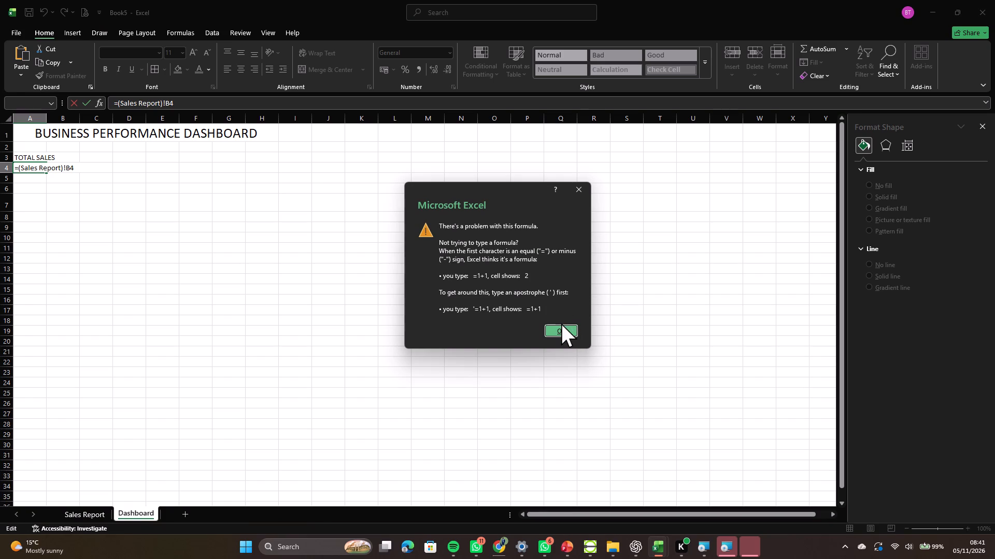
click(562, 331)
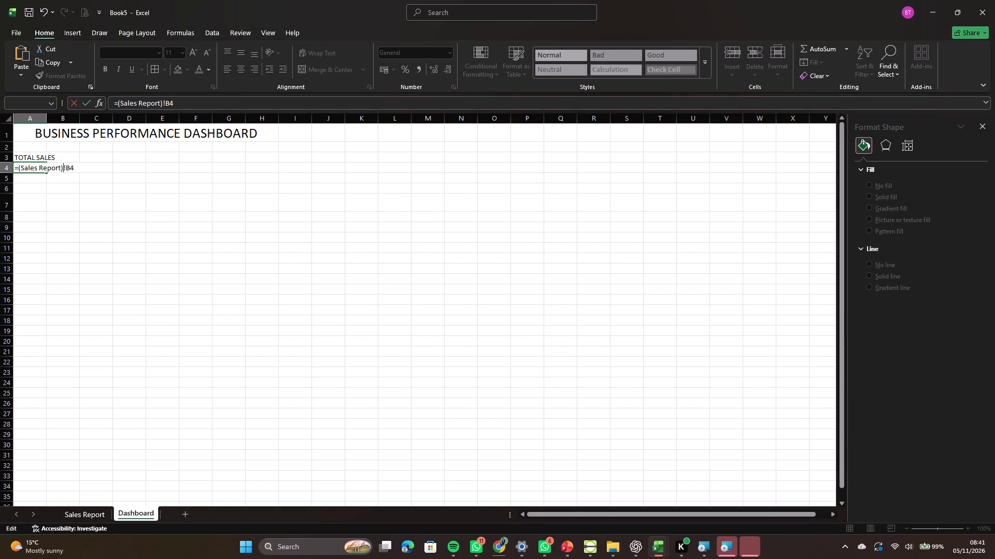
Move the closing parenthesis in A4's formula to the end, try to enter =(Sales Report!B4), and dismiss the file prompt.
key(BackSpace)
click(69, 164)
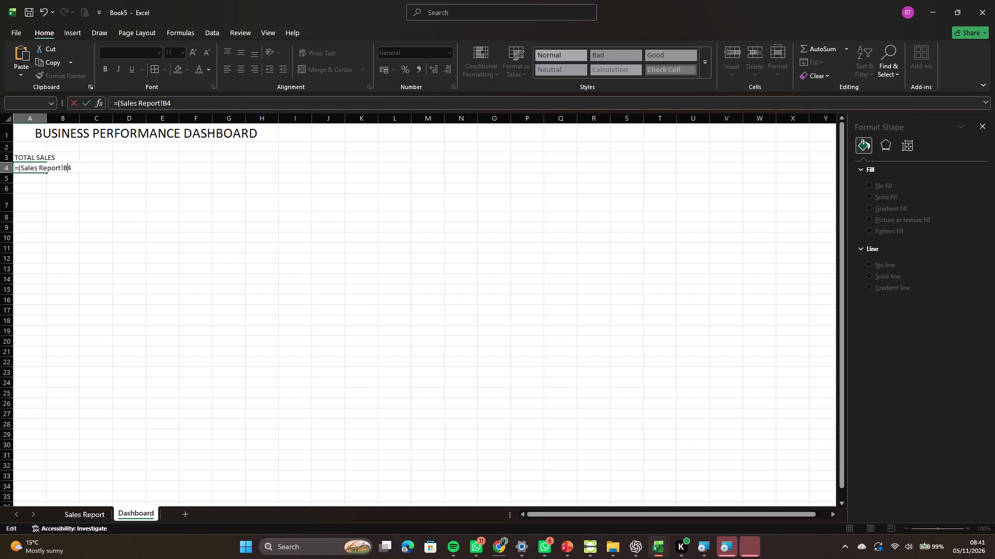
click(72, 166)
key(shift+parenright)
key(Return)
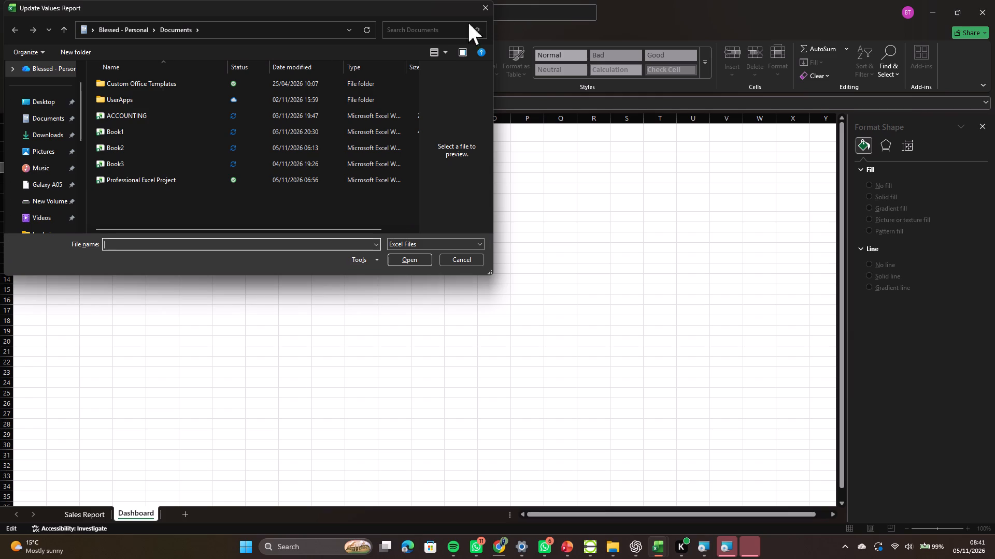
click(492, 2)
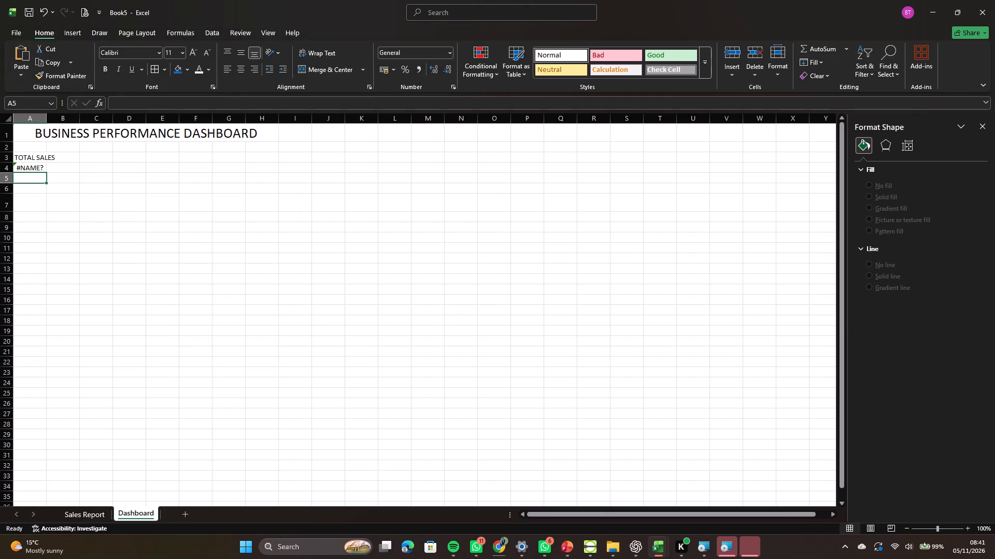
Replace the formula in cell A4 with the total sales value 455000.
click(44, 171)
key(BackSpace)
key(BackSpace)
key(BackSpace)
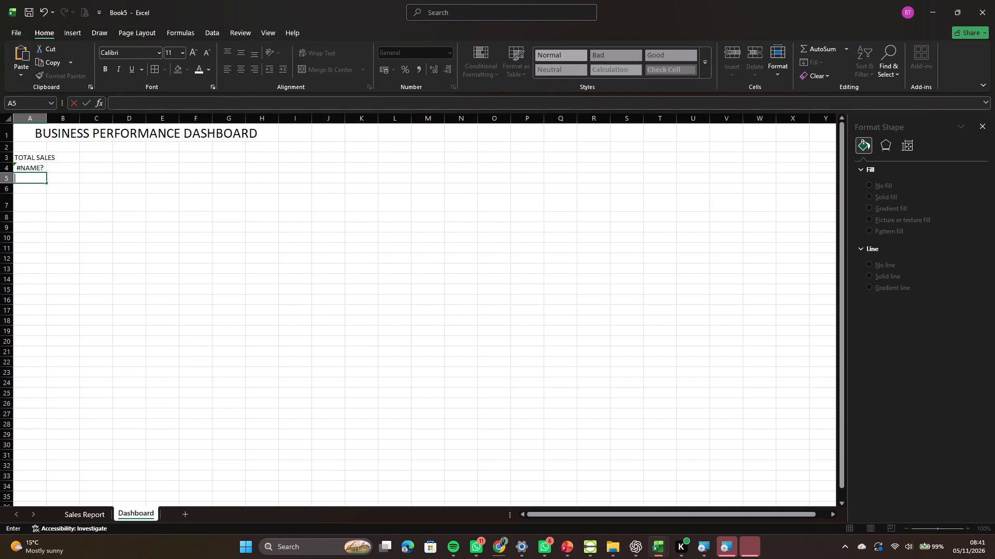
click(31, 173)
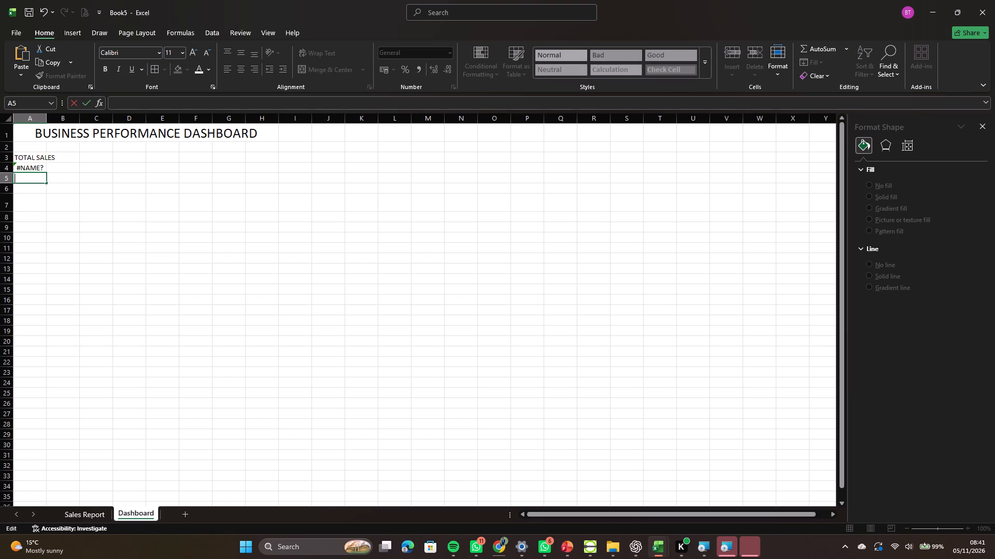
click(32, 168)
key(BackSpace)
key(BackSpace)
key(BackSpace)
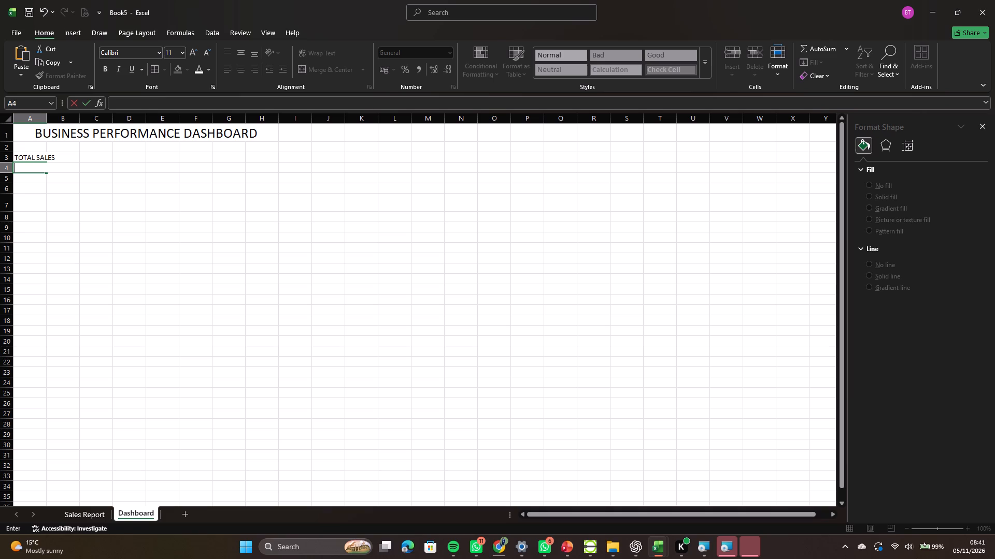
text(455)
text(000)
Enter the label TOTAL EXPENSES in cell C3.
click(101, 159)
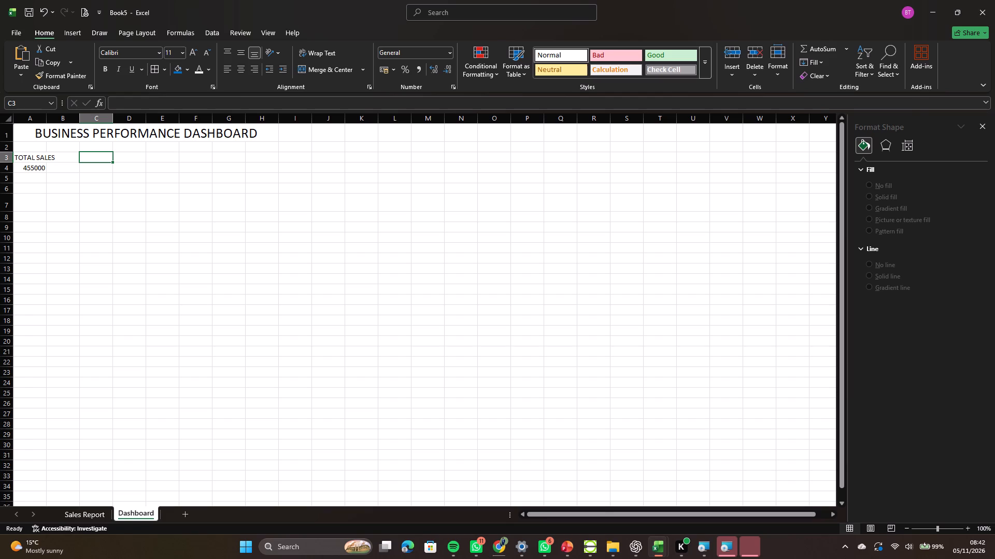
text(TOT)
text(AL)
key(space)
key(e)
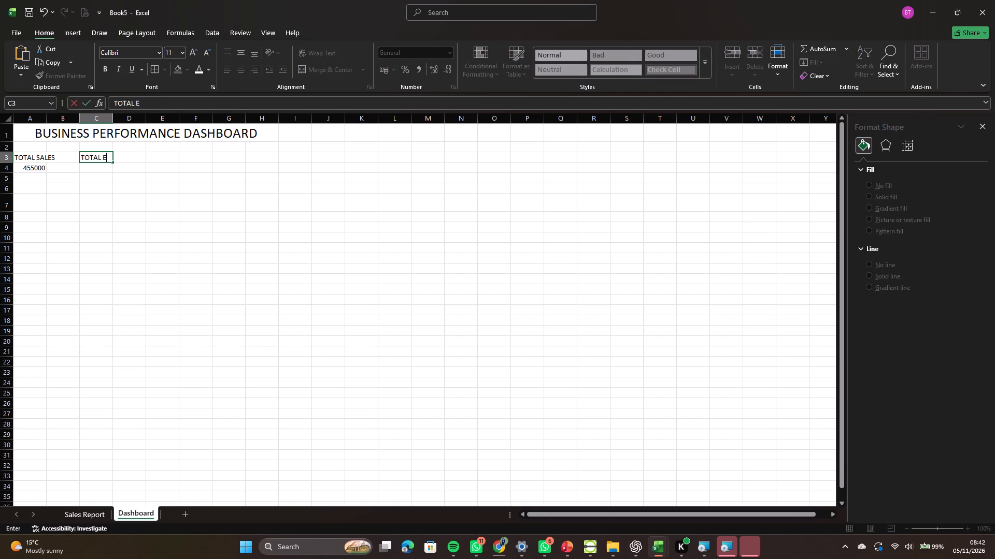
text(XPENSES)
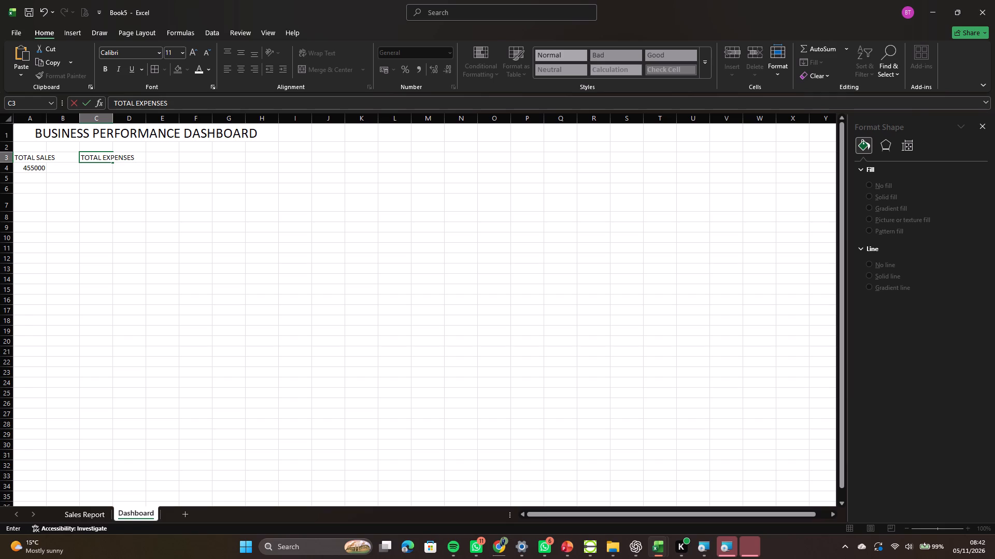
click(96, 166)
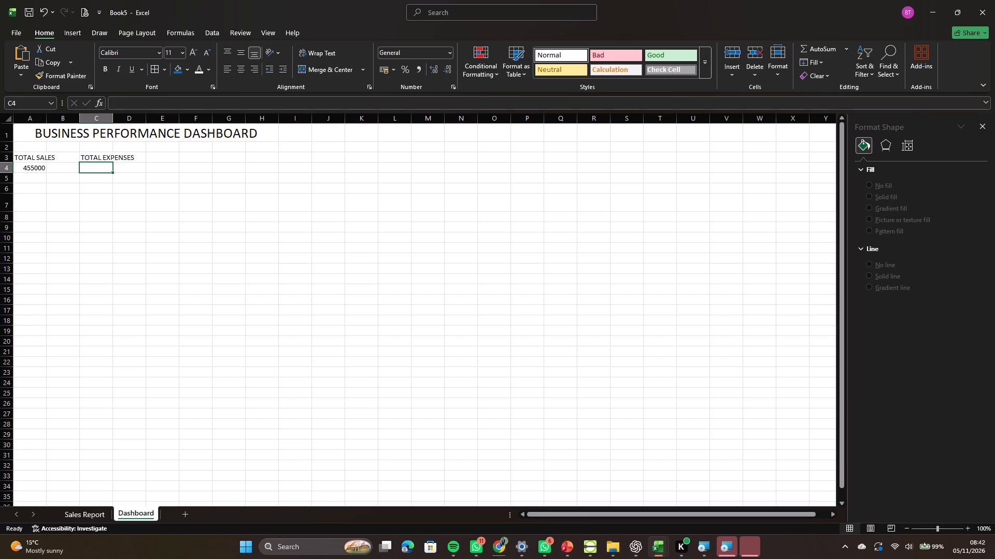
Enter the total expenses value 170000 in cell C4.
click(97, 165)
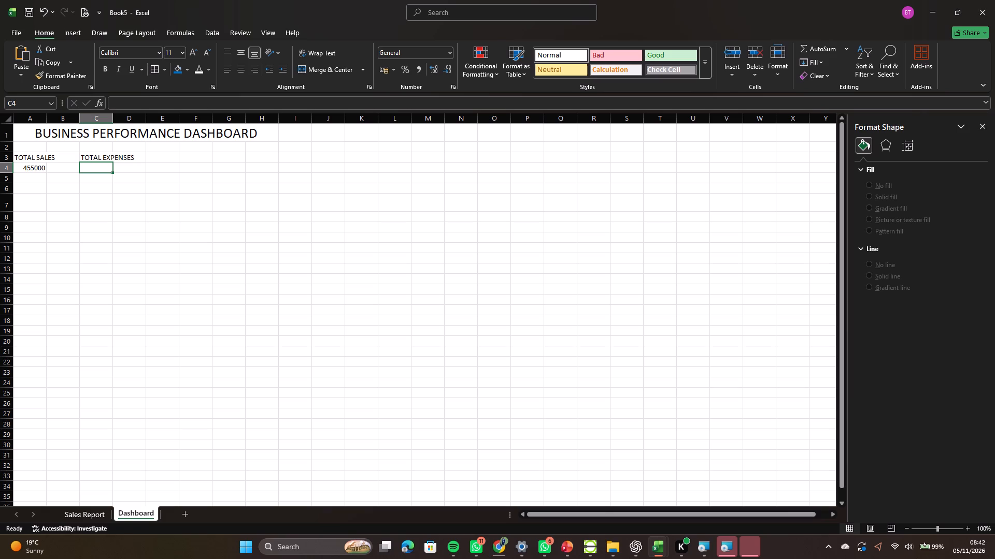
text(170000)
click(166, 220)
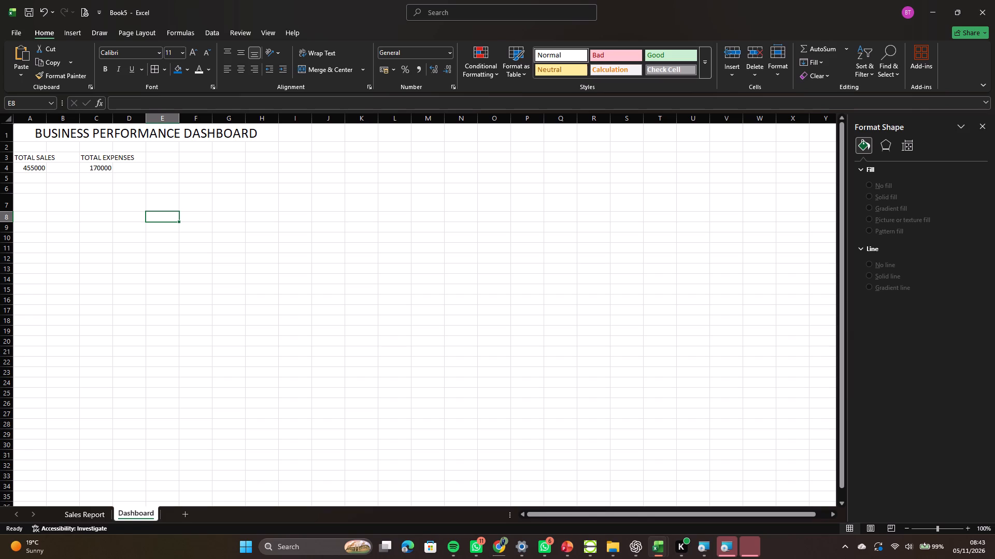
Enter the label NET PROFIT in cell E3.
click(167, 158)
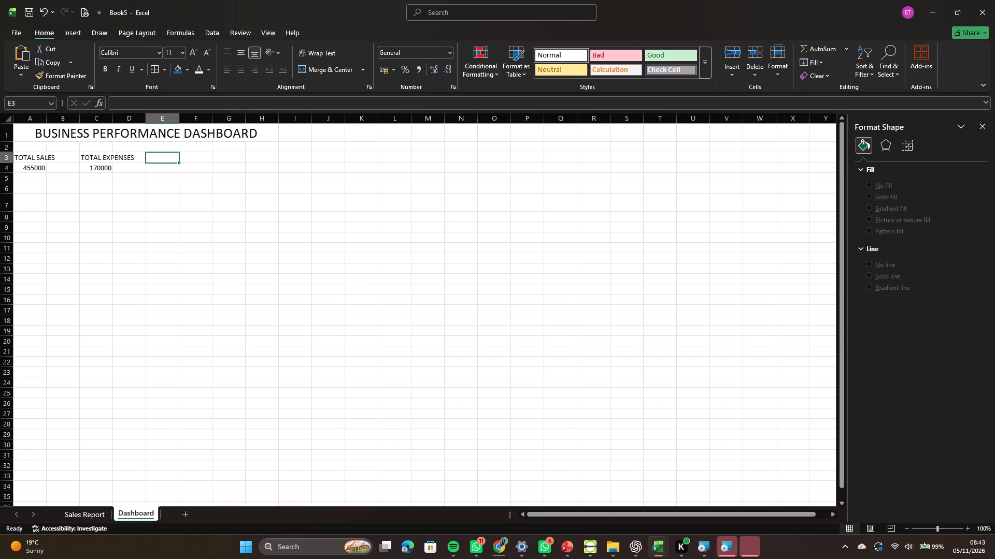
text(NET)
key(space)
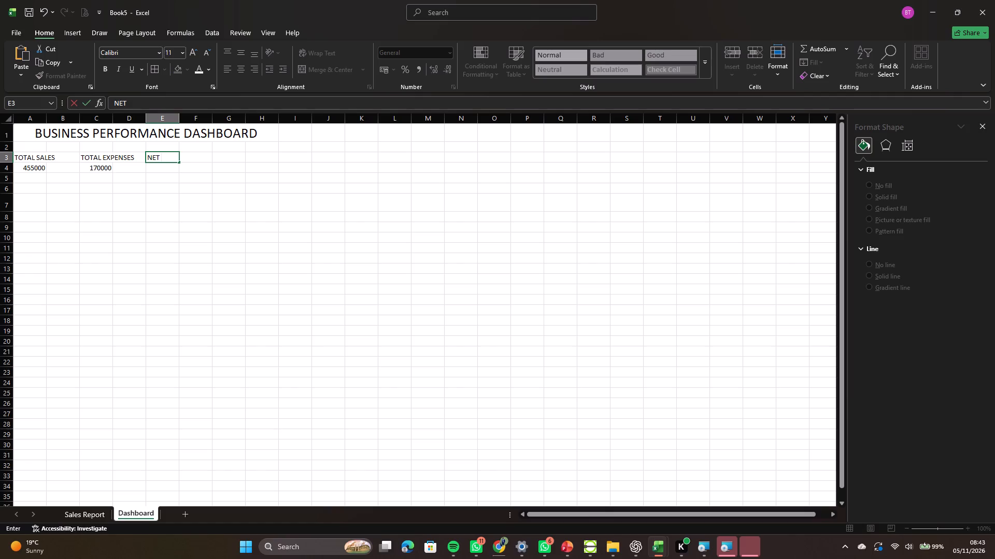
text(PROFIT)
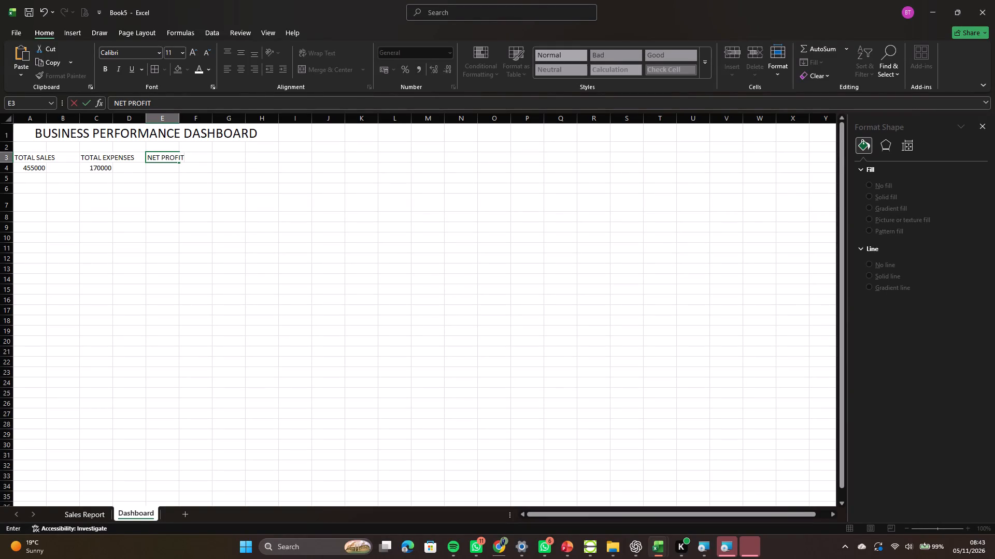
Enter the net profit value 285000 in cell E4.
click(167, 164)
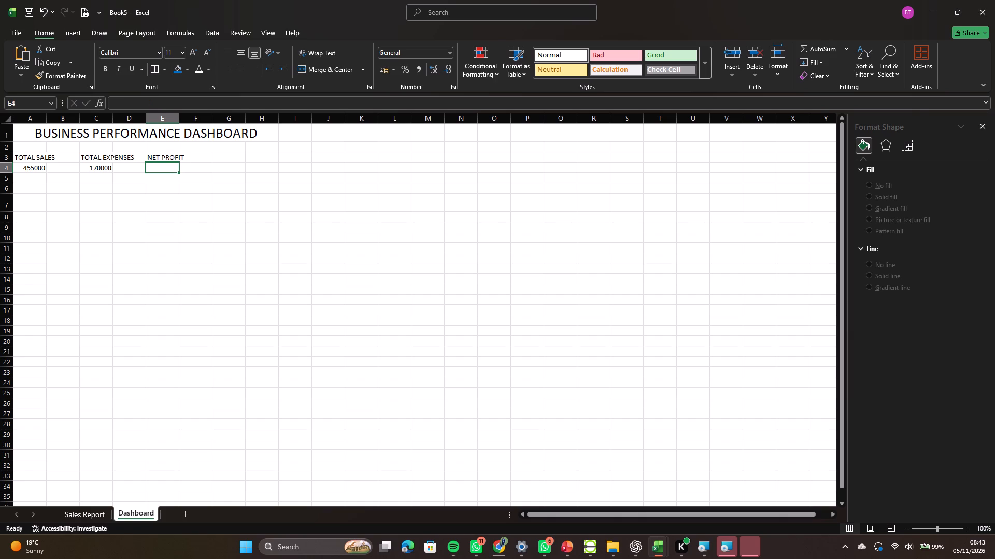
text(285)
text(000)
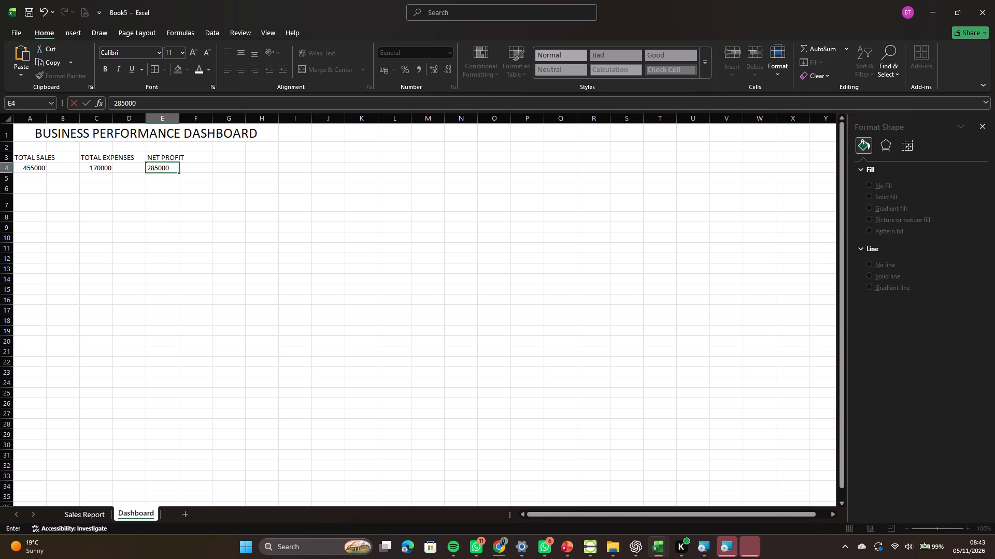
click(18, 160)
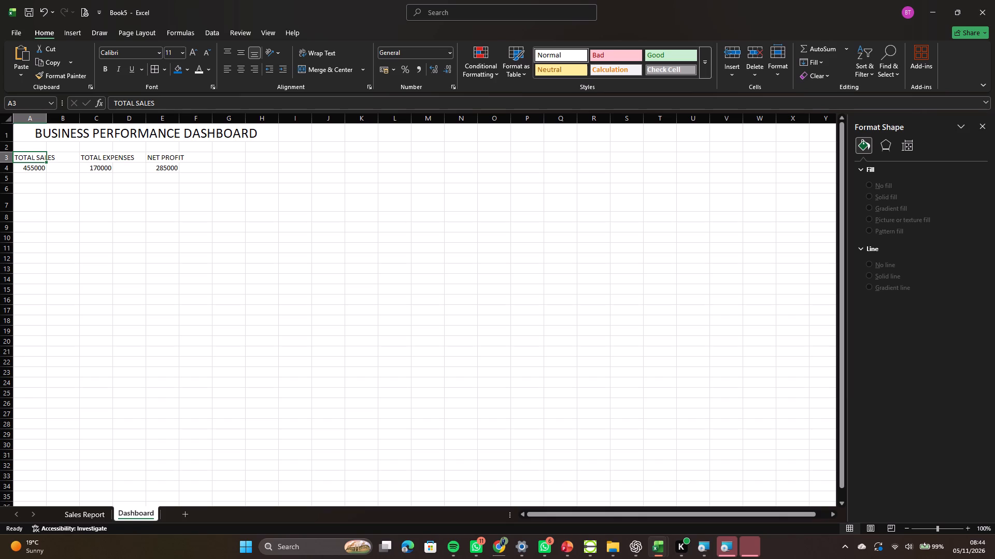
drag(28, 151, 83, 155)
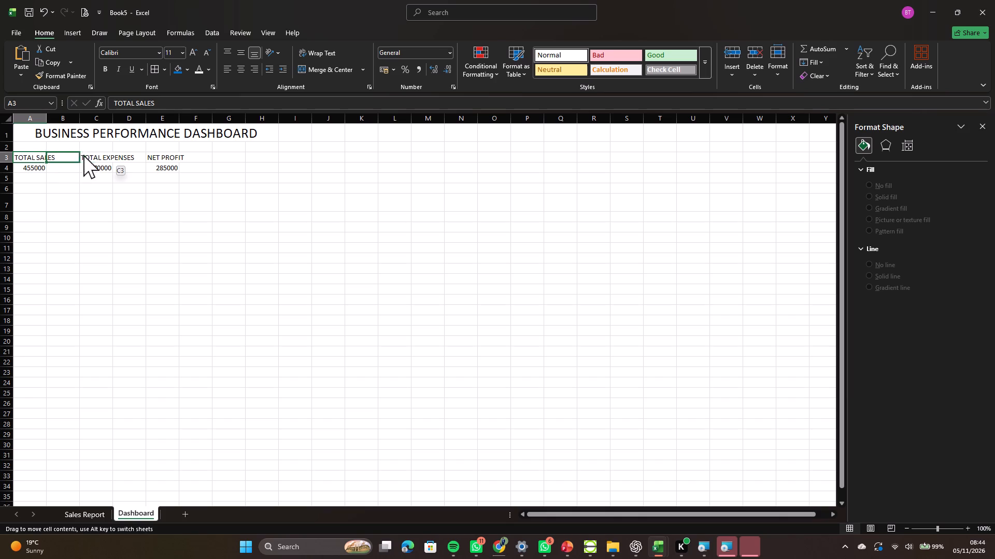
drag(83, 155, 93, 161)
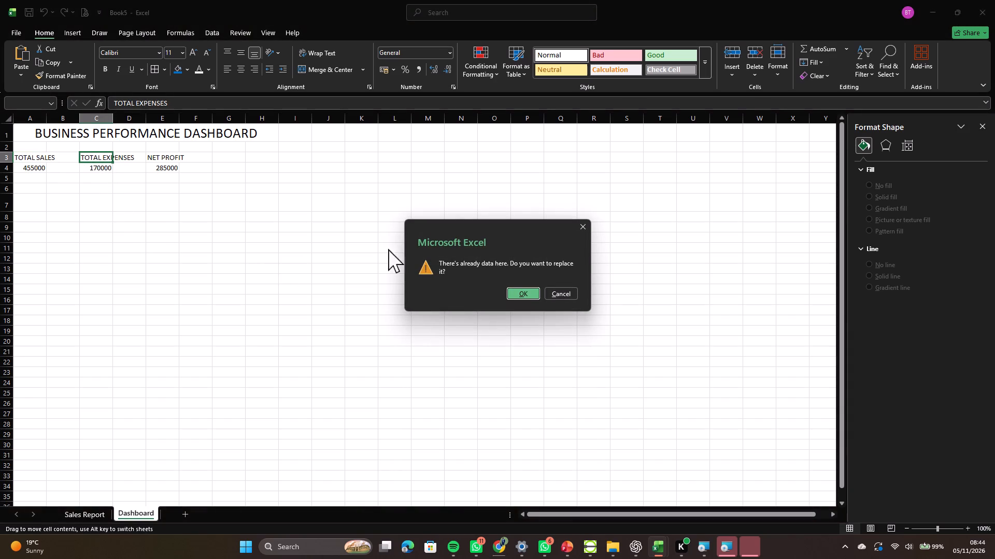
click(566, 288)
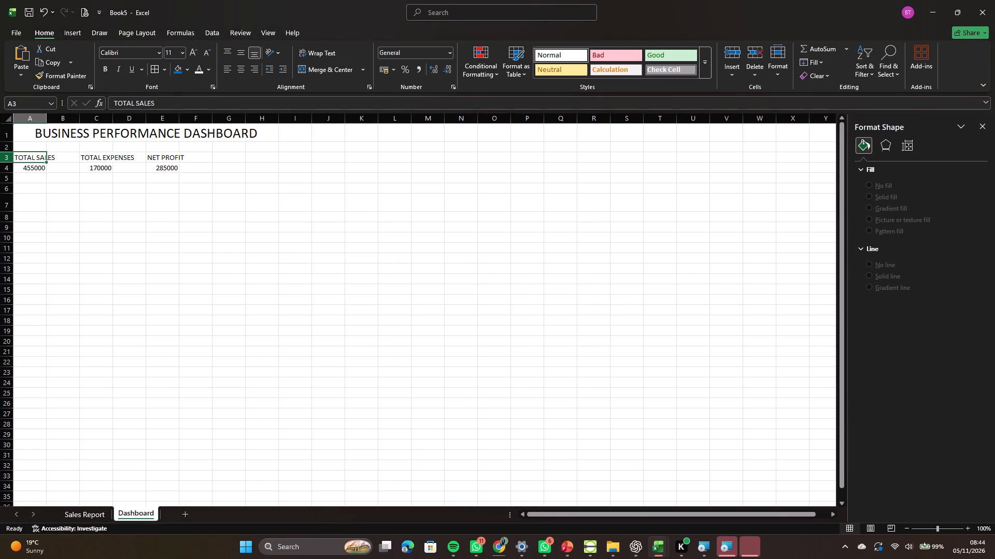
Make the totals block A3:F4 bold and apply all borders to it.
drag(24, 157, 132, 161)
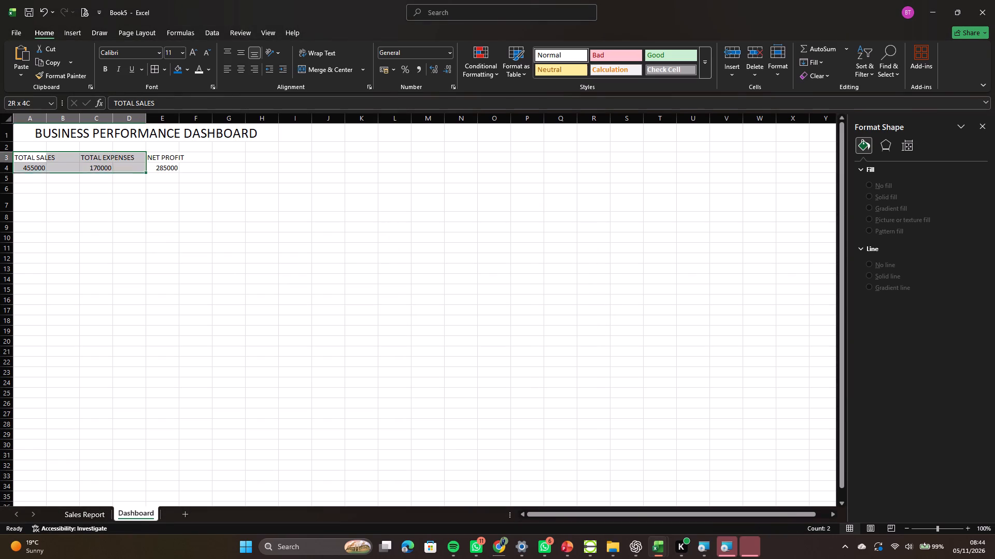
drag(132, 161, 187, 168)
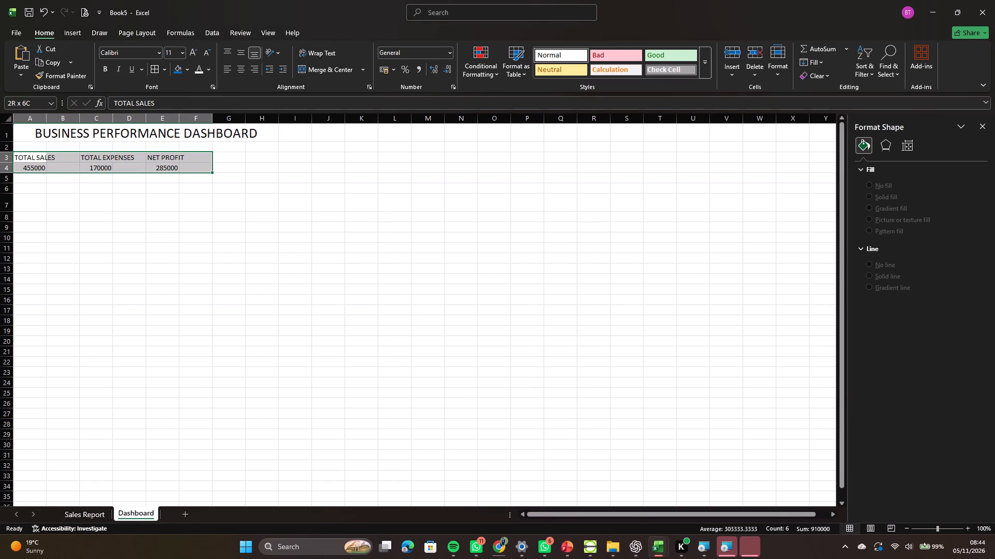
drag(187, 168, 193, 168)
click(106, 63)
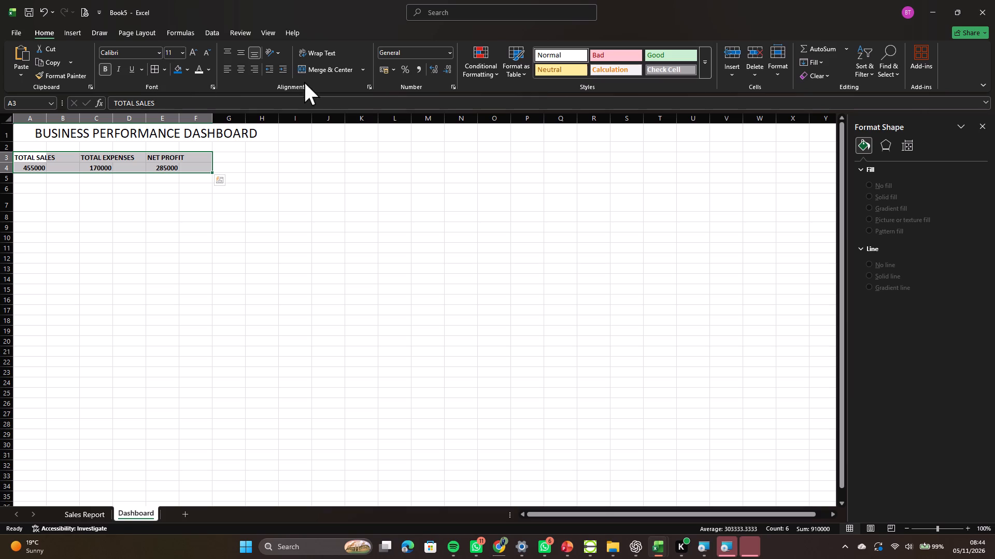
click(164, 72)
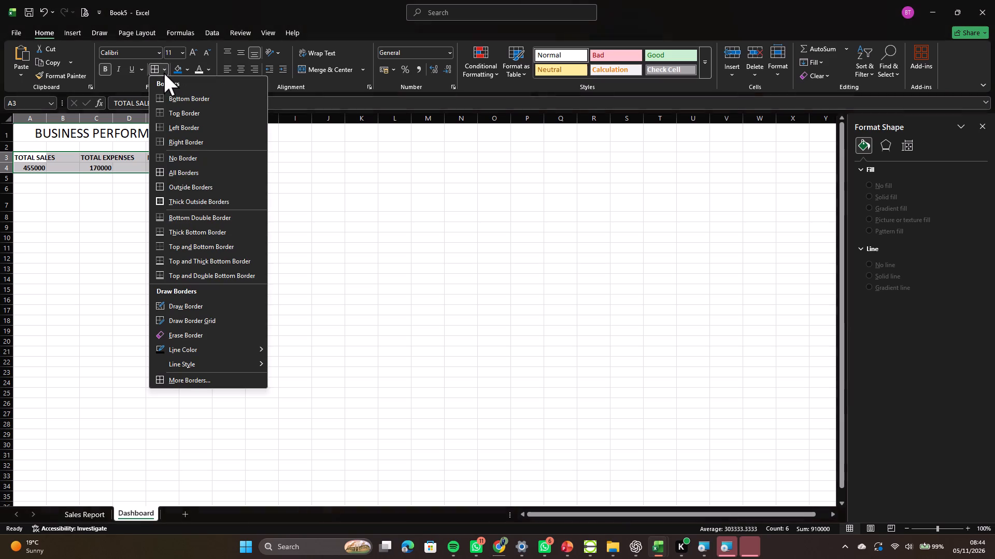
click(204, 170)
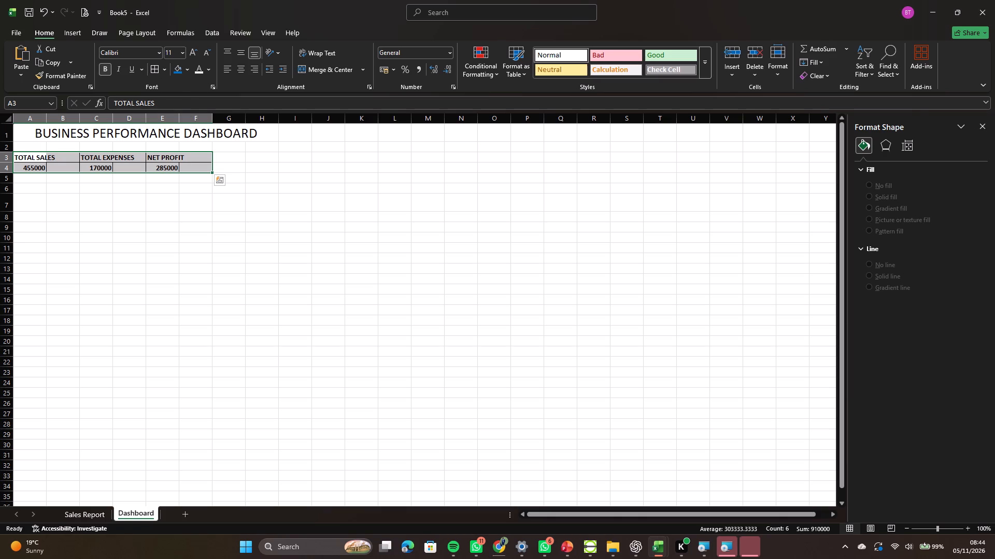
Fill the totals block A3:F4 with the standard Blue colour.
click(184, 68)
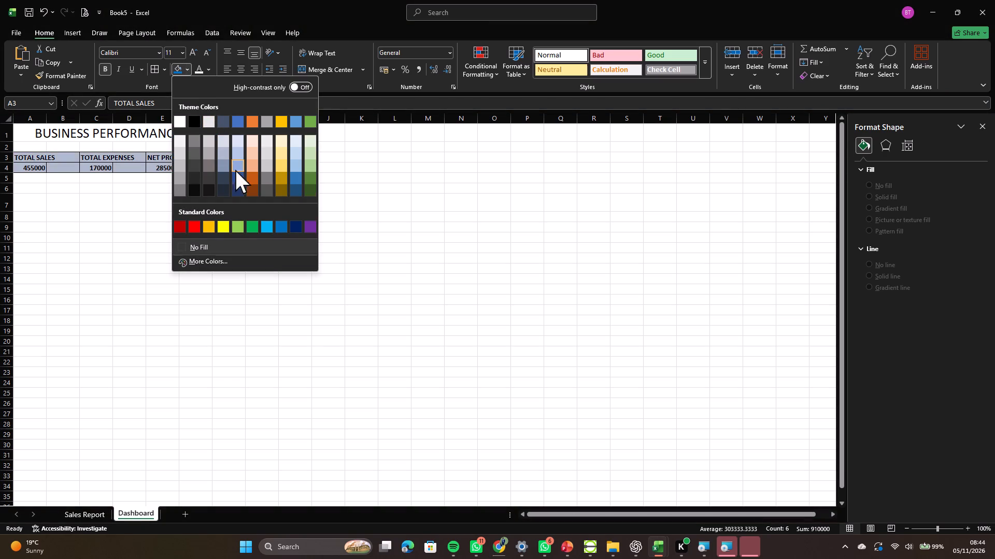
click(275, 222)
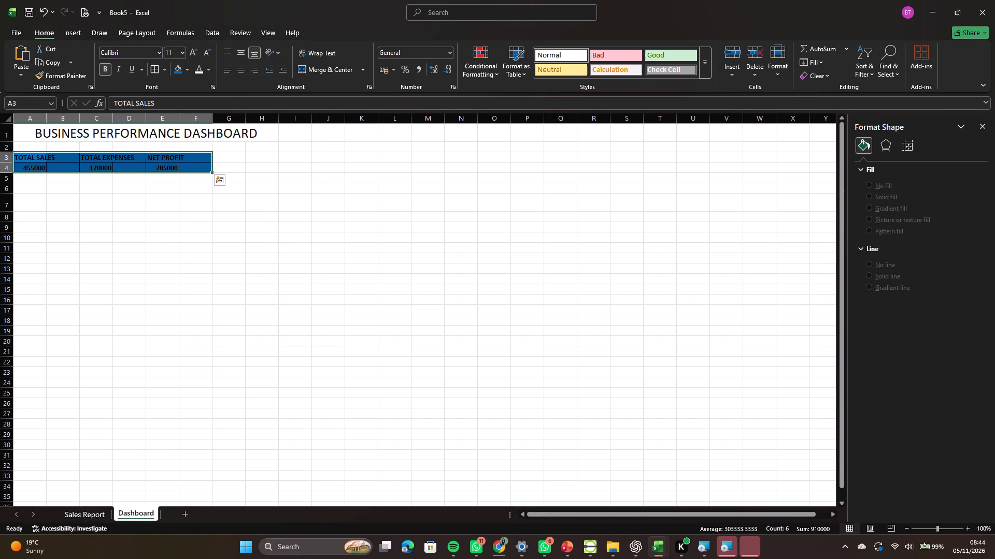
Change the fill of the totals block A3:F4 to the standard Light Blue colour.
click(178, 62)
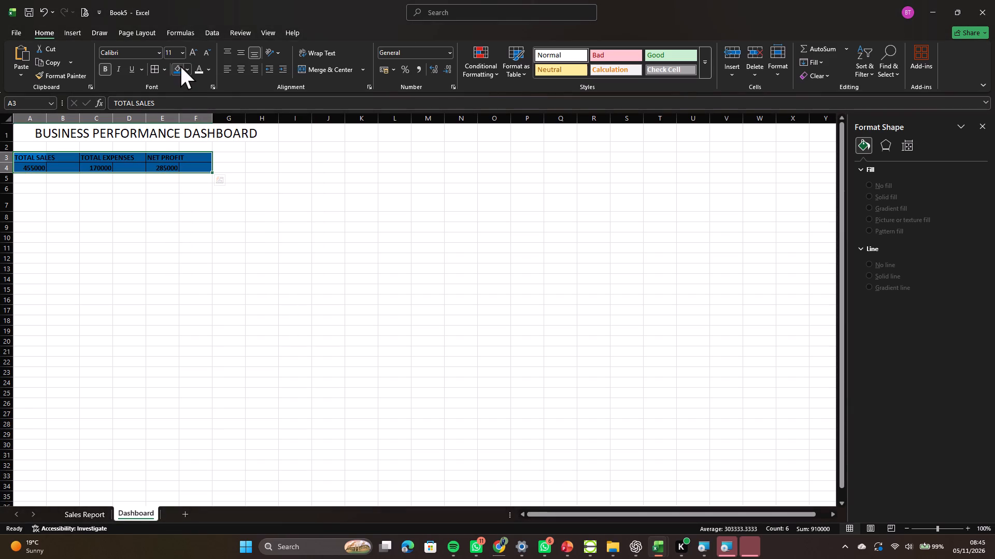
click(182, 66)
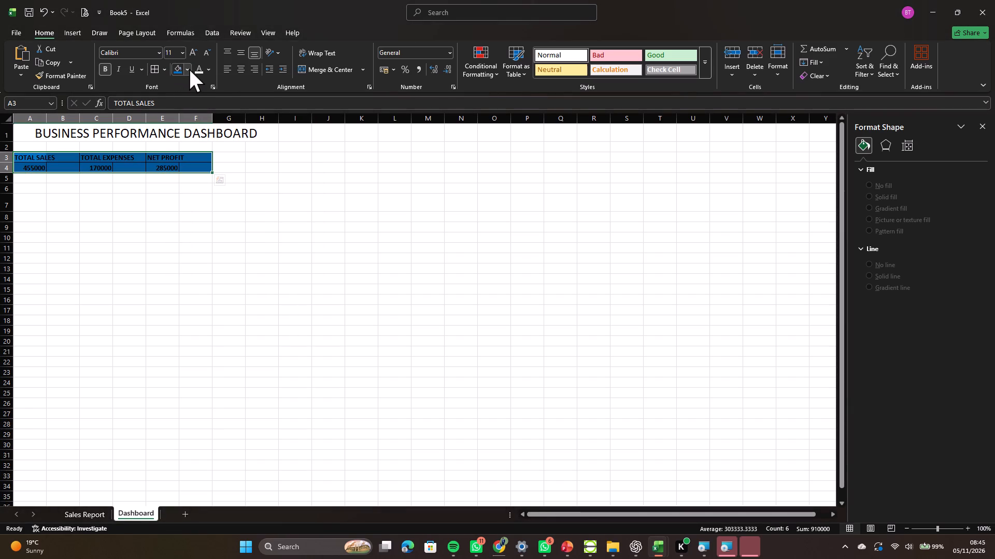
click(189, 69)
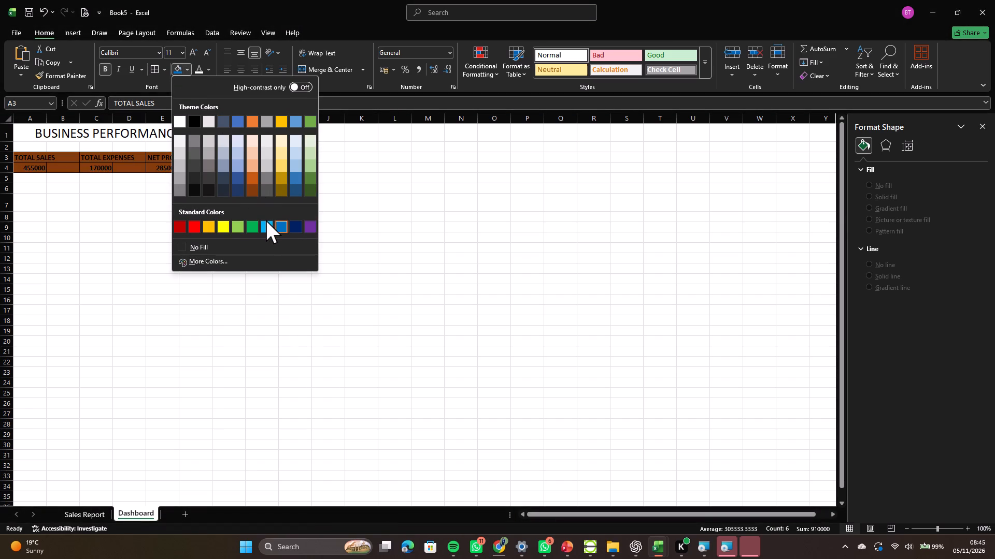
click(266, 221)
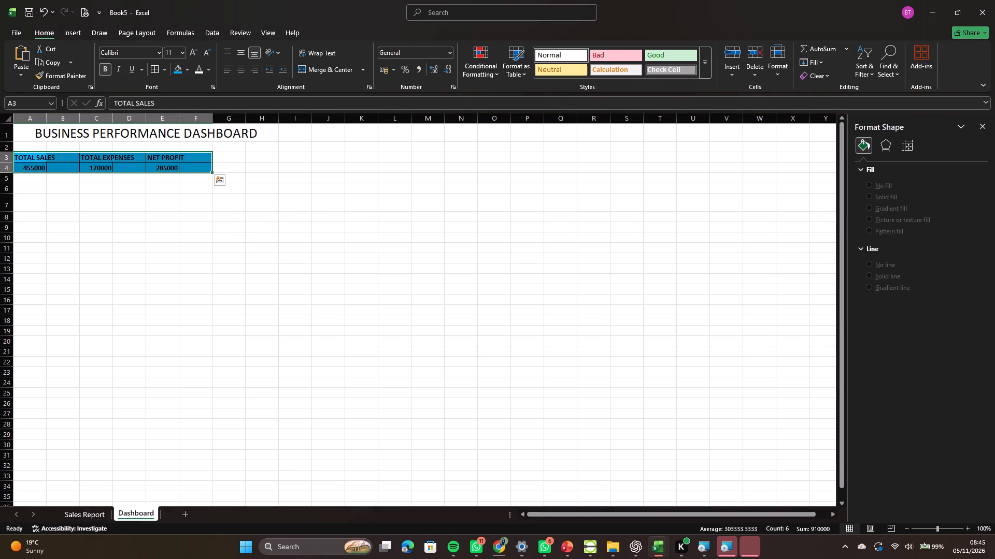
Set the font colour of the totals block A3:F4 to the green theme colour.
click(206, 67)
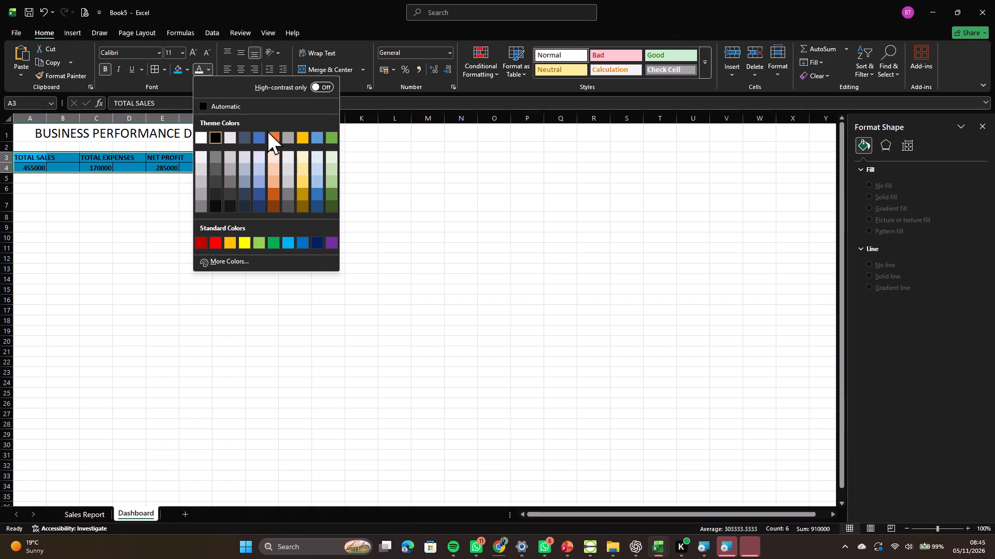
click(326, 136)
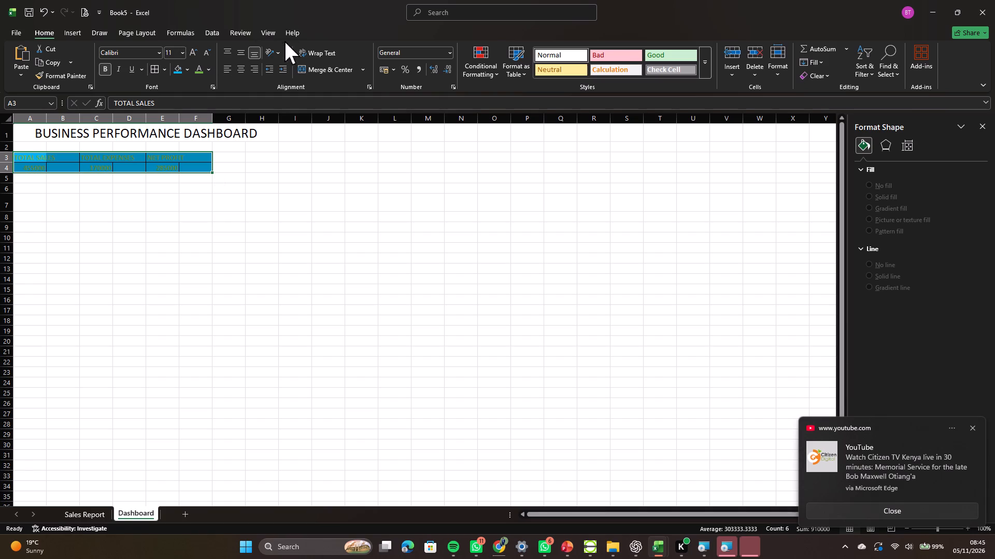
Set the font size of the totals block A3:F4 to 16.
click(184, 51)
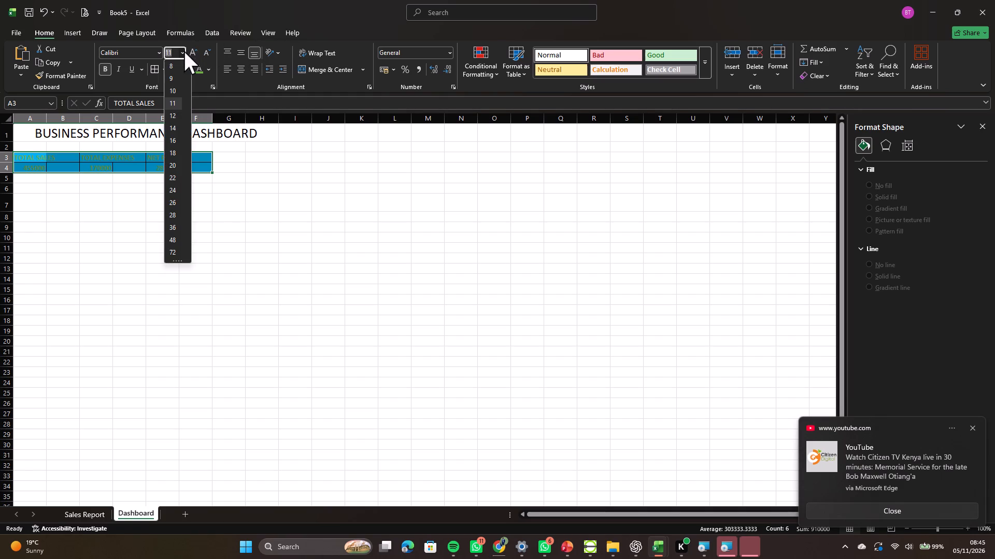
click(176, 138)
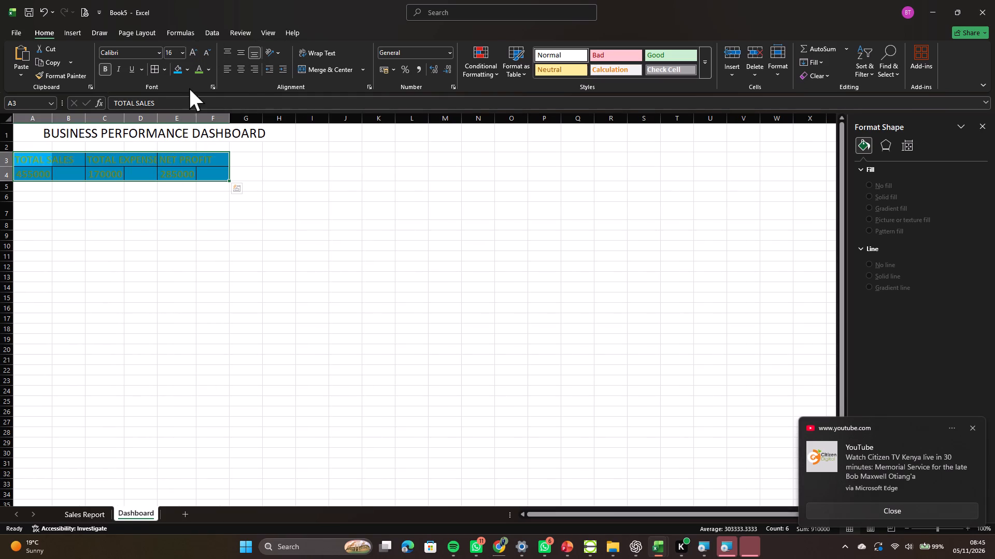
Set the font colour of the totals block A3:F4 to the black theme colour.
click(209, 71)
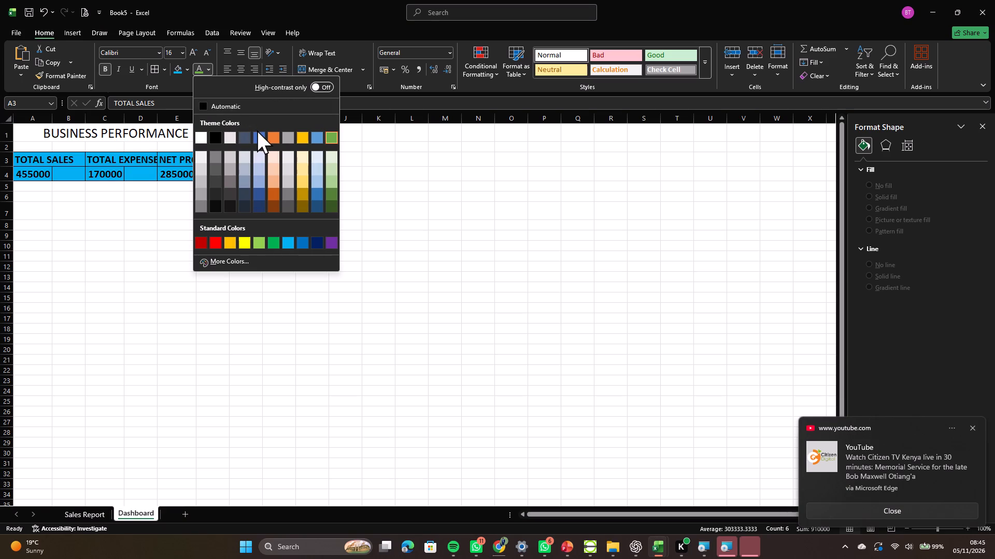
click(257, 130)
click(257, 130)
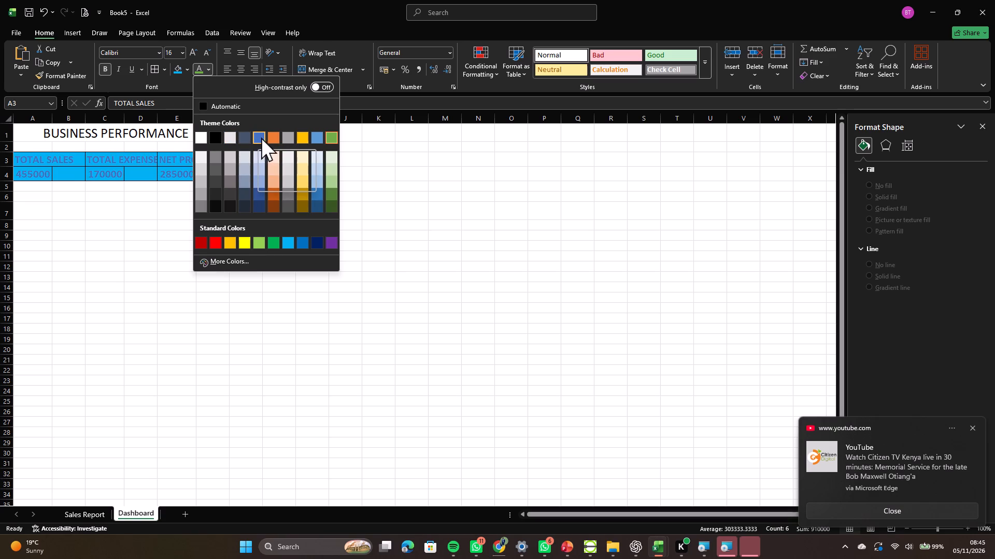
click(213, 137)
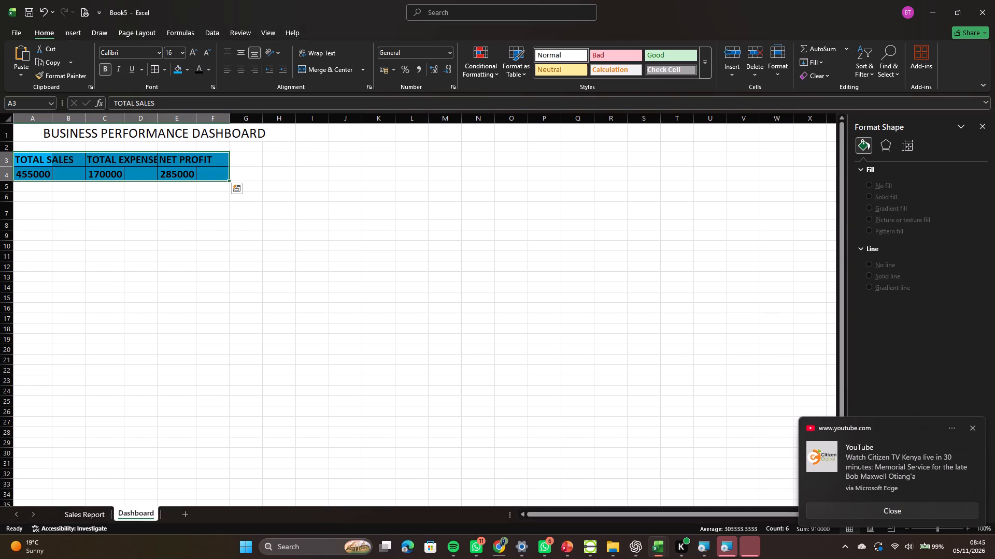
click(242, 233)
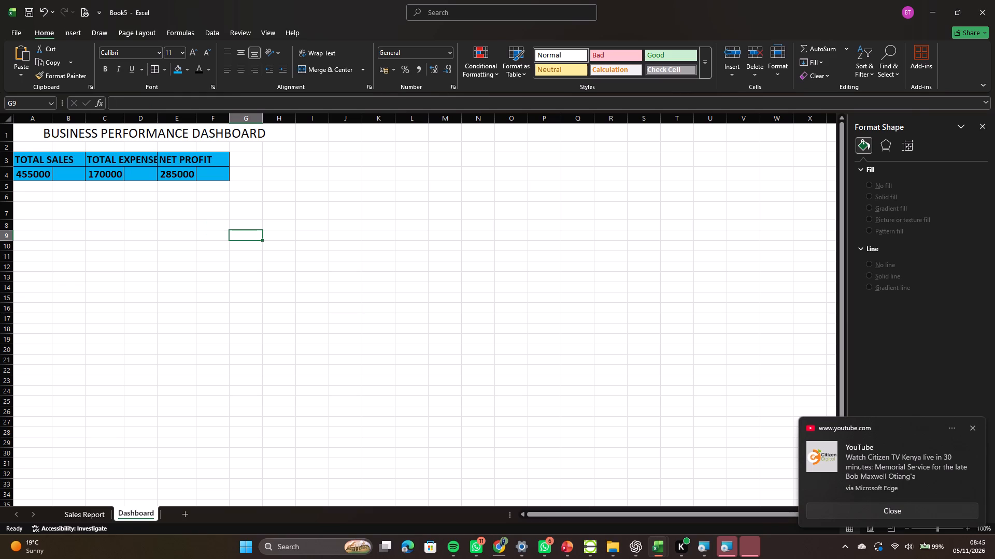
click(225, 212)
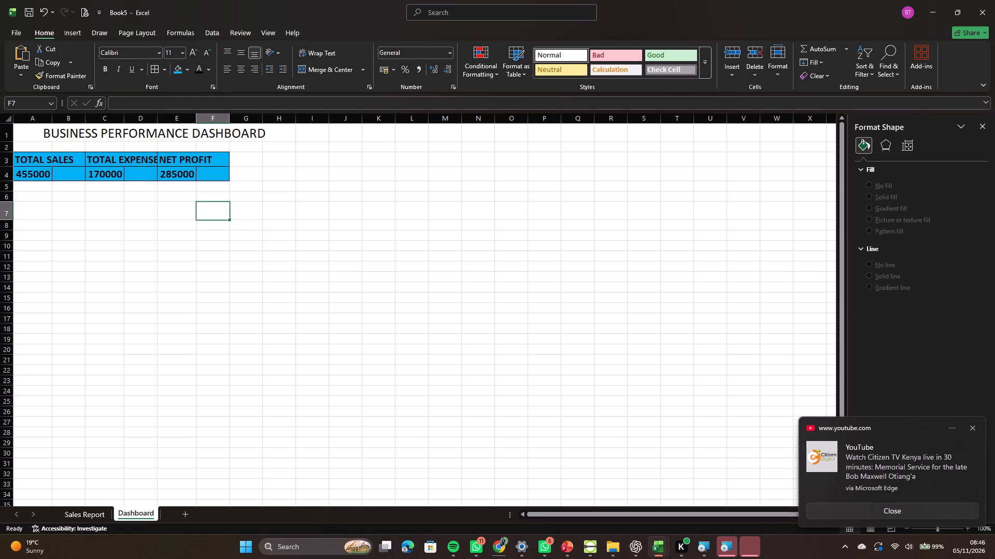
Enter 99 in the empty cell K11.
click(387, 260)
text(99)
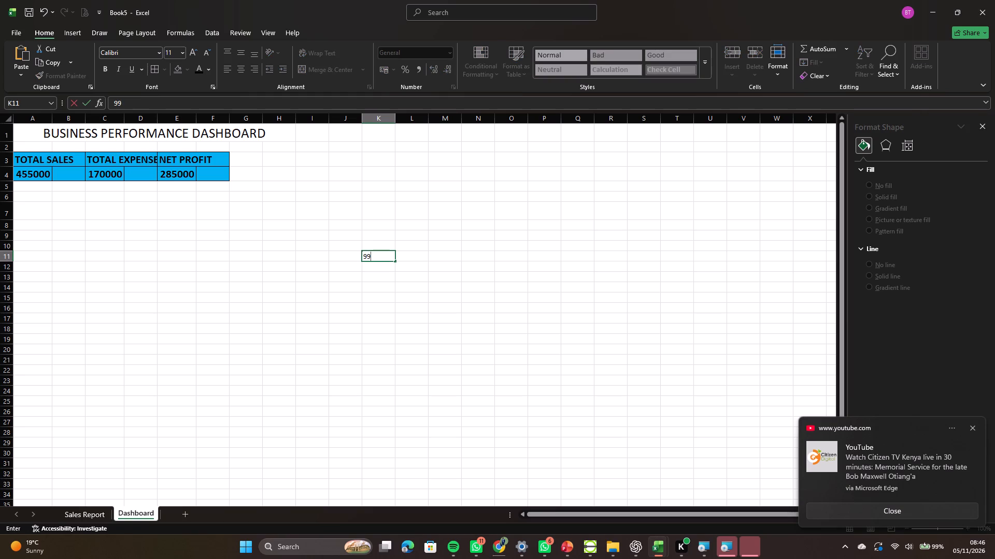
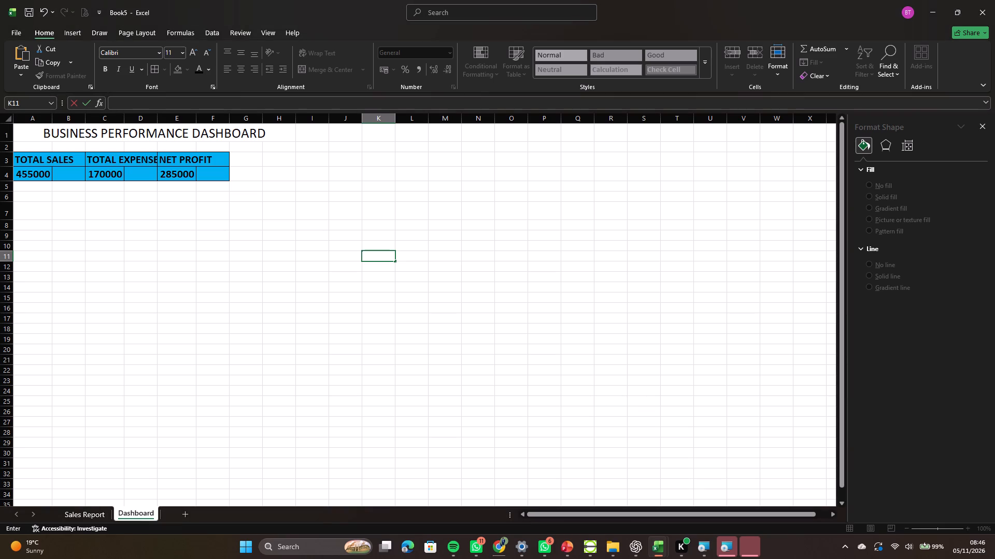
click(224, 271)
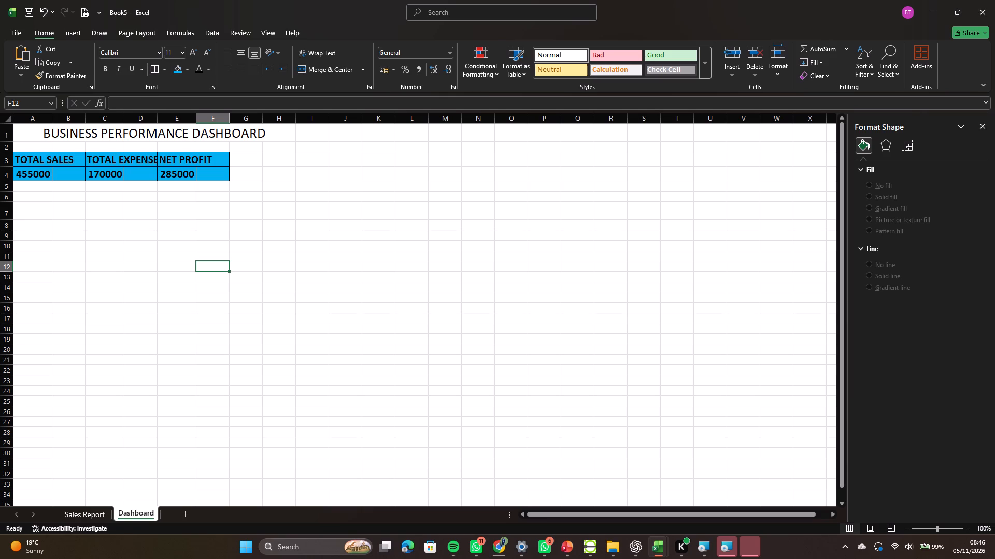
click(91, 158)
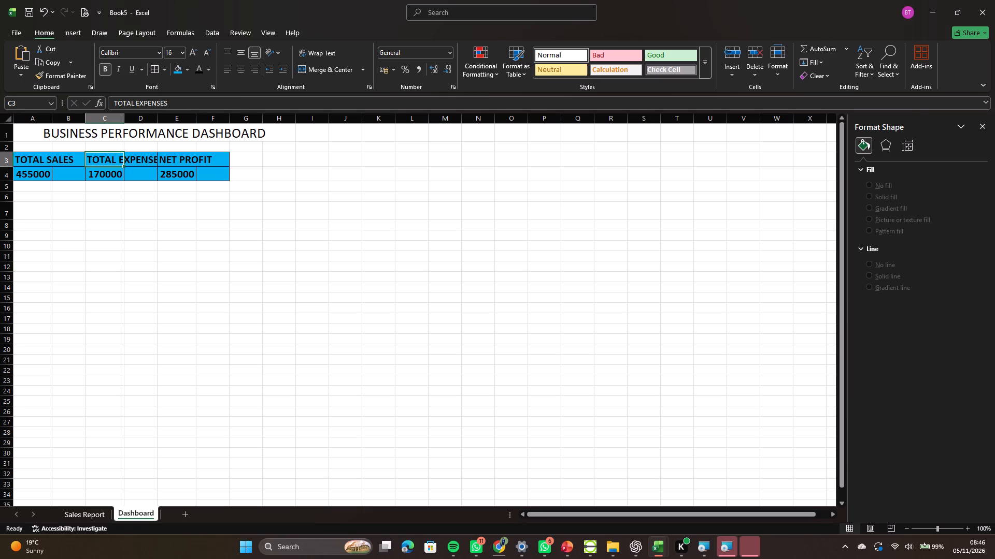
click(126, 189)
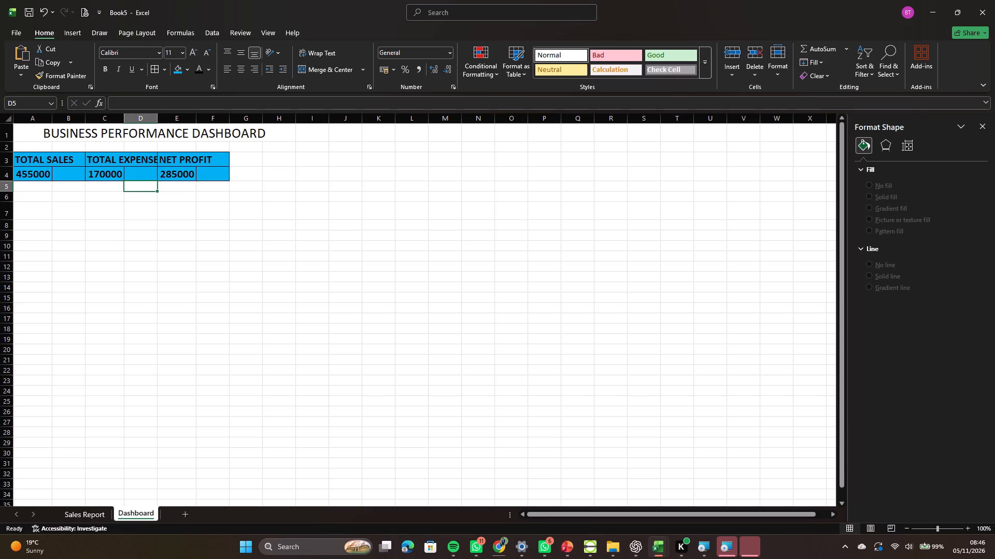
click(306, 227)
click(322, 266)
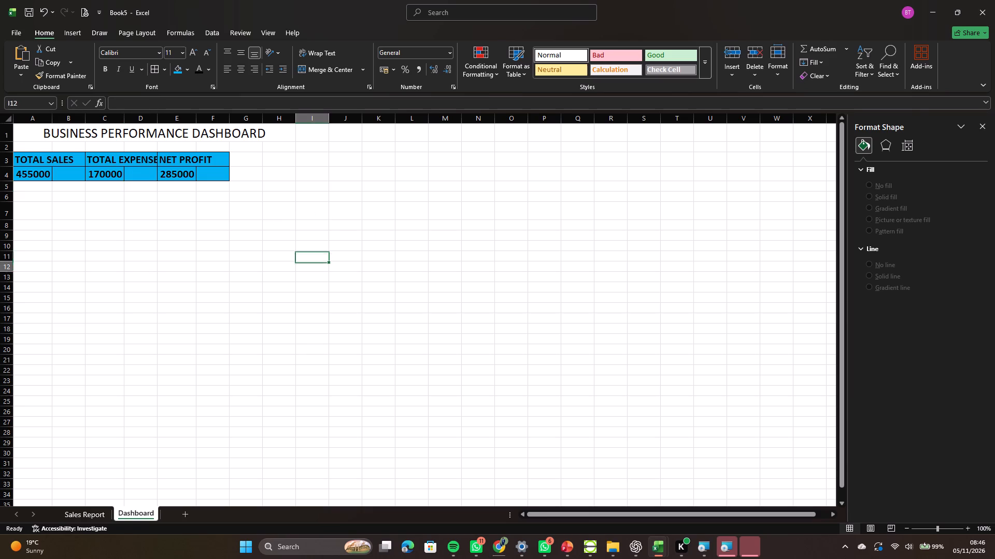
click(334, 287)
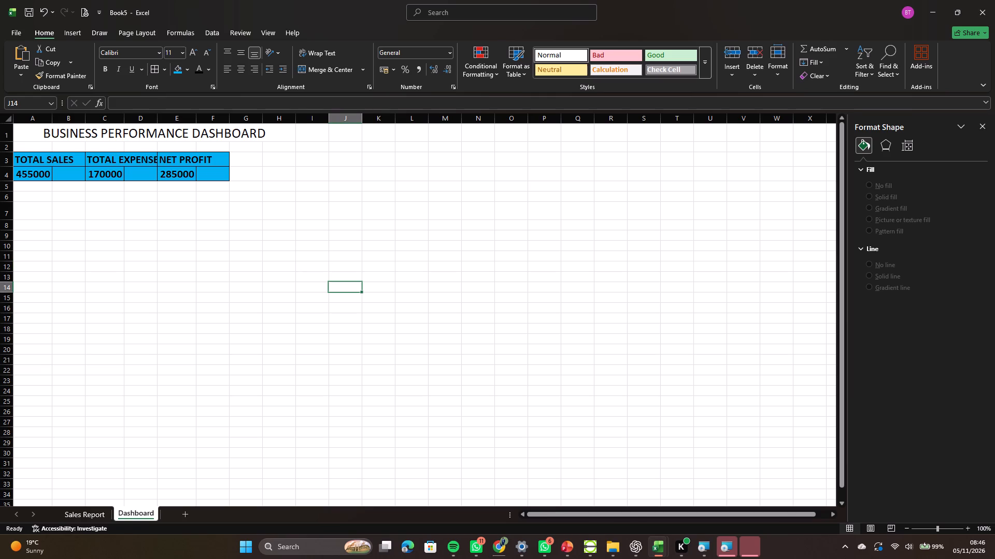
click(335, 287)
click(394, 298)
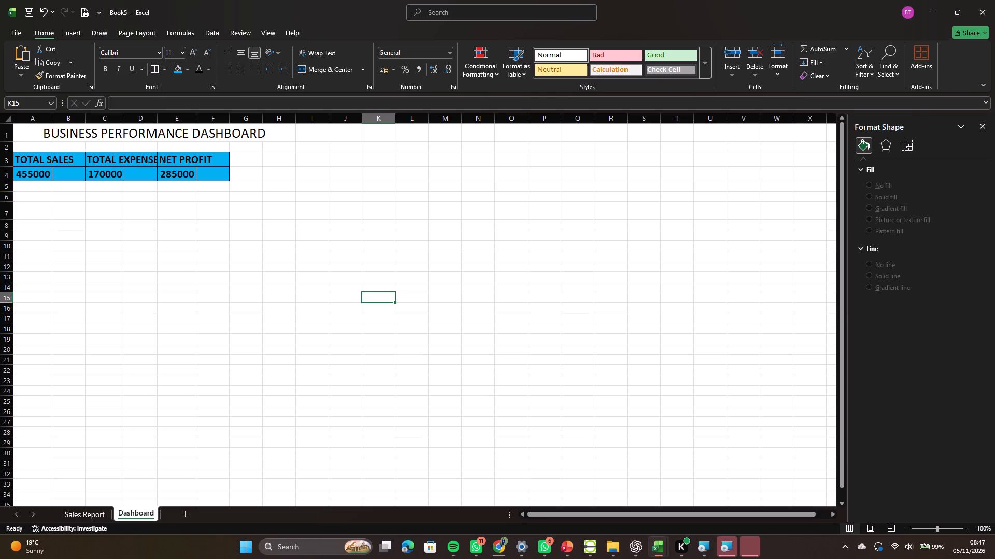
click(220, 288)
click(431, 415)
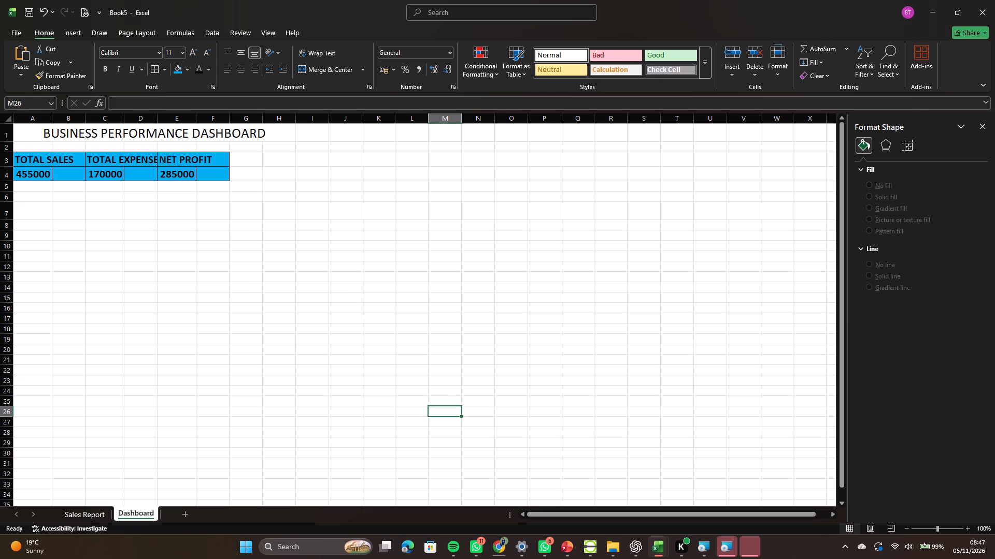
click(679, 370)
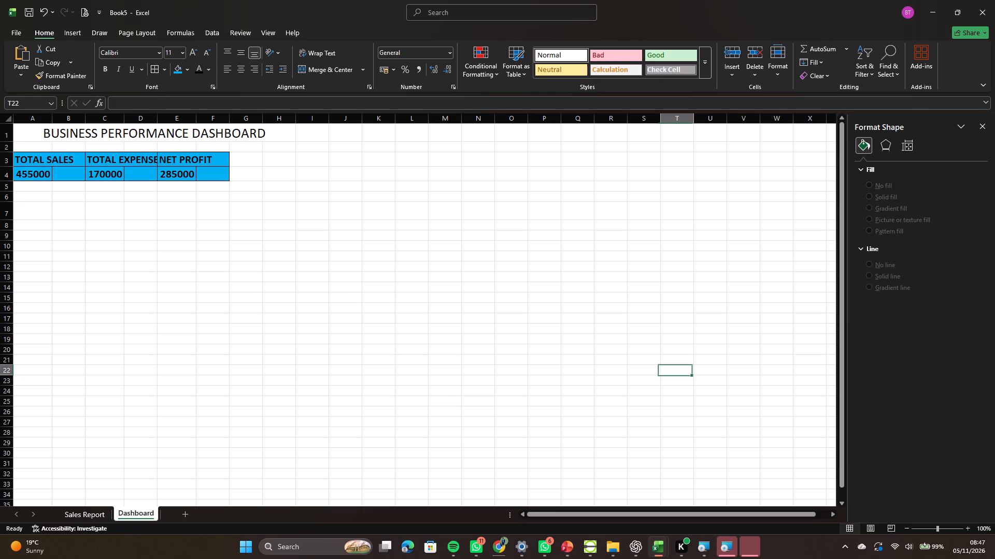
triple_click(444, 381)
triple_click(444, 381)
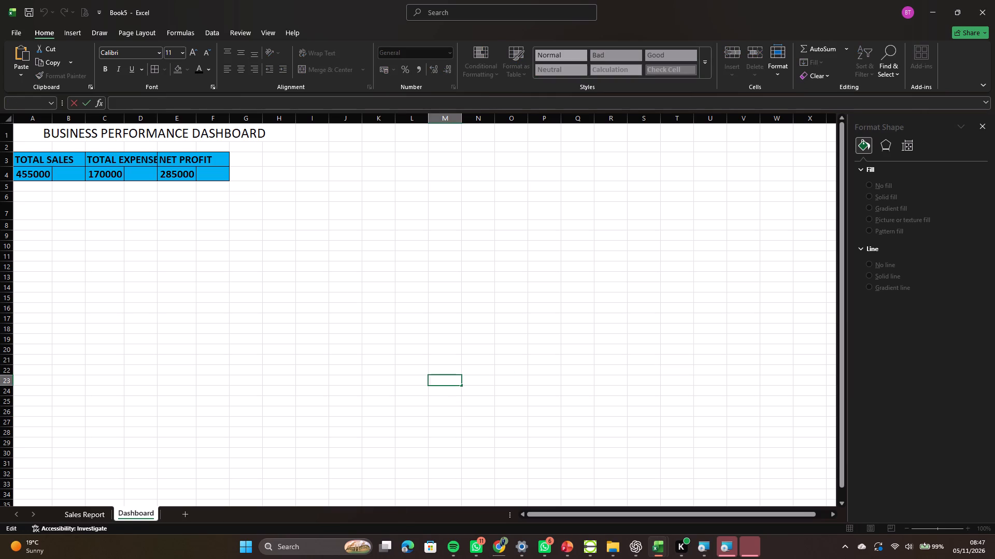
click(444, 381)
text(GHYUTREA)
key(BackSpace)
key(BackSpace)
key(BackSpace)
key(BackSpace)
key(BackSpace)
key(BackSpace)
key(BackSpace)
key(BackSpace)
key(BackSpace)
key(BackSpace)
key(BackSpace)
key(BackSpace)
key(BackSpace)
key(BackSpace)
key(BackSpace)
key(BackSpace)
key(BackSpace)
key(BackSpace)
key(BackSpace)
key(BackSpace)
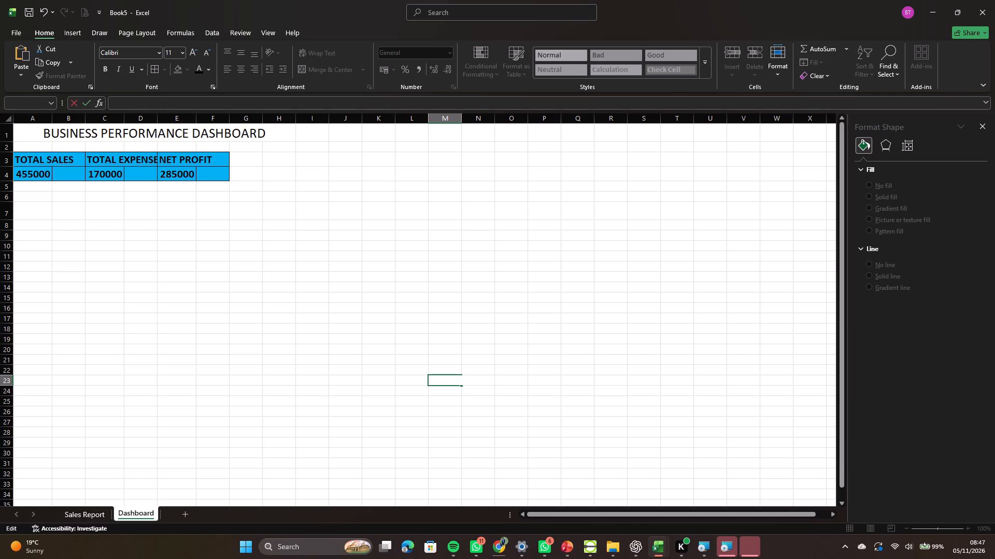
Enter the heading SALES TARGET in cell G3, beside the NET PROFIT block.
click(251, 160)
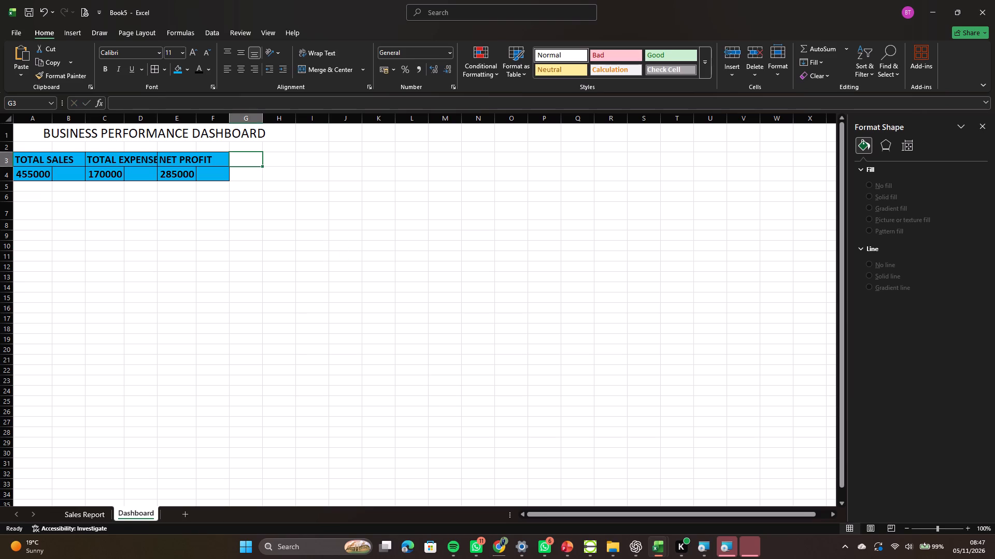
text(SA)
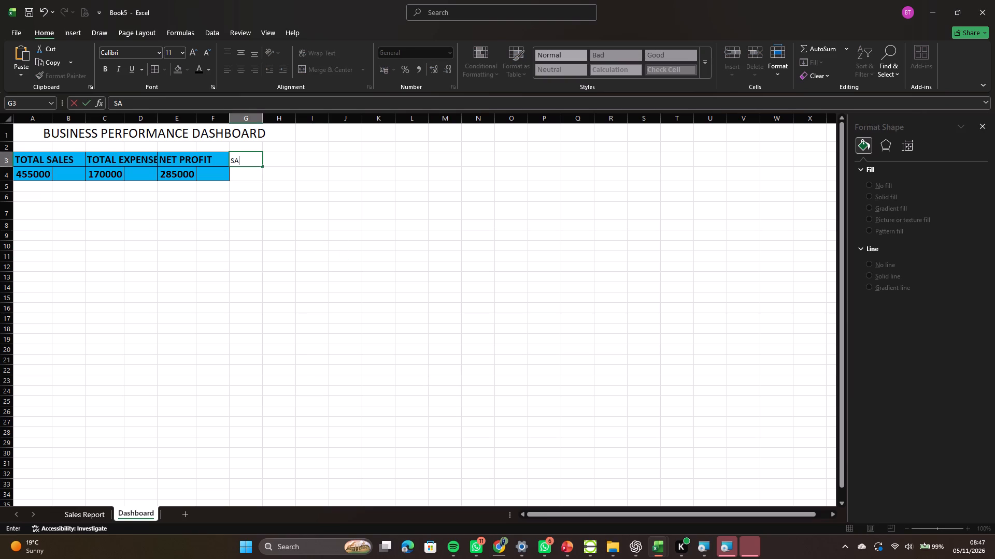
key(l)
text(ES)
key(space)
text(TAR)
key(g)
text(ET)
Enter 500000 as the sales target value in cell G4.
click(248, 173)
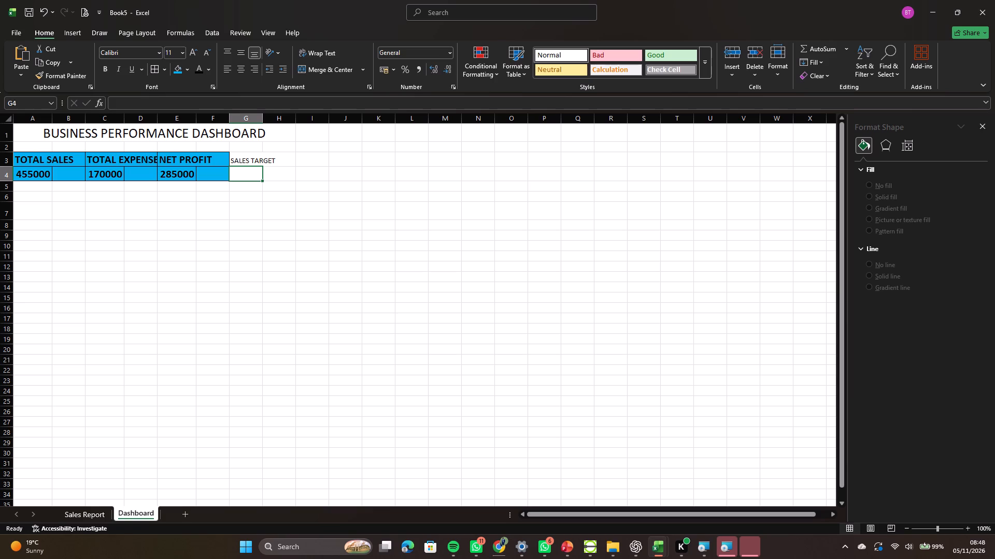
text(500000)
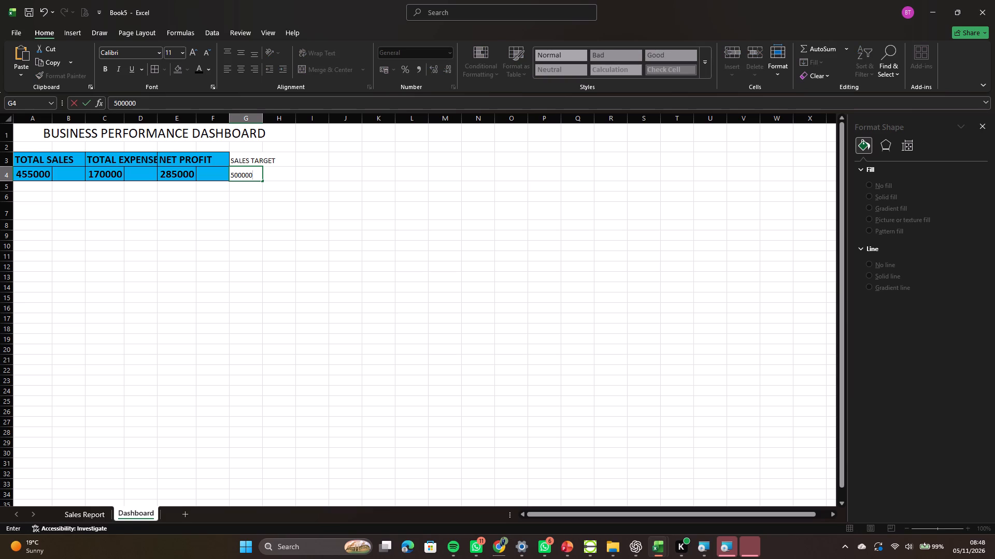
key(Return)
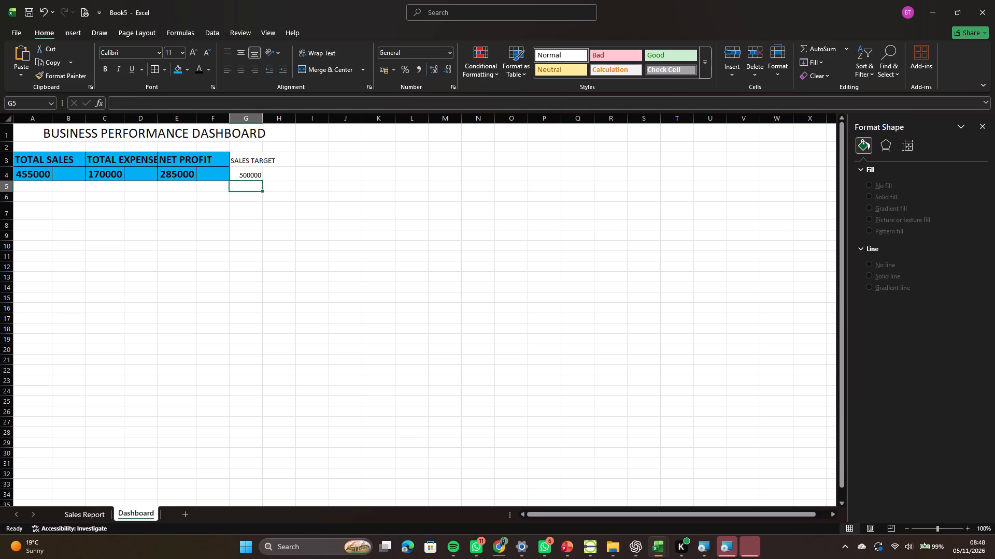
click(275, 172)
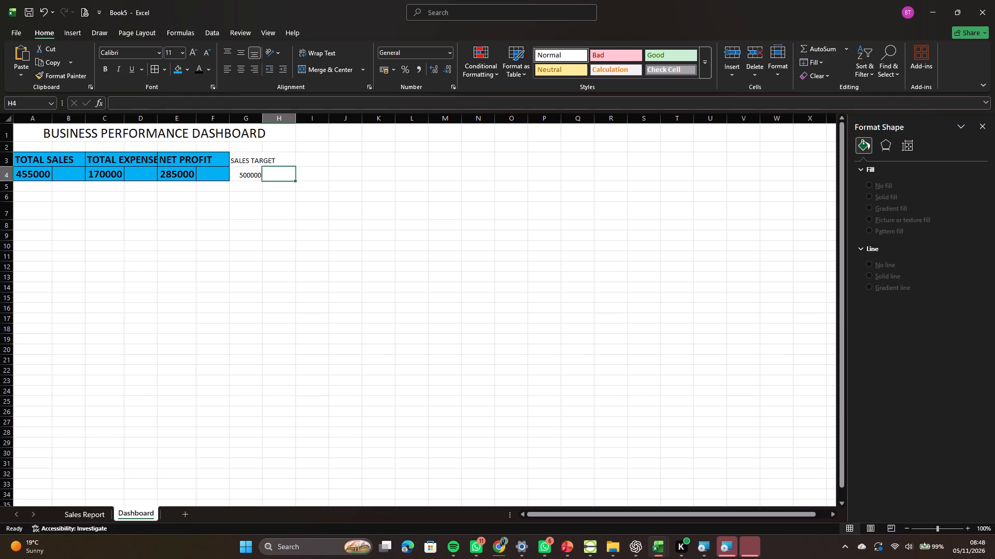
Enter the label TARGET ACHIEVEMENT in cell A6, below the total sales figure.
click(33, 198)
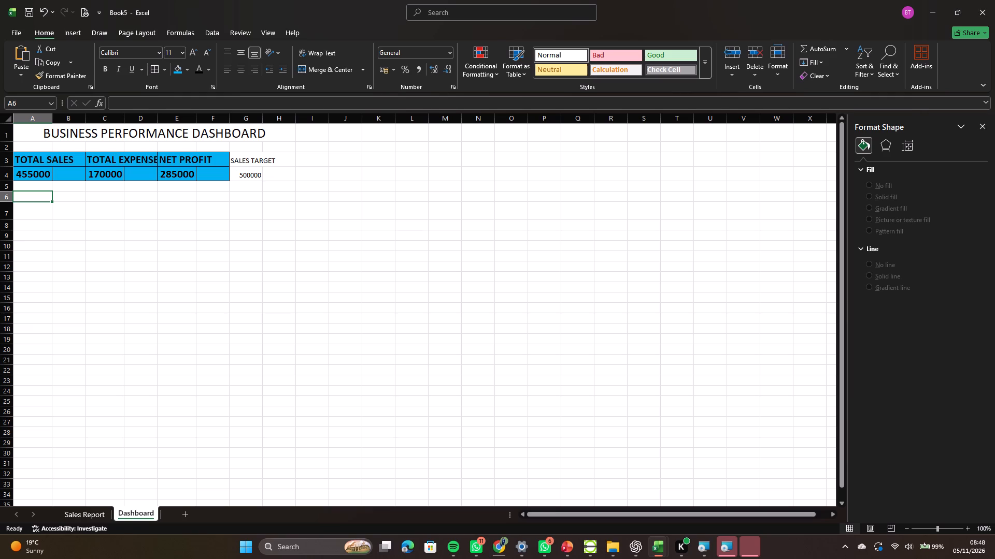
key(t)
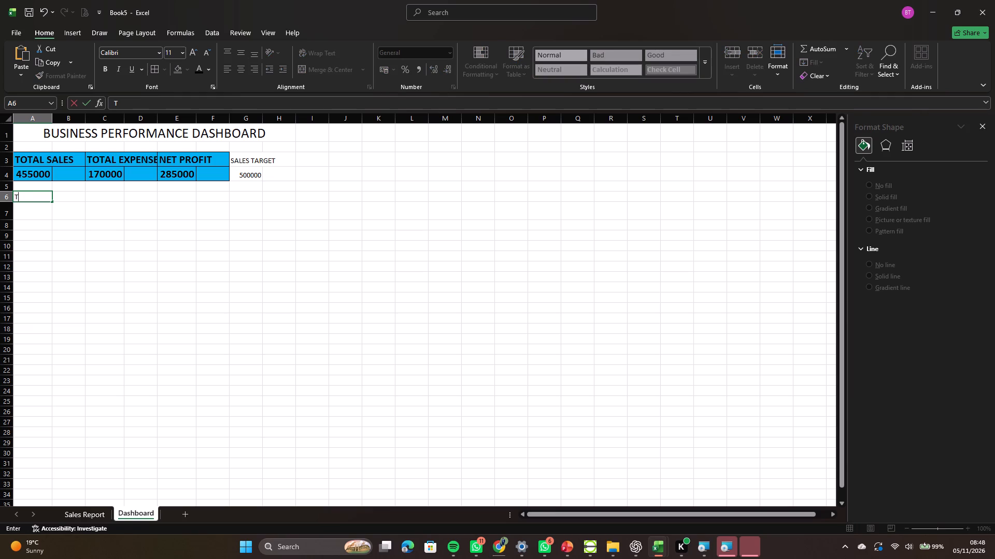
key(a)
key(r)
text(GET)
key(space)
text(A)
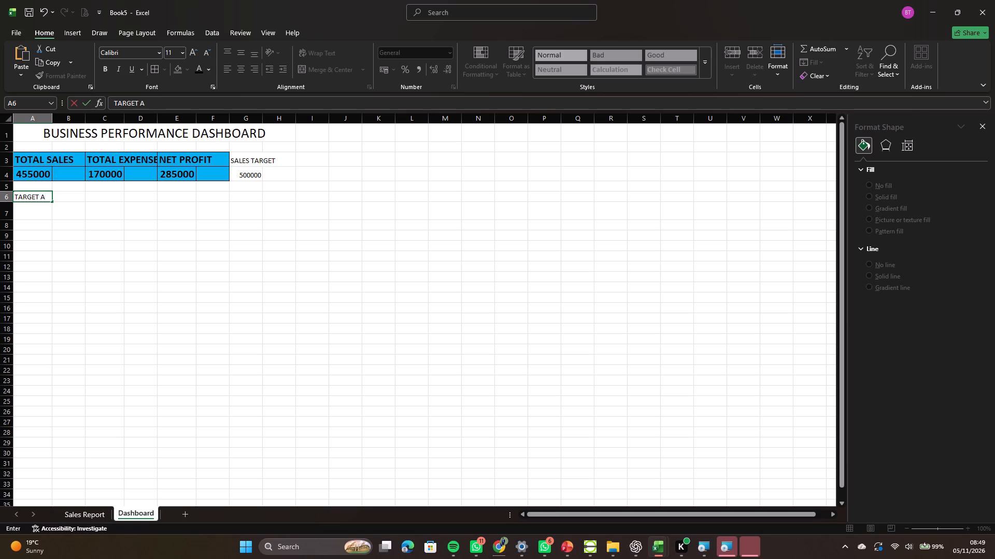
text(CH)
key(i)
key(e)
text(VE)
text(MENT)
Calculate the target achievement in cell A7 with the formula =A4/G4, dividing total sales by the sales target.
click(33, 212)
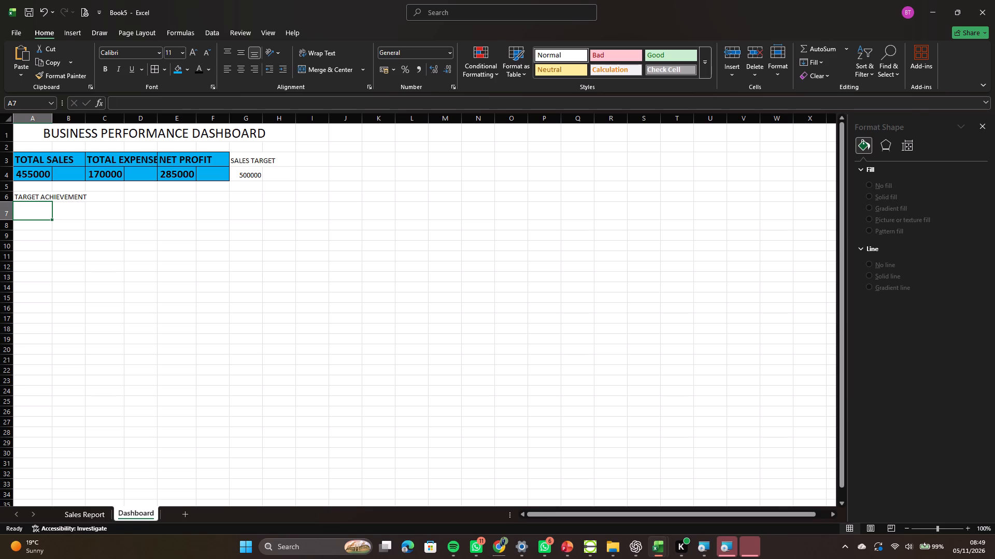
key(equal)
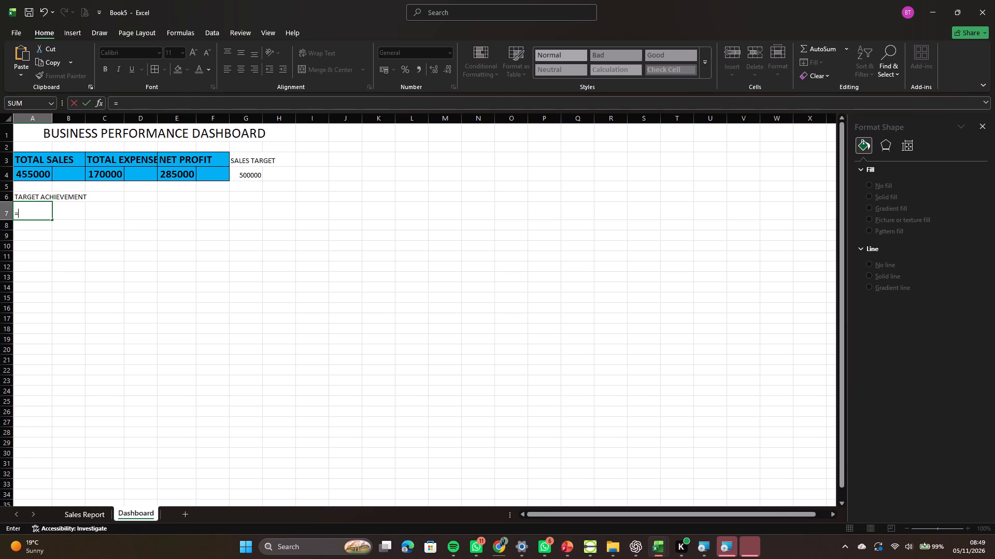
key(a)
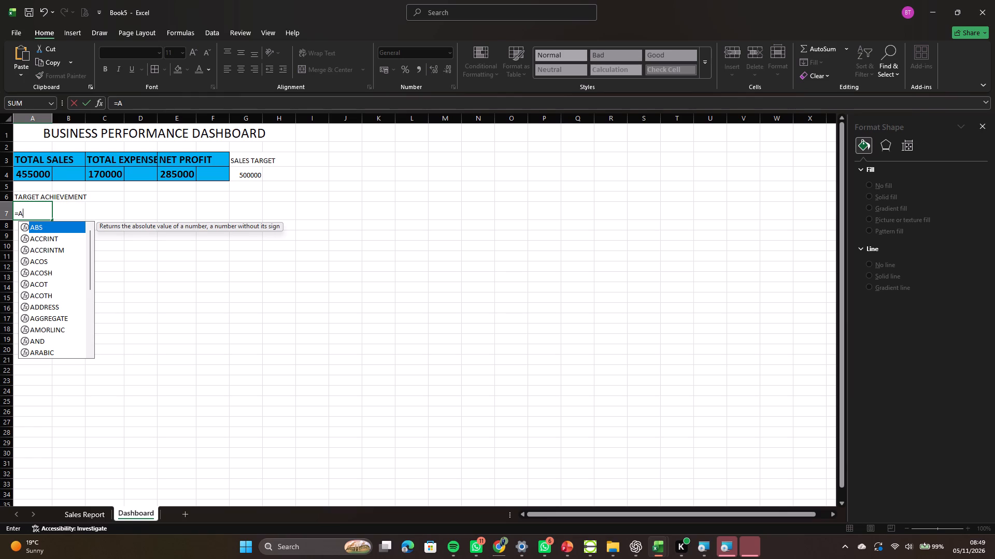
key(4)
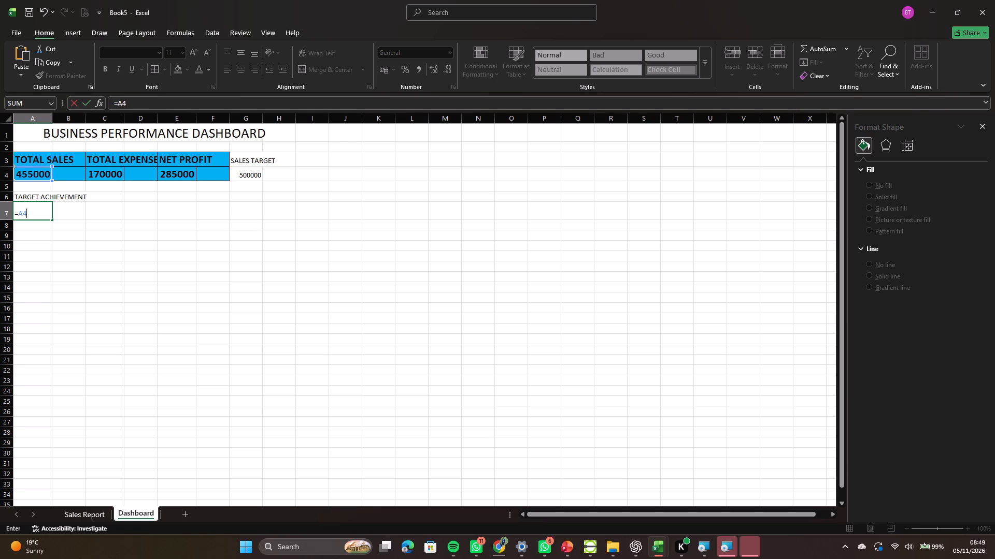
key(slash)
key(g)
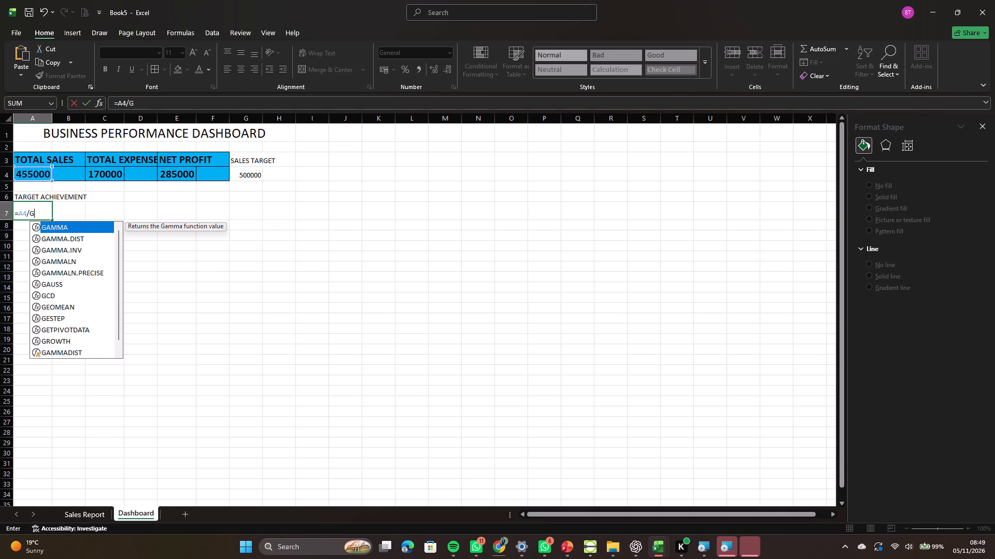
key(4)
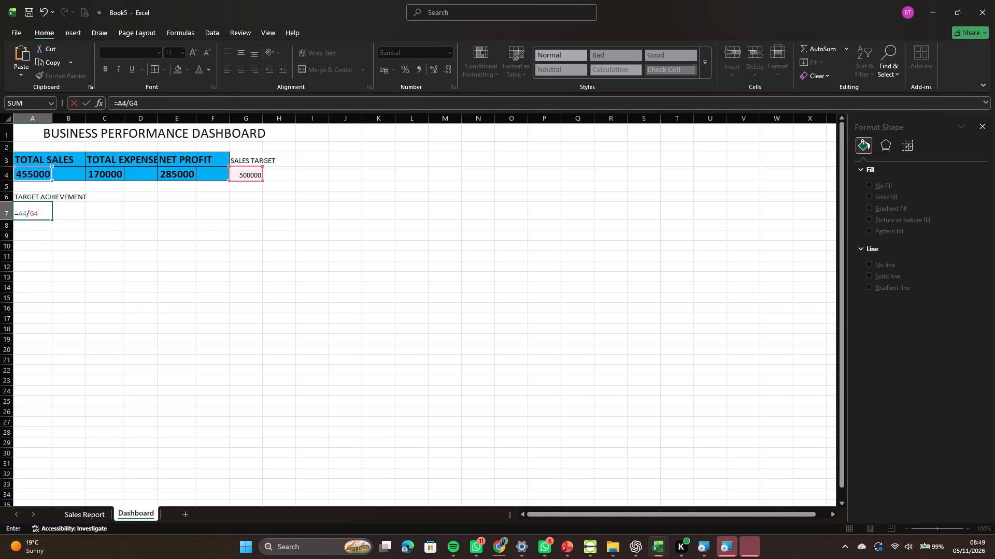
key(Return)
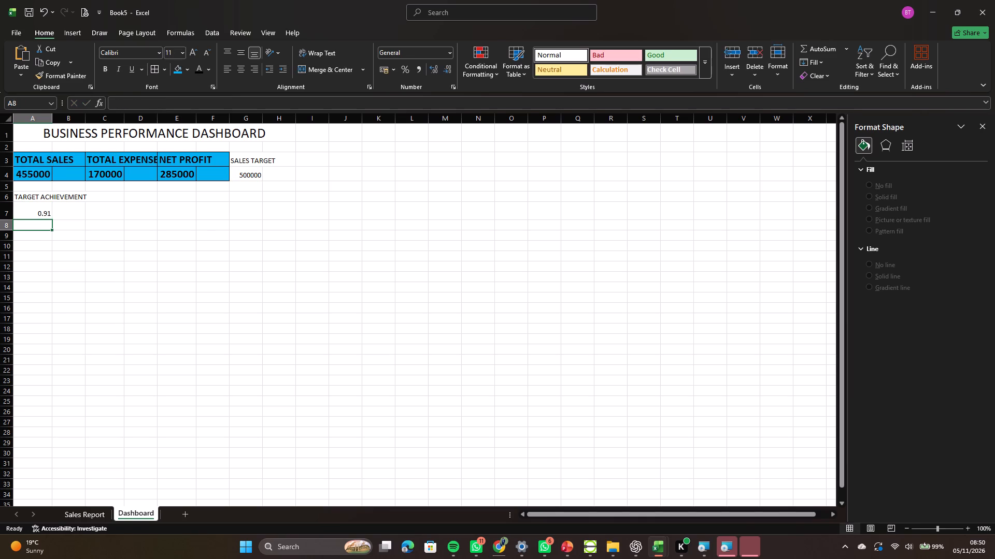
Format the target achievement result in cell A7 as a percentage.
drag(33, 212, 253, 83)
click(339, 330)
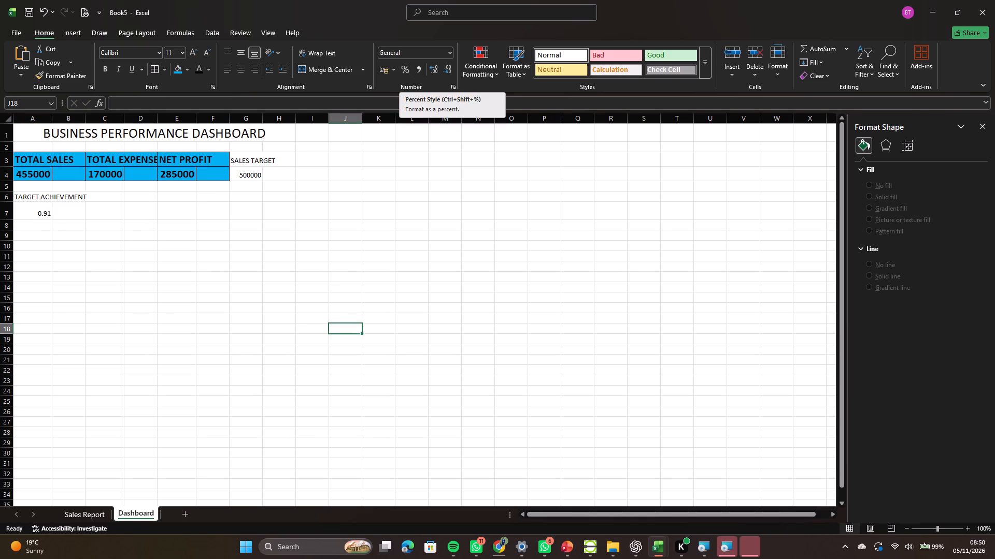
click(406, 68)
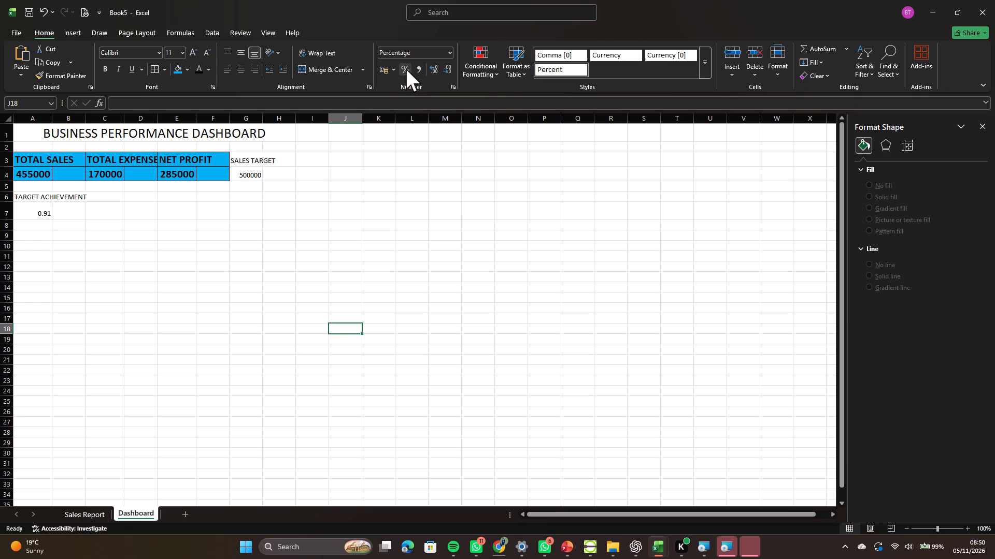
click(406, 68)
click(450, 49)
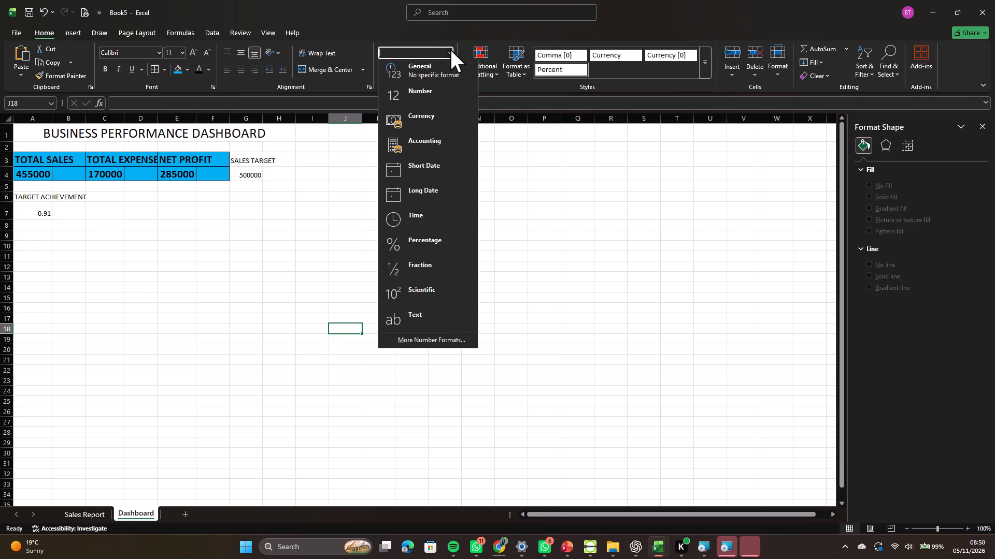
click(433, 249)
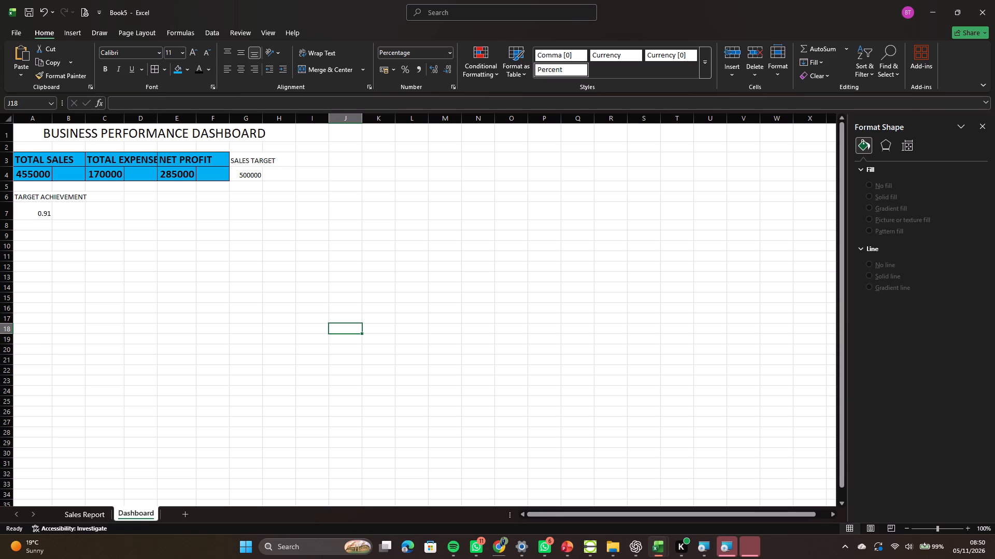
click(49, 211)
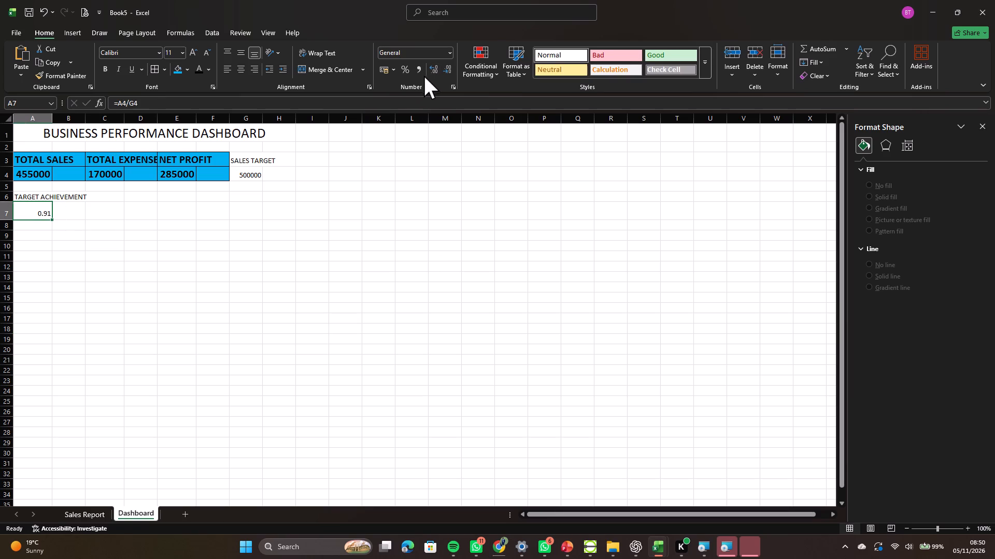
click(405, 69)
click(566, 69)
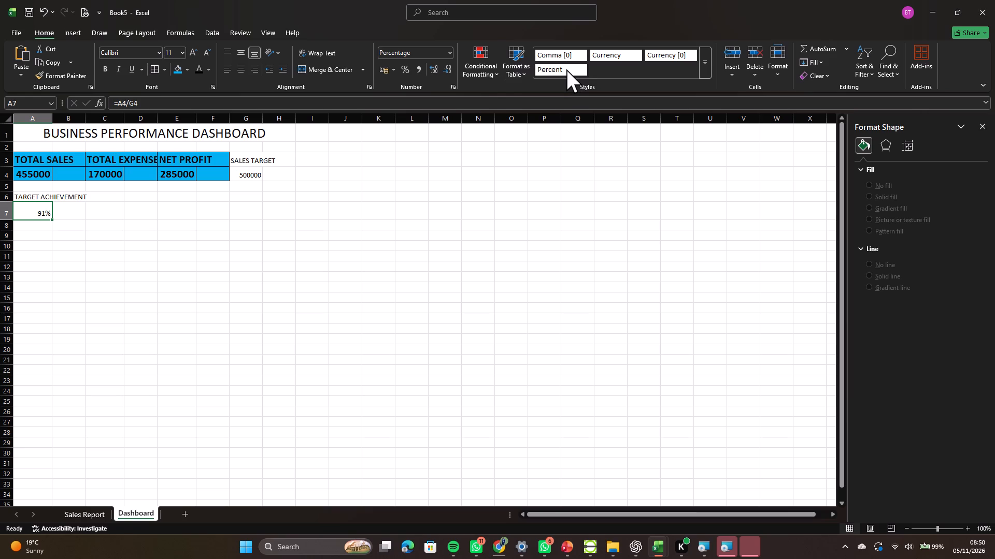
click(514, 337)
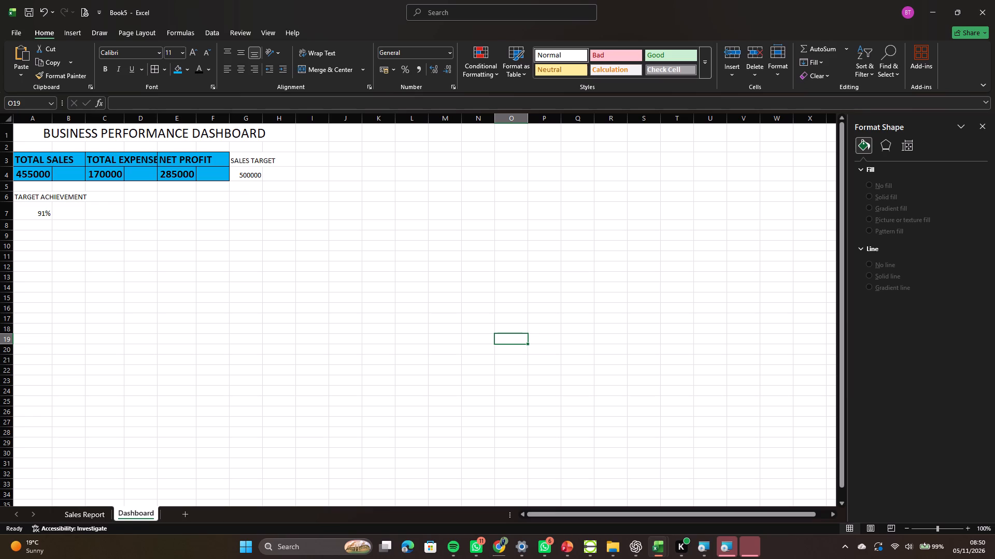
Make the whole summary block A3:H5, including SALES TARGET, bold and fill it with the light pinkish-grey theme colour.
drag(24, 157, 240, 189)
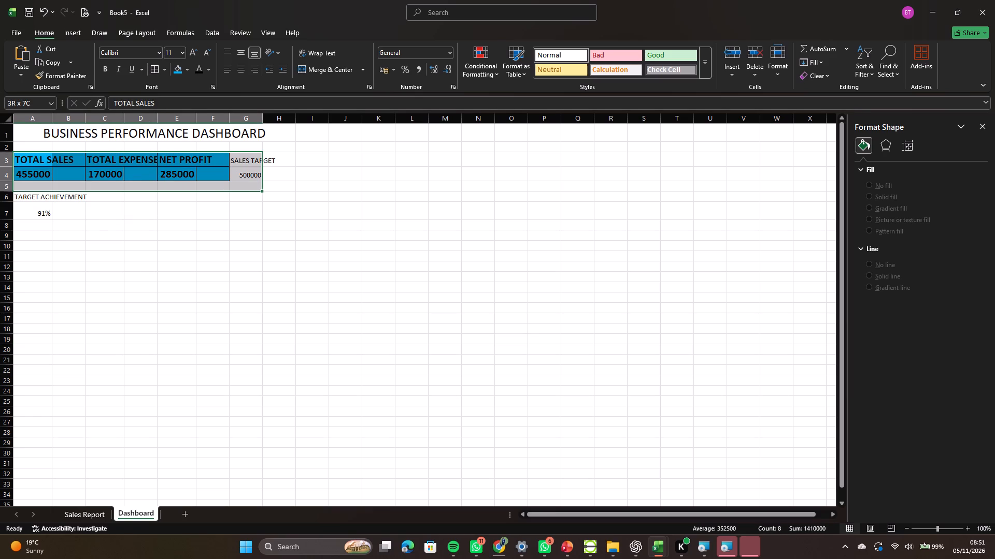
drag(240, 189, 275, 186)
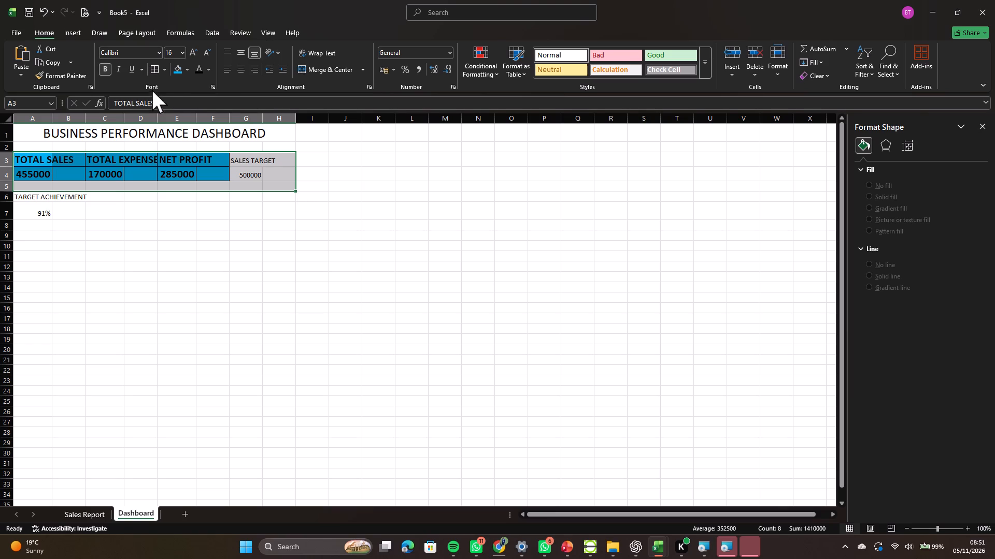
click(110, 65)
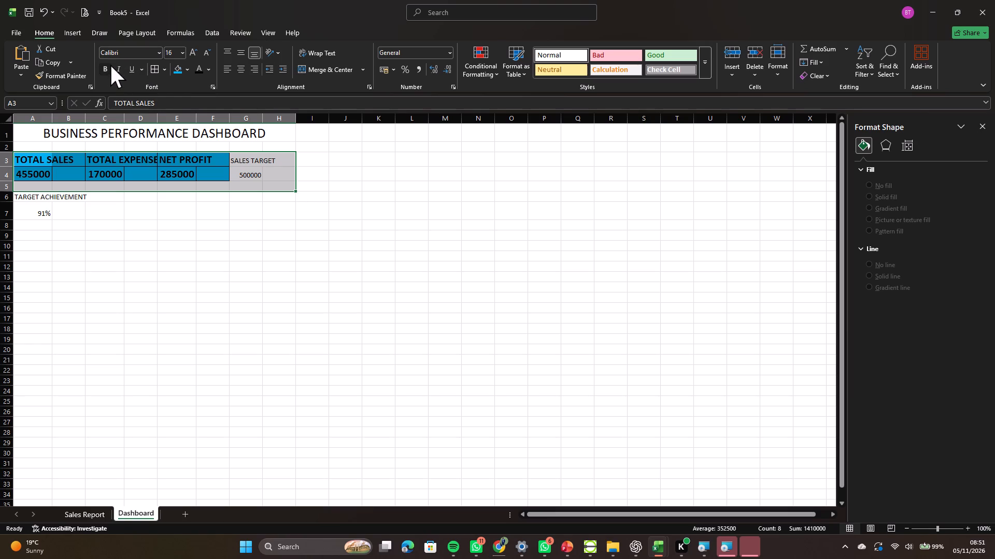
click(110, 65)
click(185, 69)
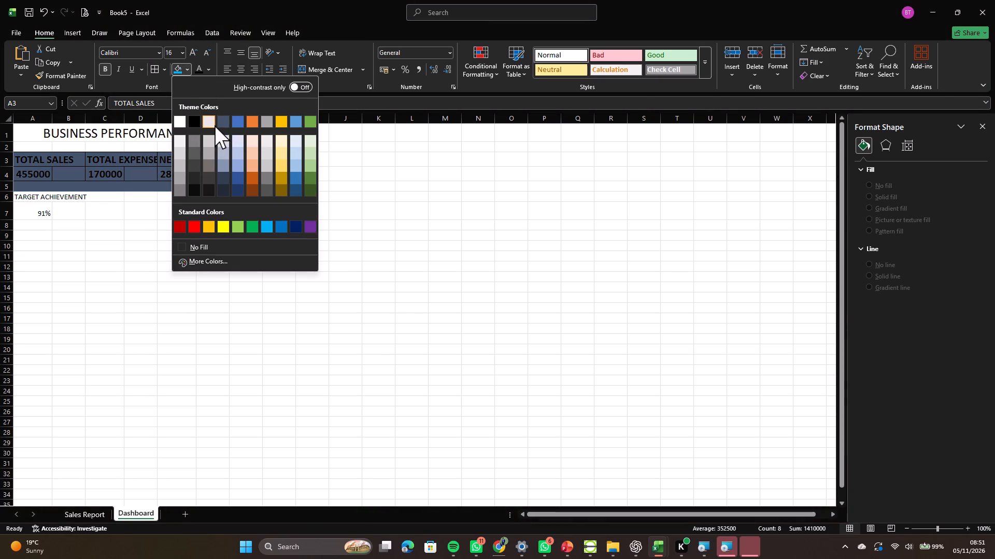
click(211, 122)
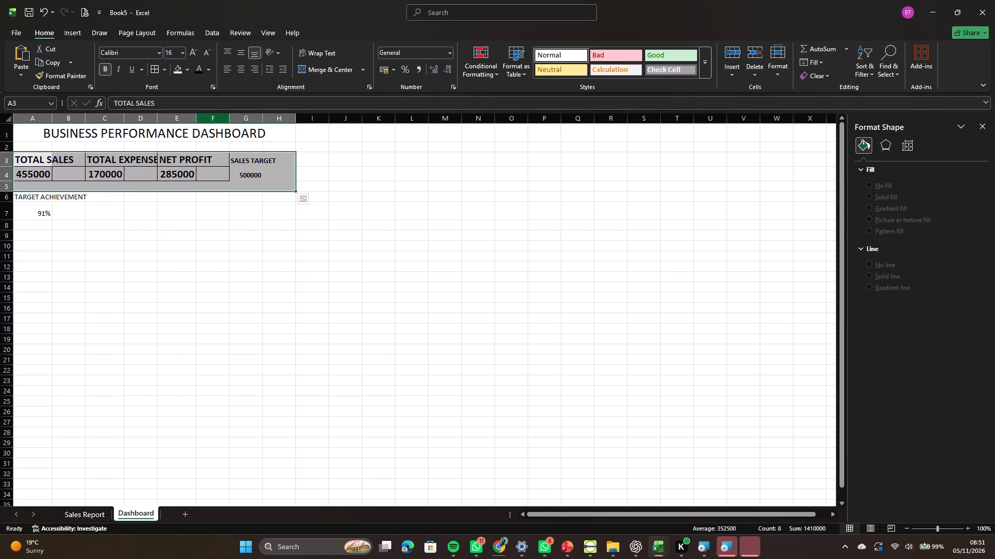
Set the font colour of the summary block A3:H5 to the standard dark red.
click(205, 68)
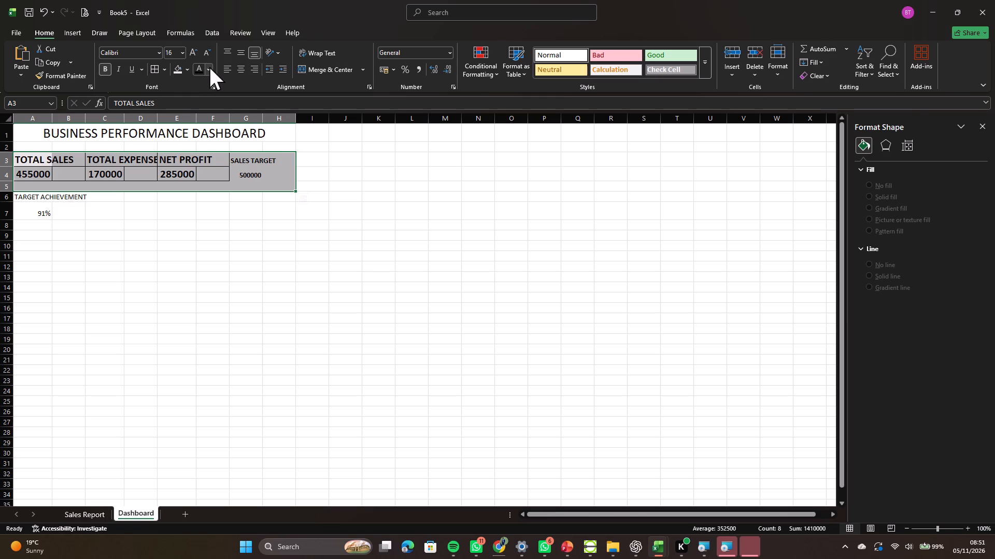
click(209, 67)
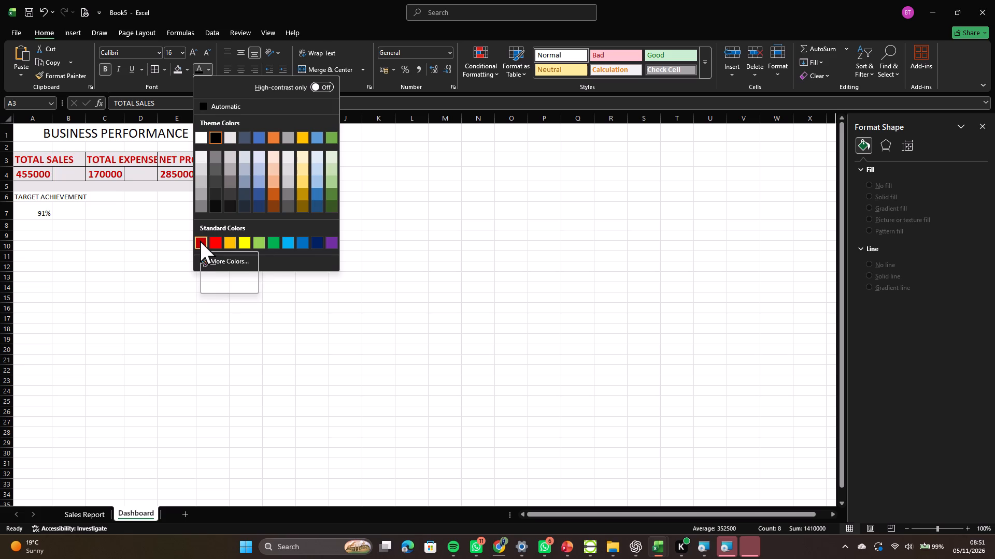
click(200, 241)
click(521, 267)
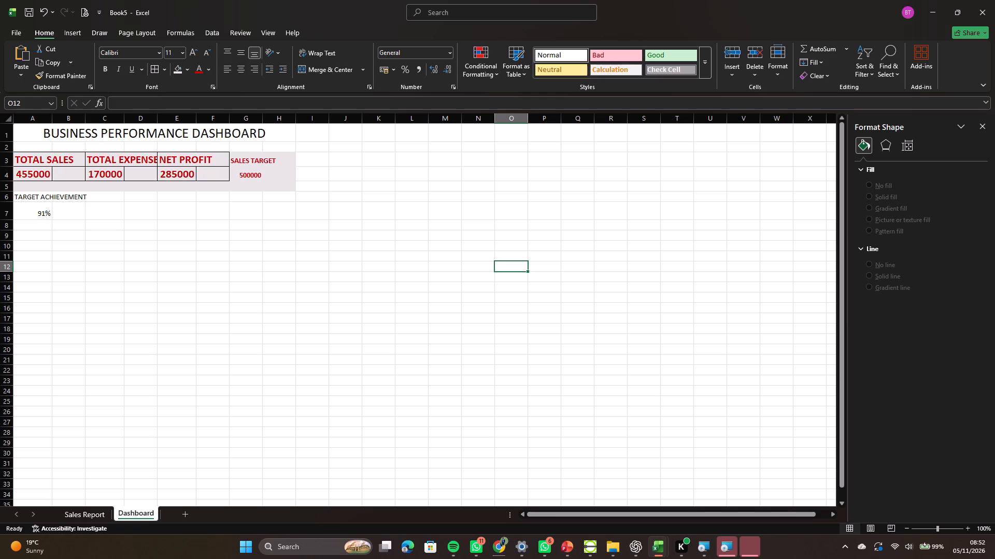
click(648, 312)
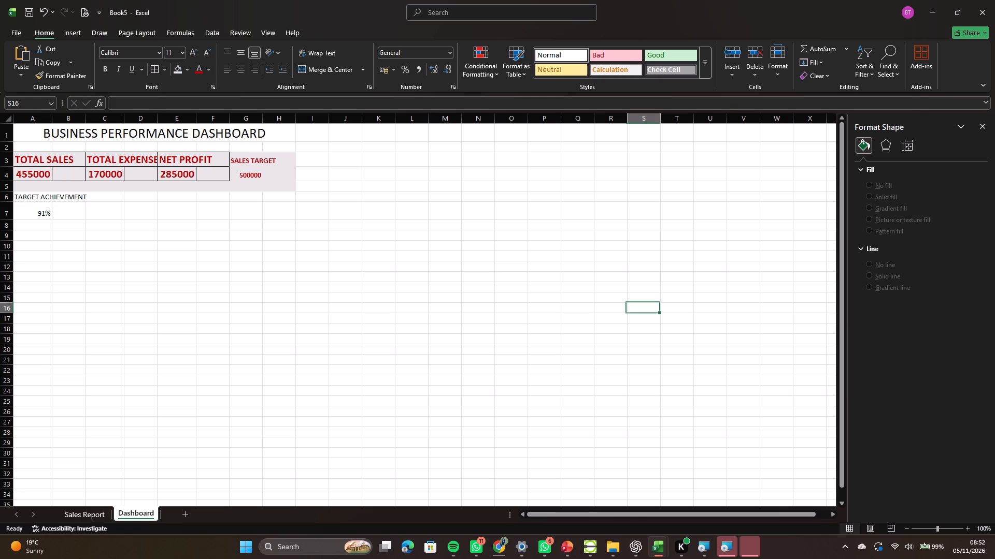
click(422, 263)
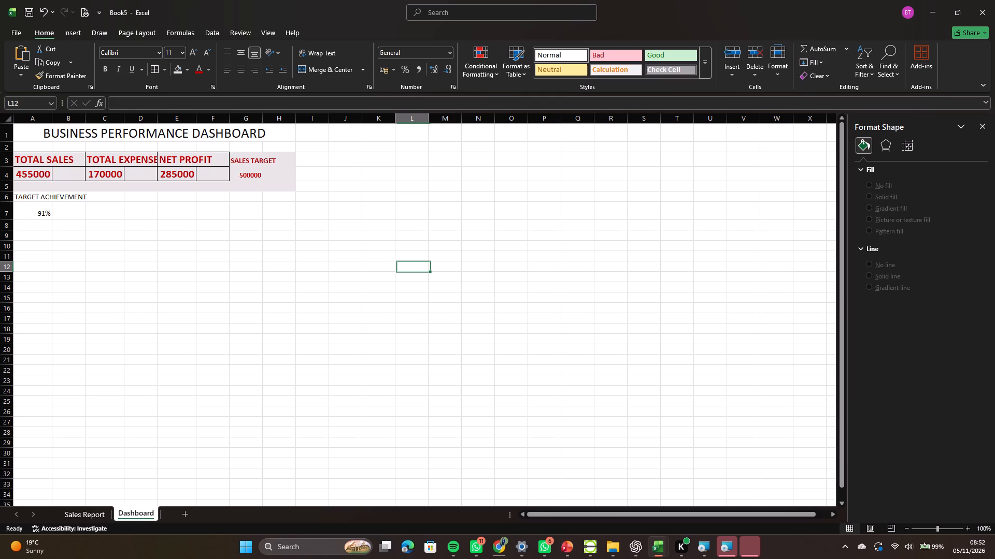
Copy the MONTHLY SALES VS EXPENSES chart from the Sales Report sheet and paste it at cell A10 of the Dashboard sheet.
click(98, 512)
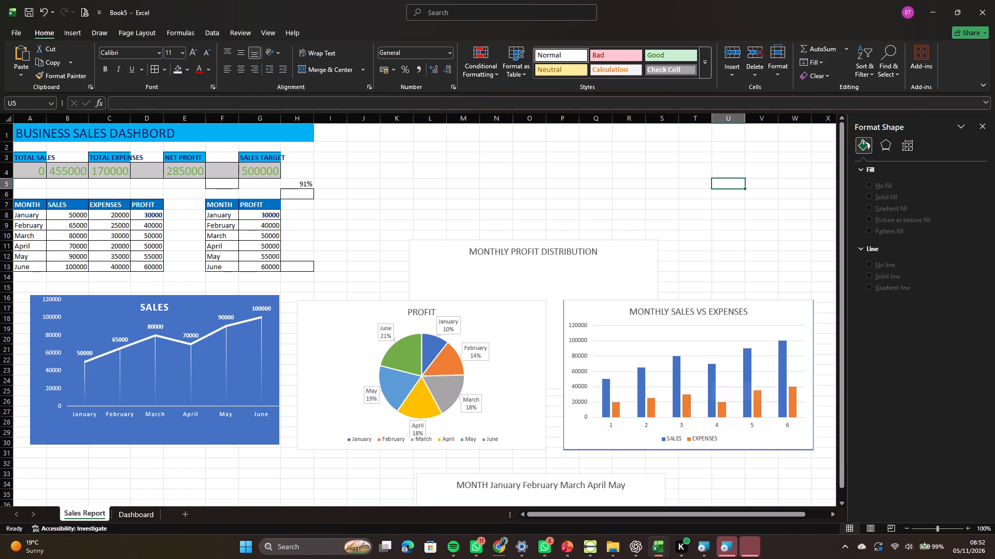
click(827, 340)
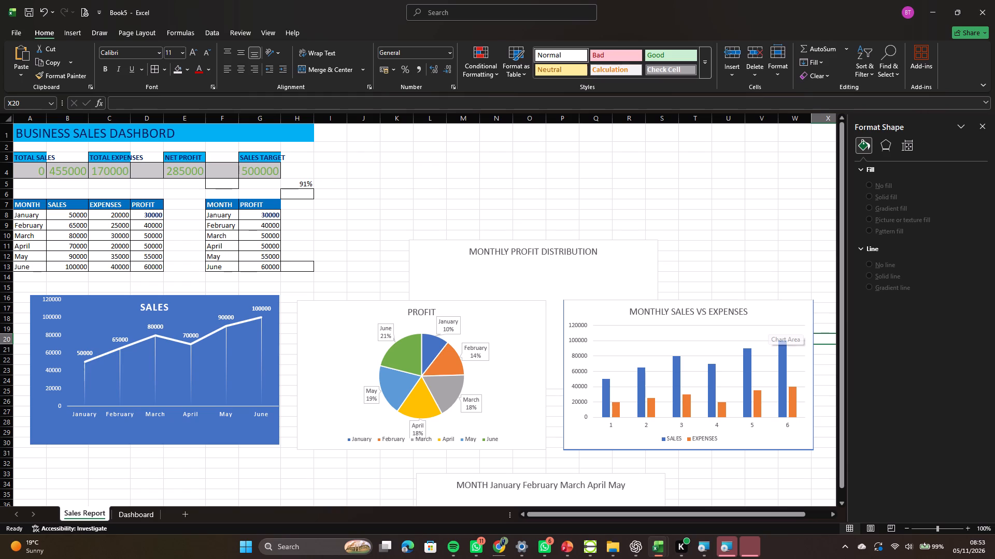
click(769, 377)
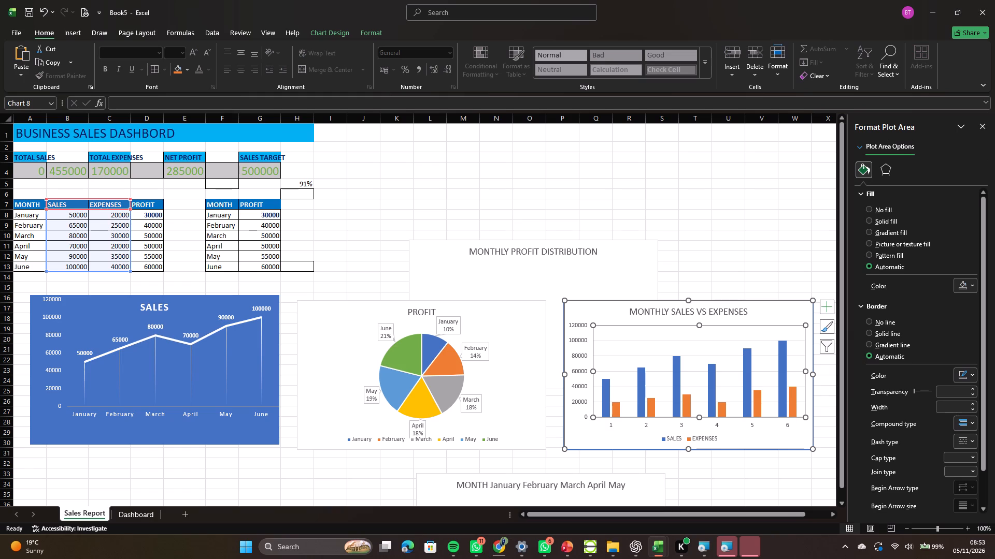
key(ctrl+c)
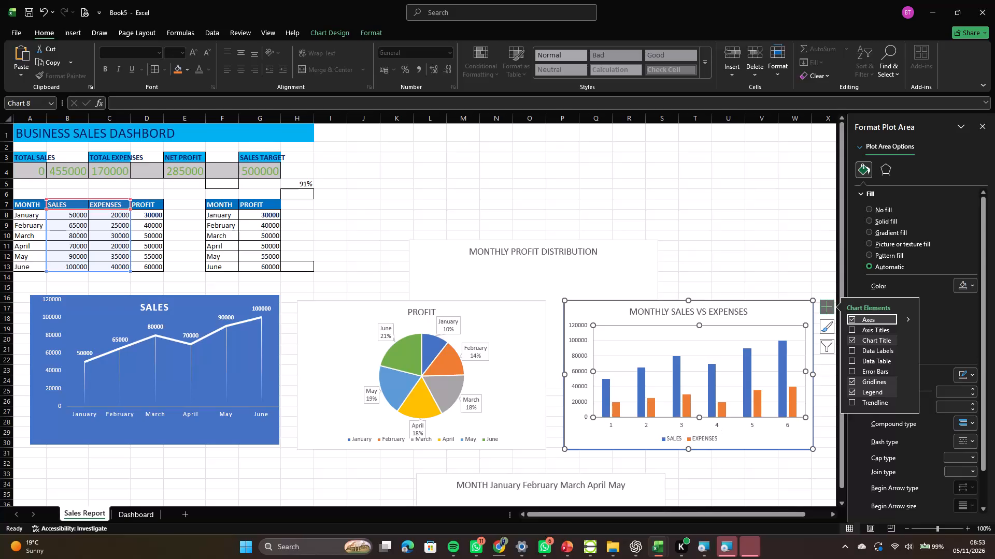
click(134, 517)
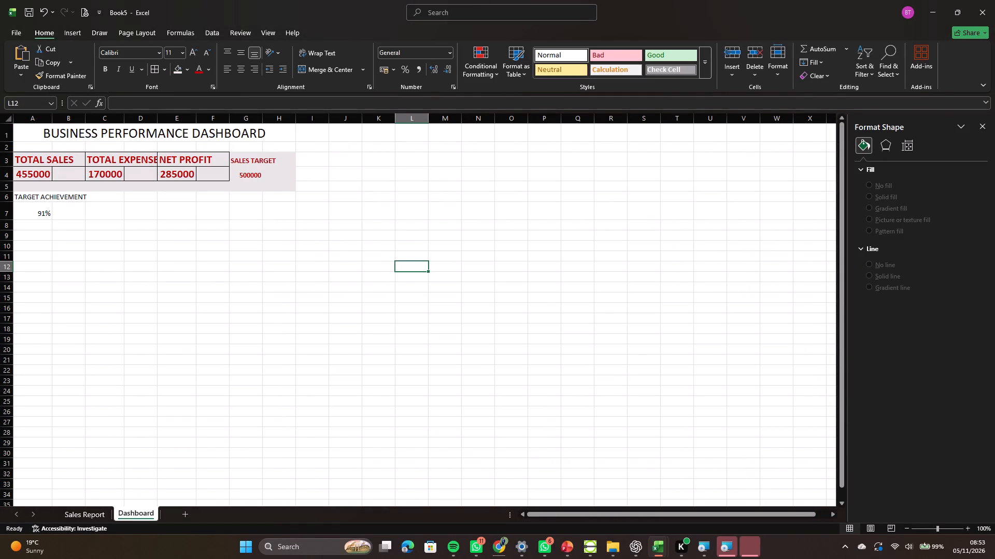
click(37, 247)
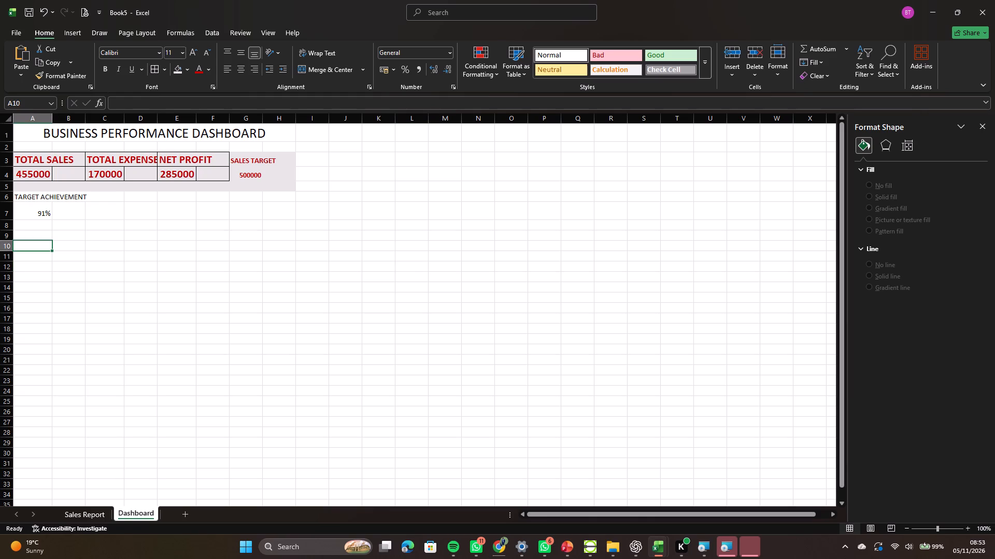
key(ctrl+v)
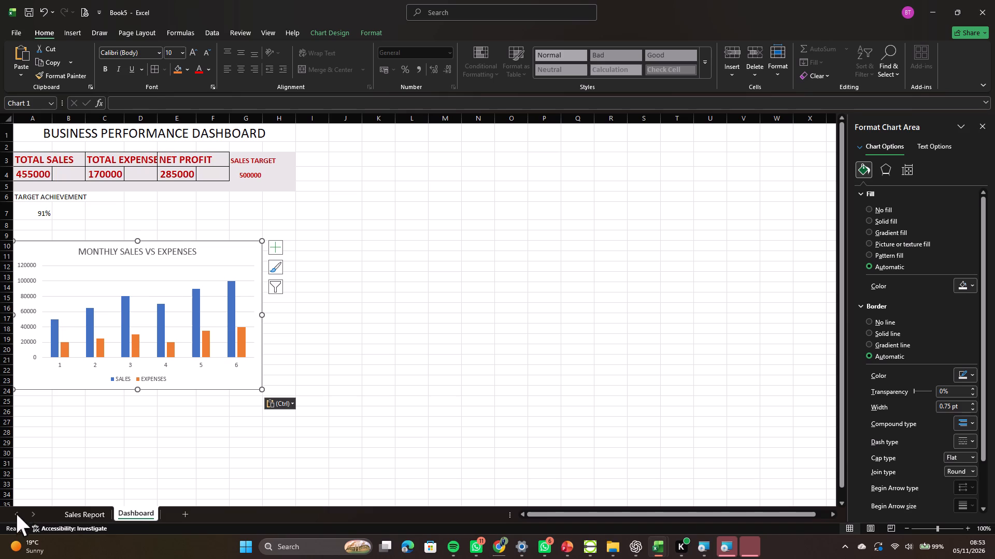
Copy the SALES line chart from the Sales Report sheet and paste it at cell I15 of the Dashboard sheet.
click(68, 509)
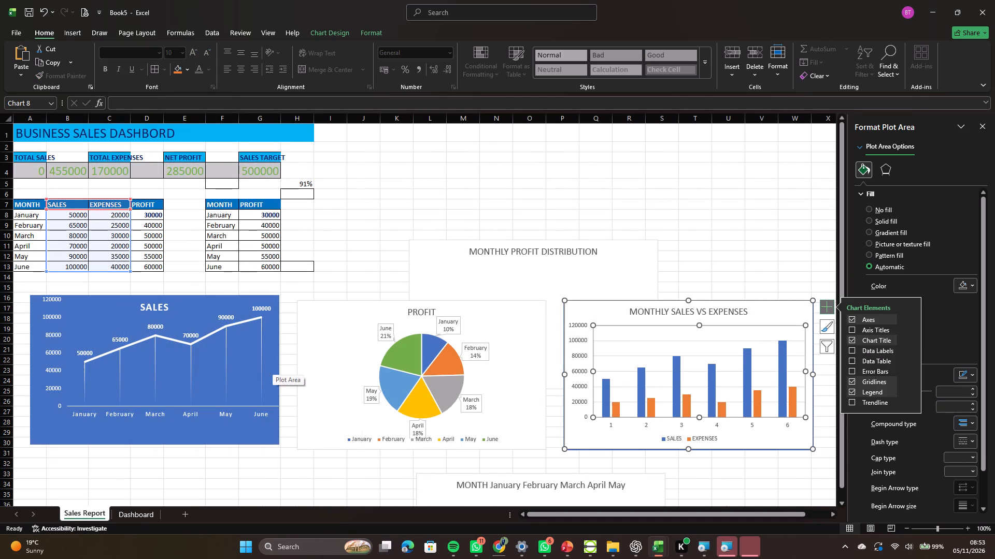
click(247, 346)
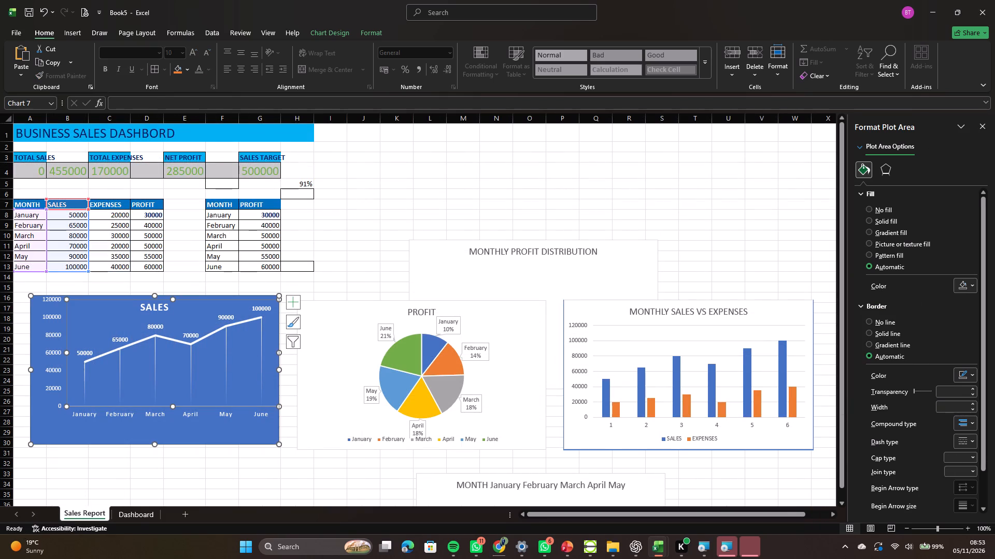
key(ctrl+c)
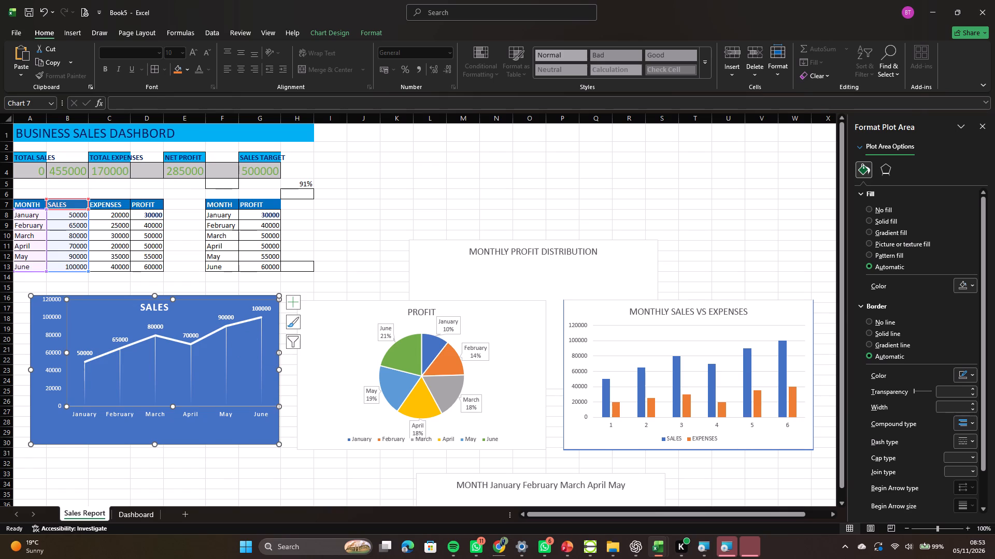
click(140, 519)
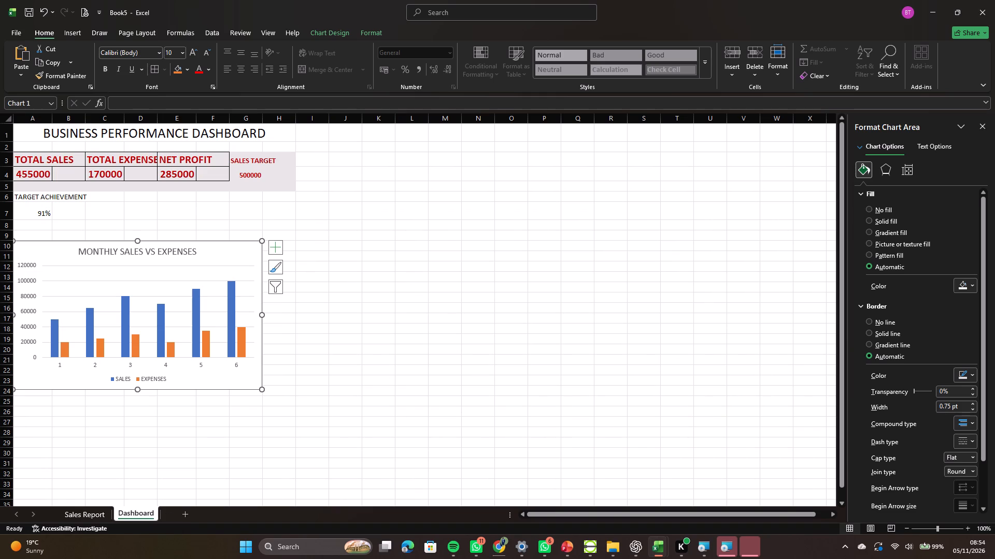
click(319, 300)
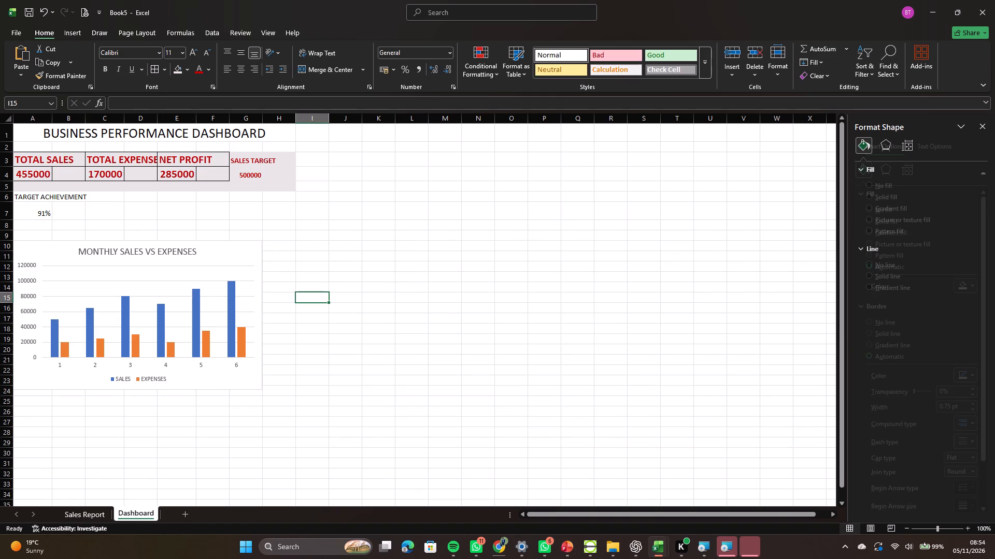
key(ctrl+v)
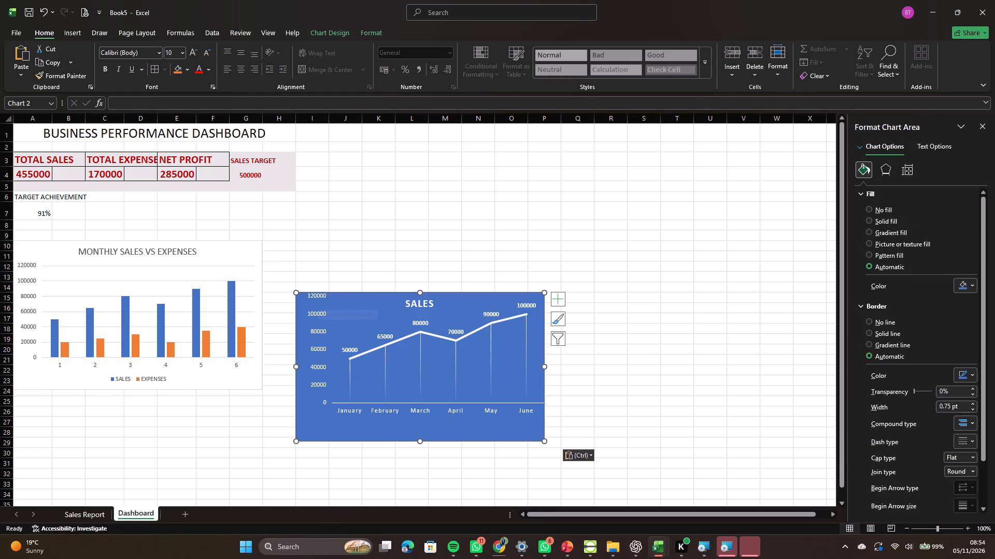
Copy the PROFIT pie chart from the Sales Report sheet and paste it at cell R10 of the Dashboard sheet.
click(82, 511)
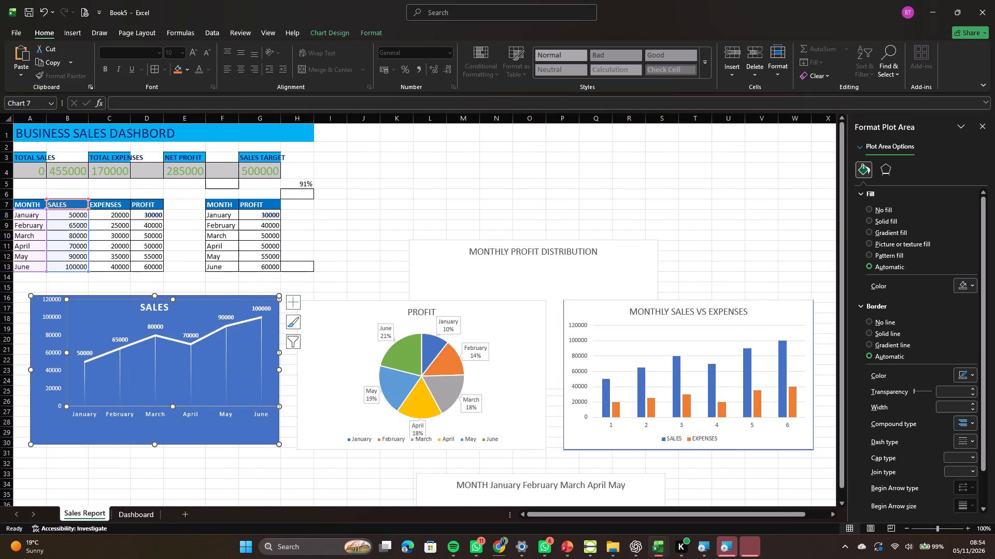
click(494, 376)
key(ctrl+c)
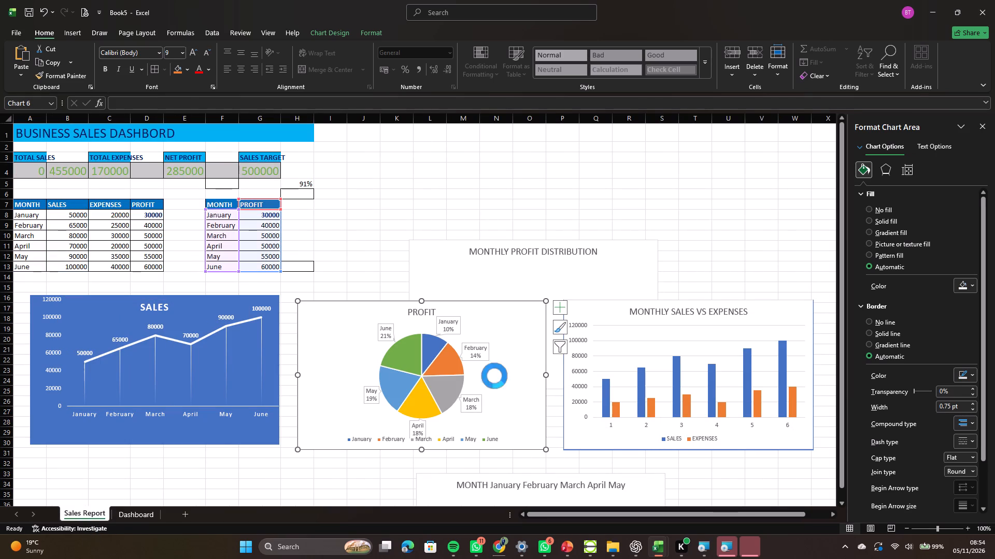
click(146, 518)
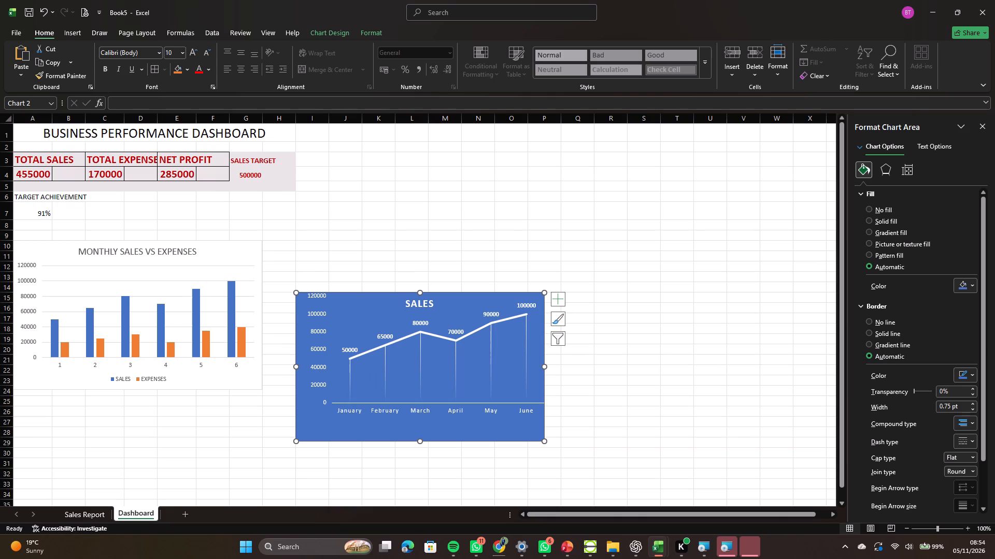
drag(615, 251, 623, 247)
click(623, 247)
key(ctrl+v)
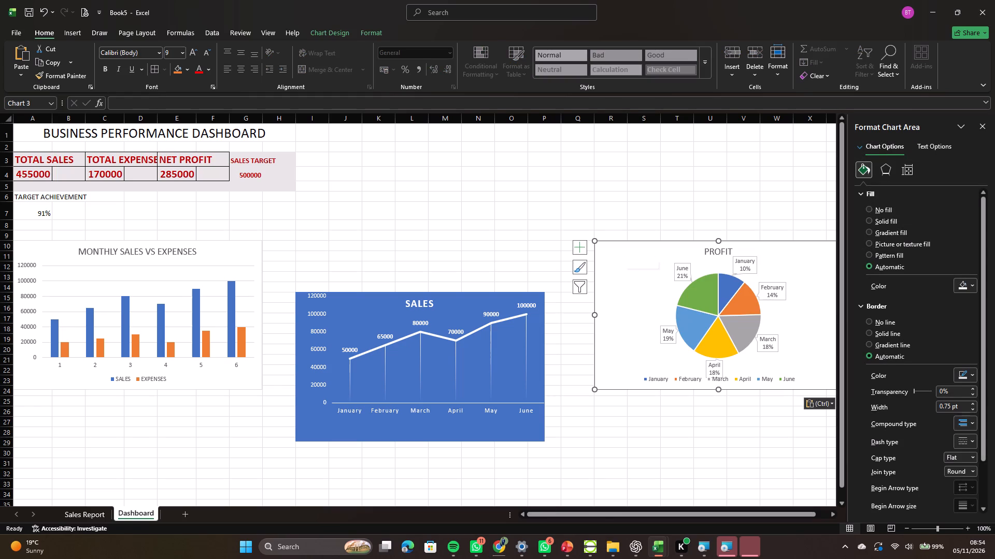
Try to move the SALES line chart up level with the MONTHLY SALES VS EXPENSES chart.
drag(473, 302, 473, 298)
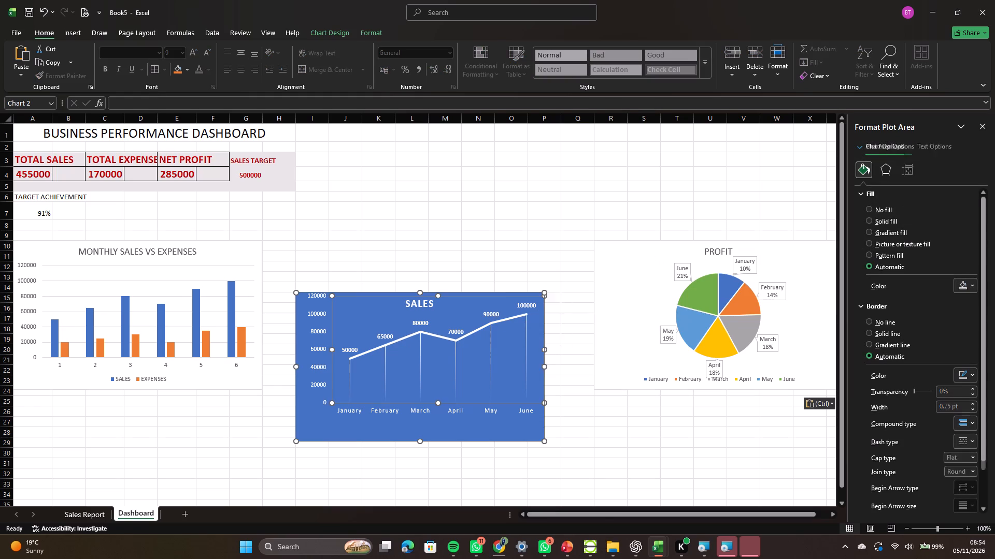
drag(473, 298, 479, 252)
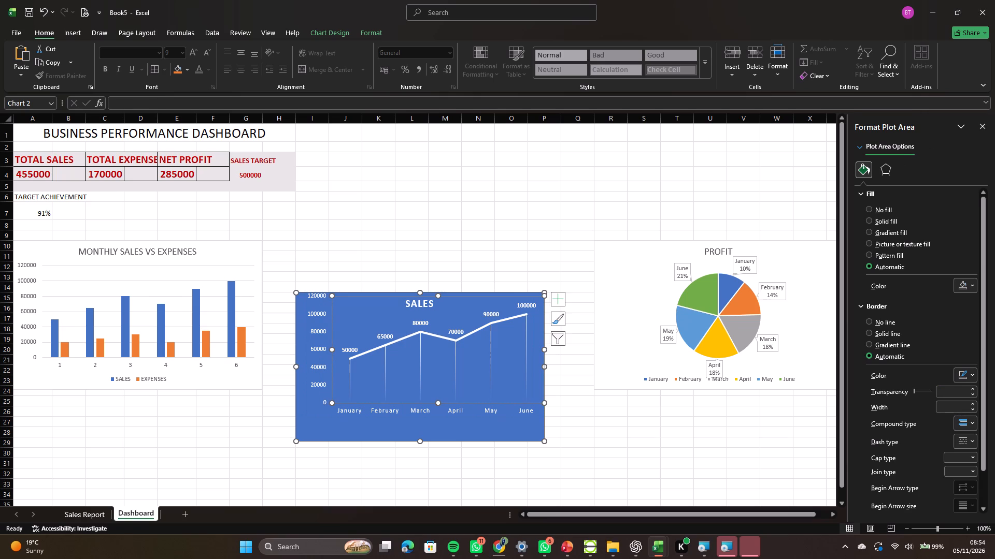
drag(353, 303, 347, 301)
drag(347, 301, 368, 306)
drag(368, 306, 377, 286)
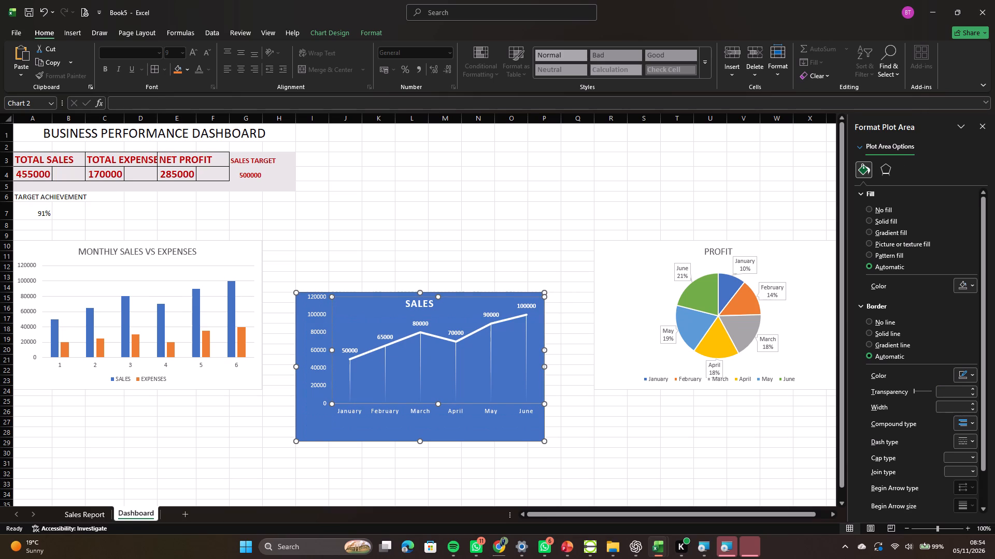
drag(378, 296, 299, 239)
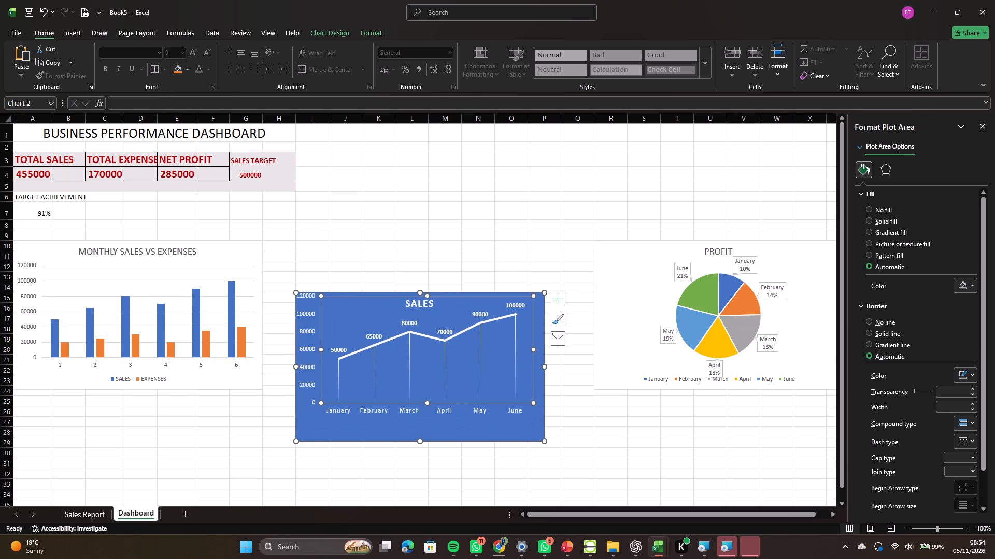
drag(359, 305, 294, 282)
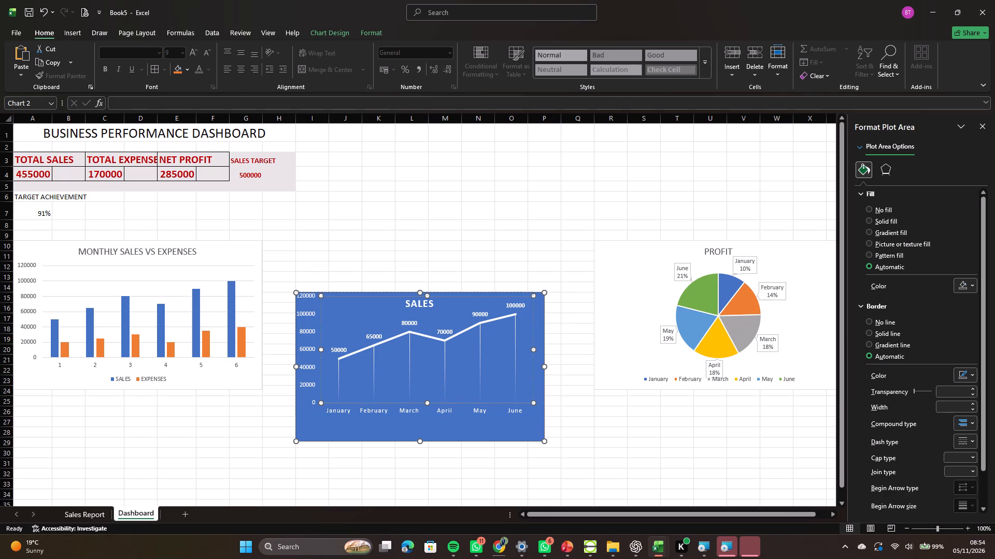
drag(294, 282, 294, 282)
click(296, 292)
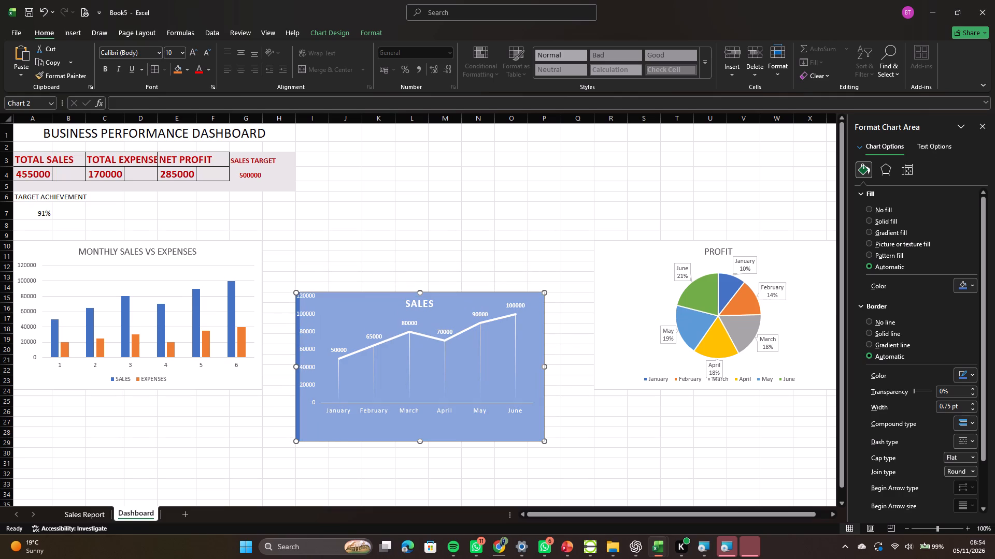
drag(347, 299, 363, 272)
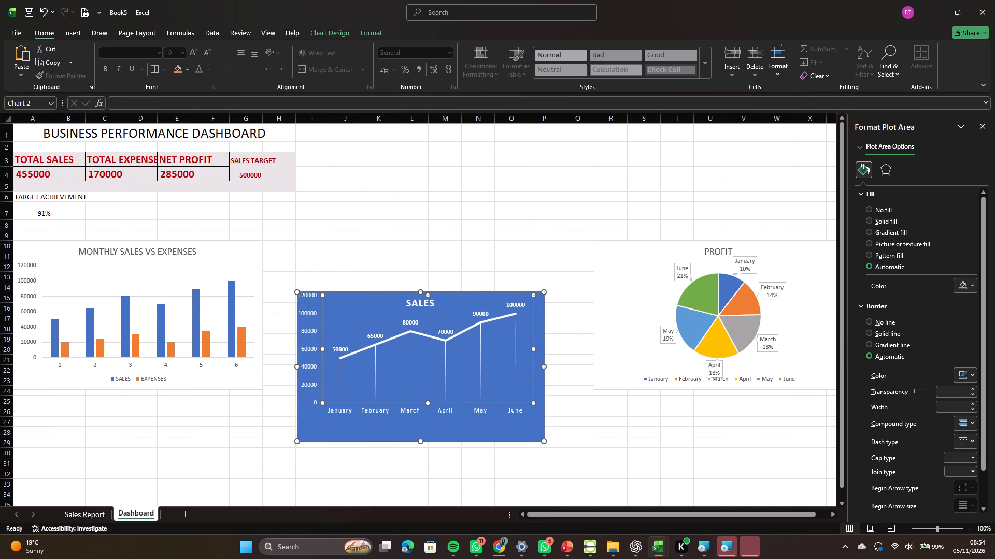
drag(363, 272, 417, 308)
Move the PROFIT pie chart so it starts in column Q, with its top edge level with row 10.
drag(607, 303, 599, 351)
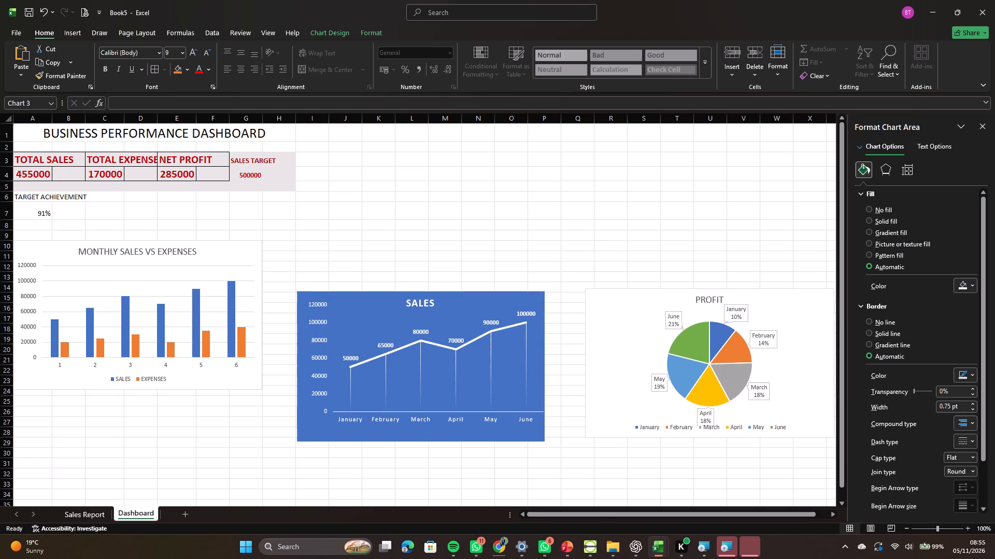
drag(599, 351, 596, 342)
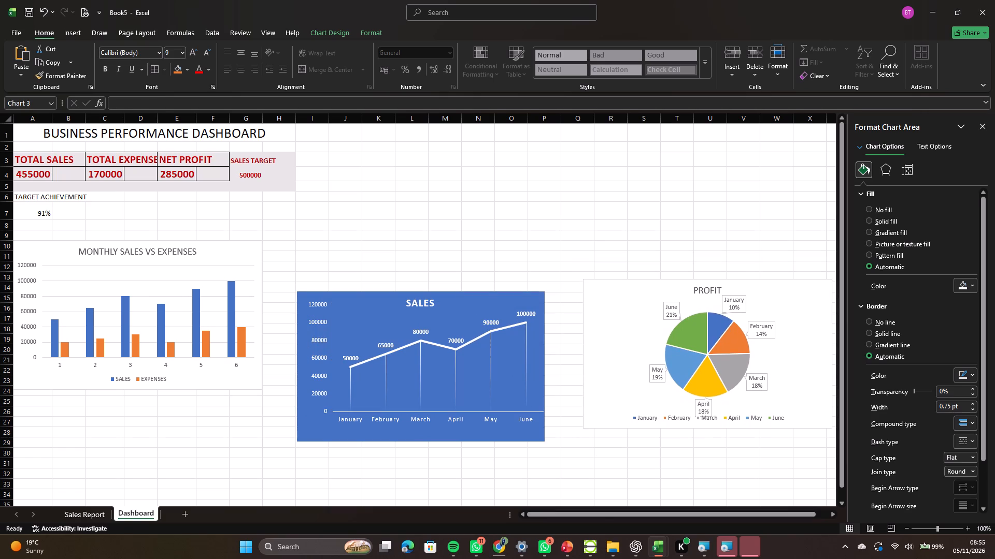
drag(596, 342, 592, 332)
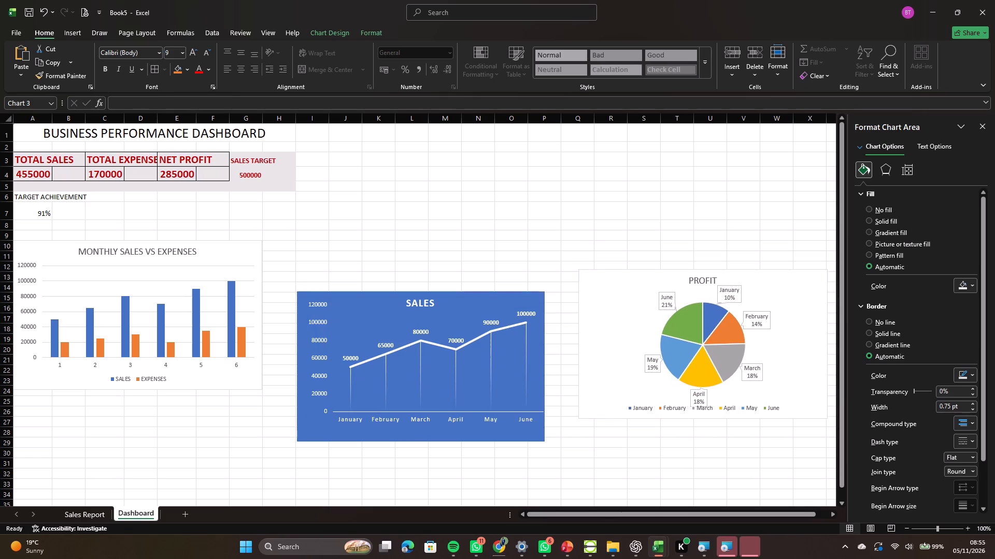
drag(592, 332, 589, 311)
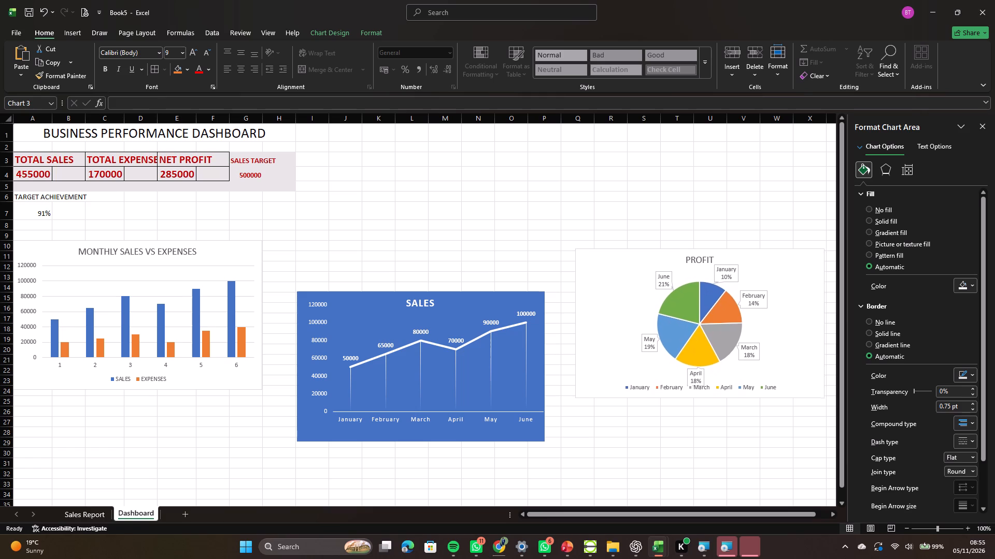
drag(589, 311, 587, 302)
Move the SALES line chart between the other two charts, starting in column H with its top edge at row 10.
click(365, 295)
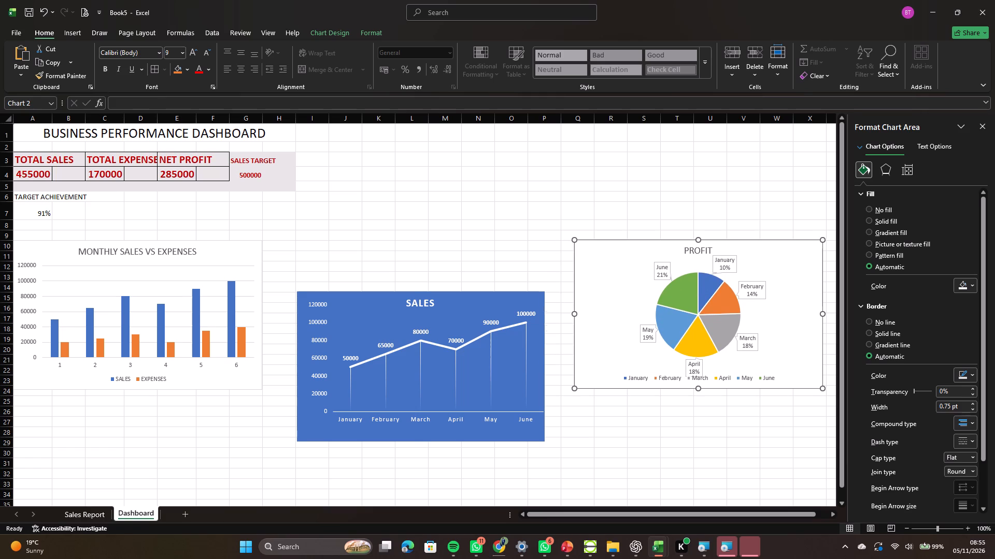
drag(368, 314, 348, 295)
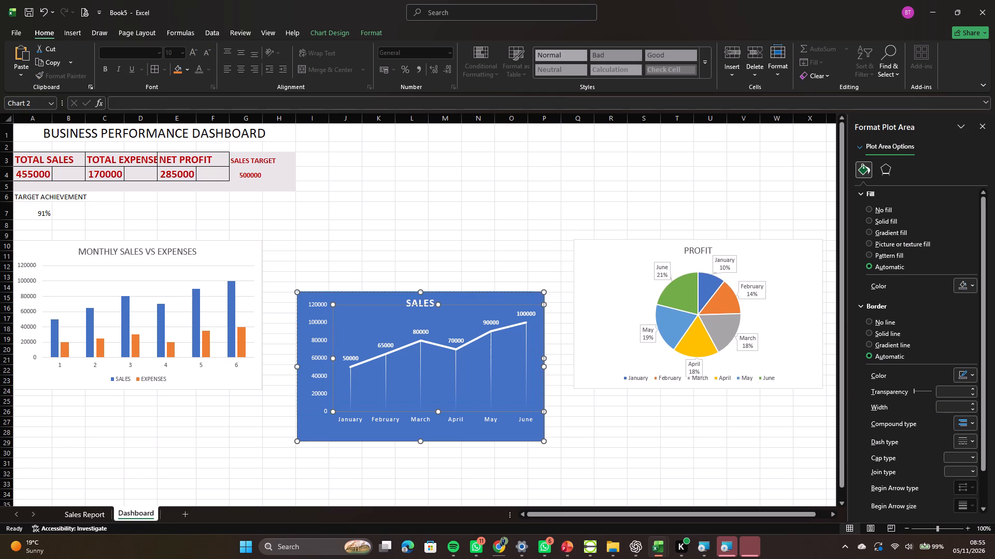
drag(348, 295, 351, 304)
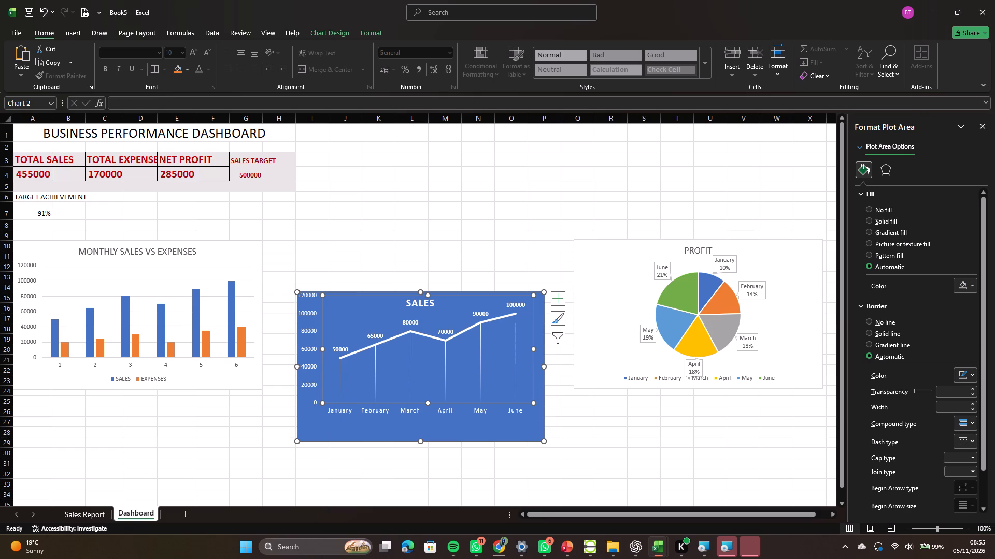
drag(319, 431, 300, 394)
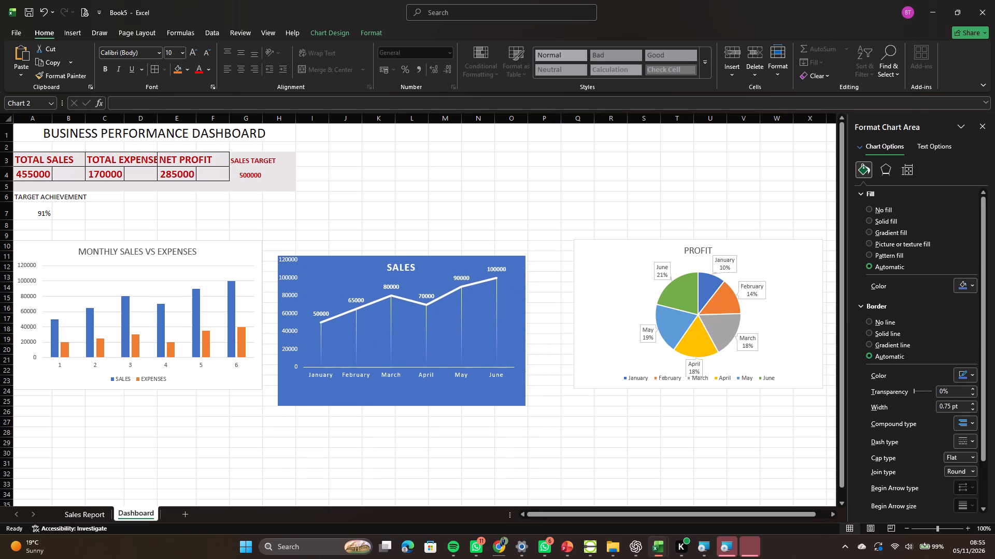
drag(300, 394, 303, 381)
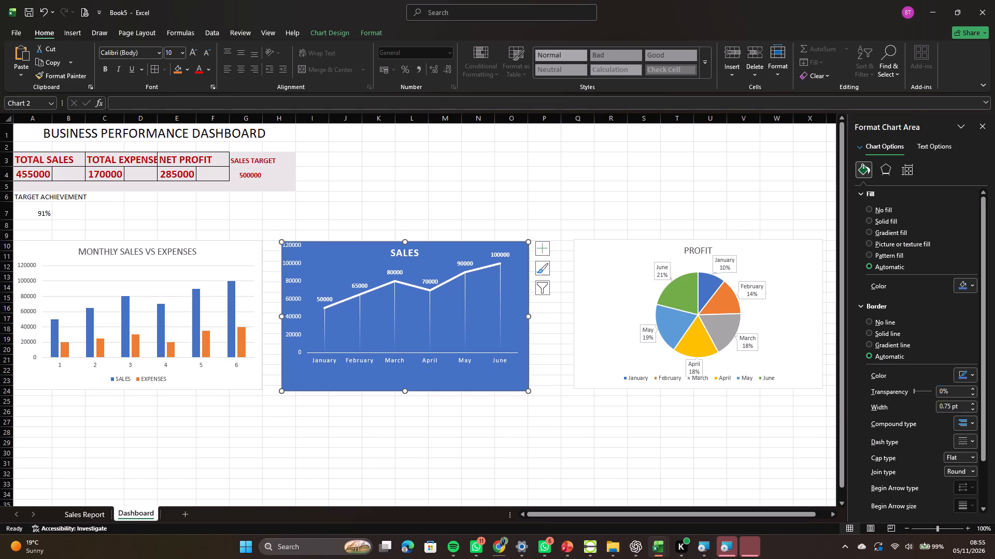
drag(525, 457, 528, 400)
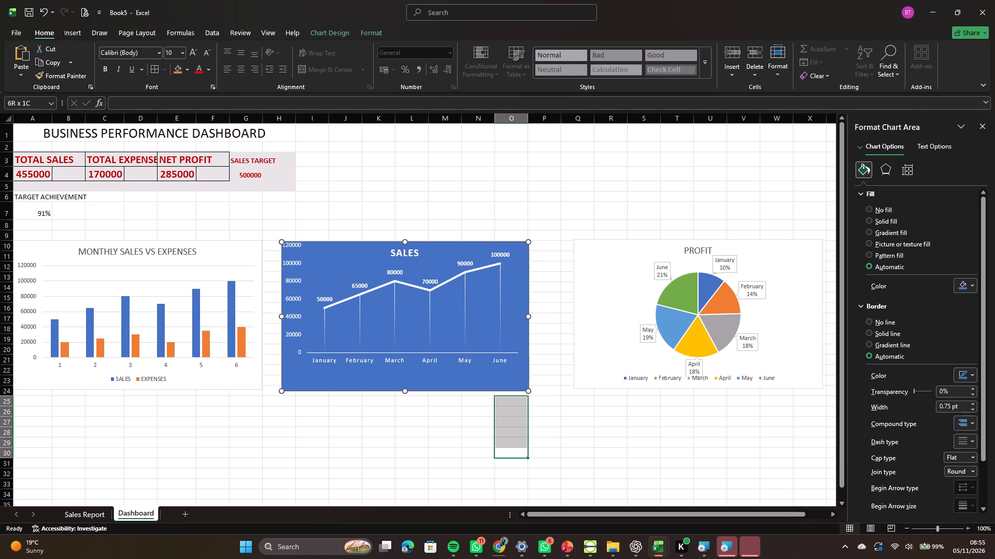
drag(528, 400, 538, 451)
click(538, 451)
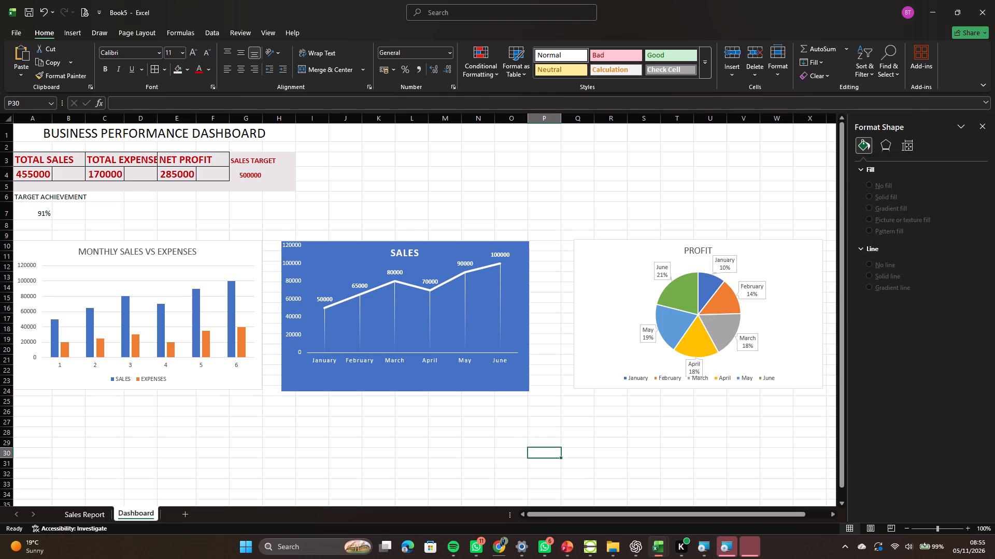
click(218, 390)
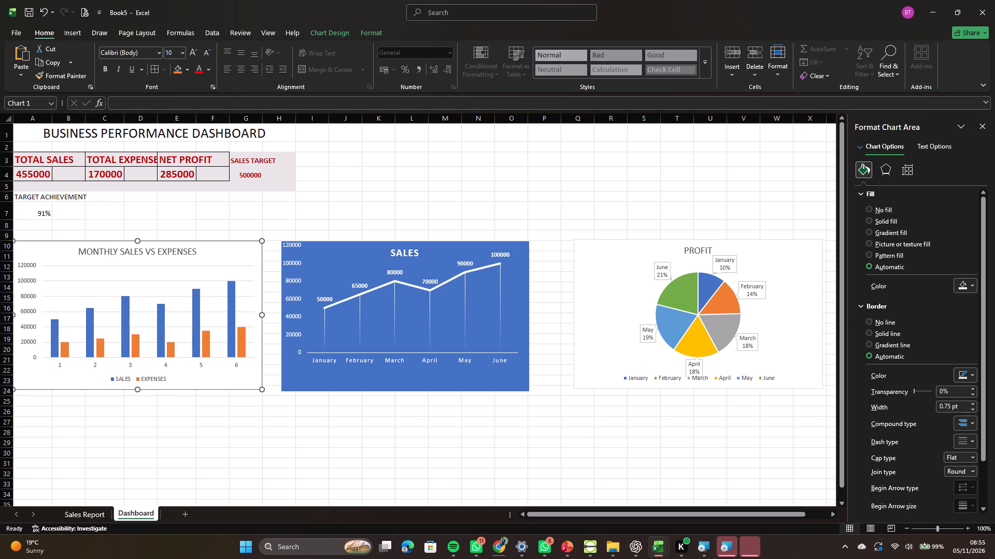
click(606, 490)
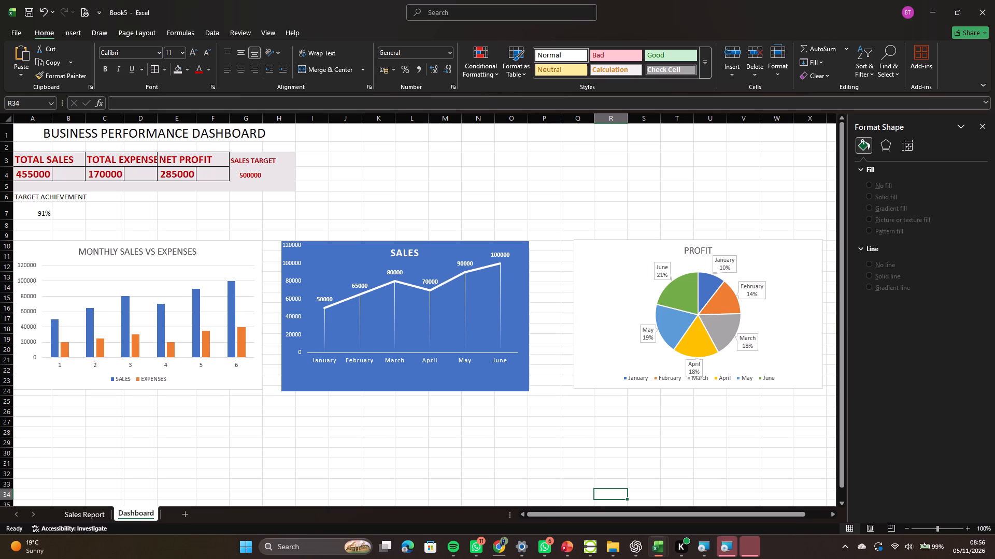
Start saving the workbook in the OneDrive Documents folder as an Excel Workbook with the file name My Professional Sales Dashboard.
key(ctrl+s)
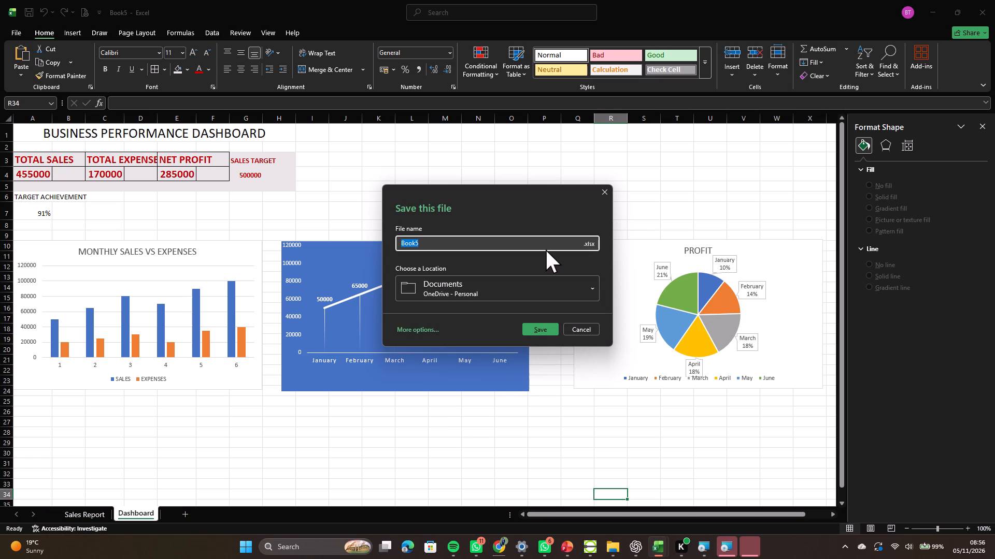
click(479, 240)
click(415, 330)
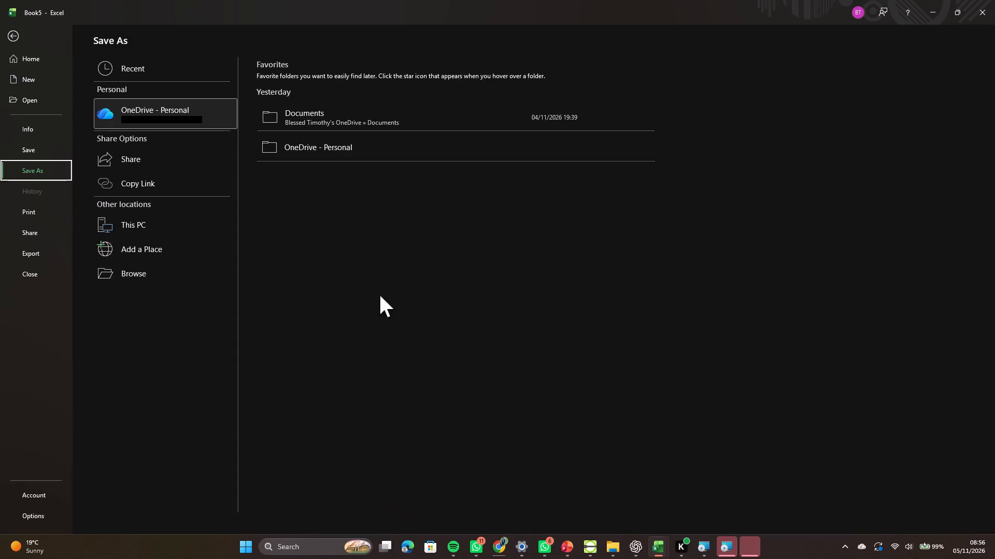
click(149, 262)
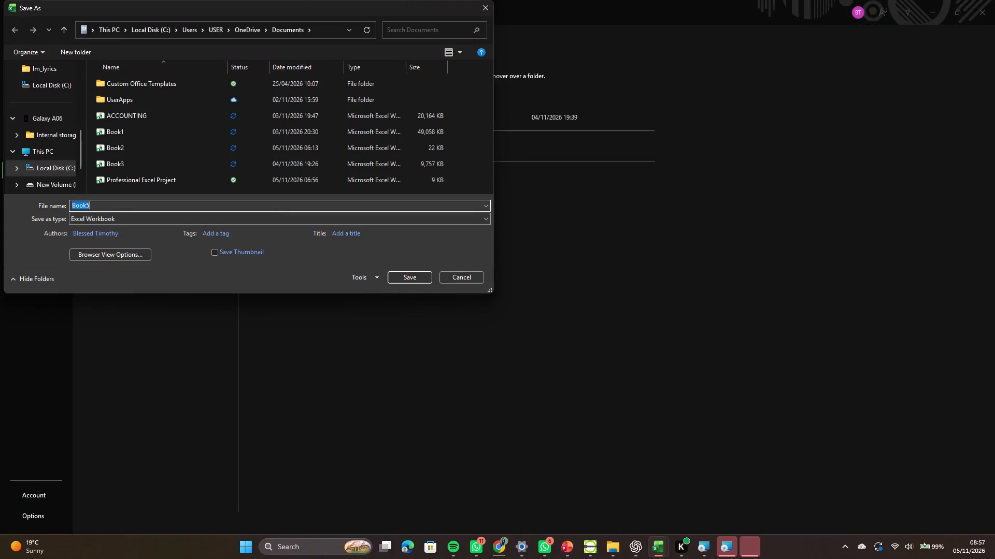
click(251, 202)
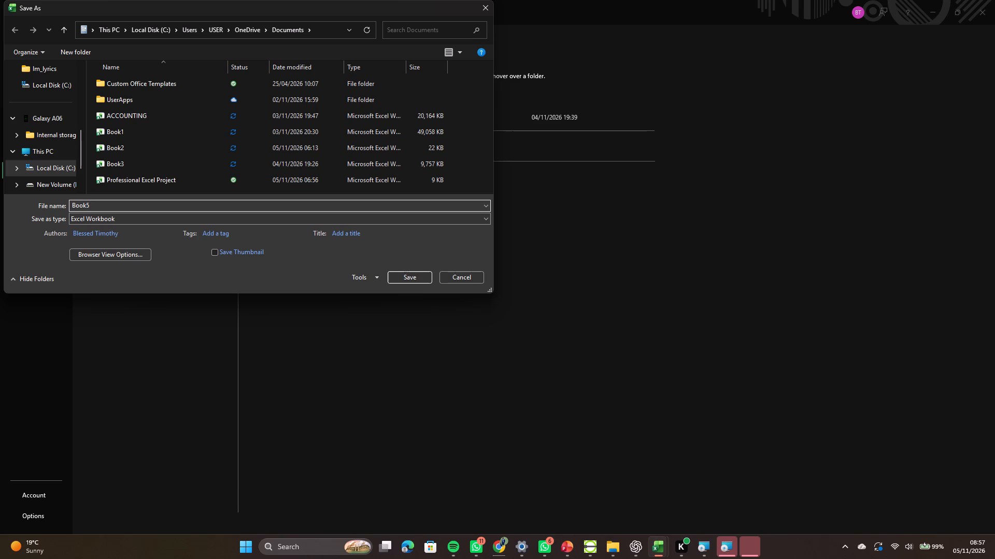
key(BackSpace)
key(BackSpace)
key(BackSpace)
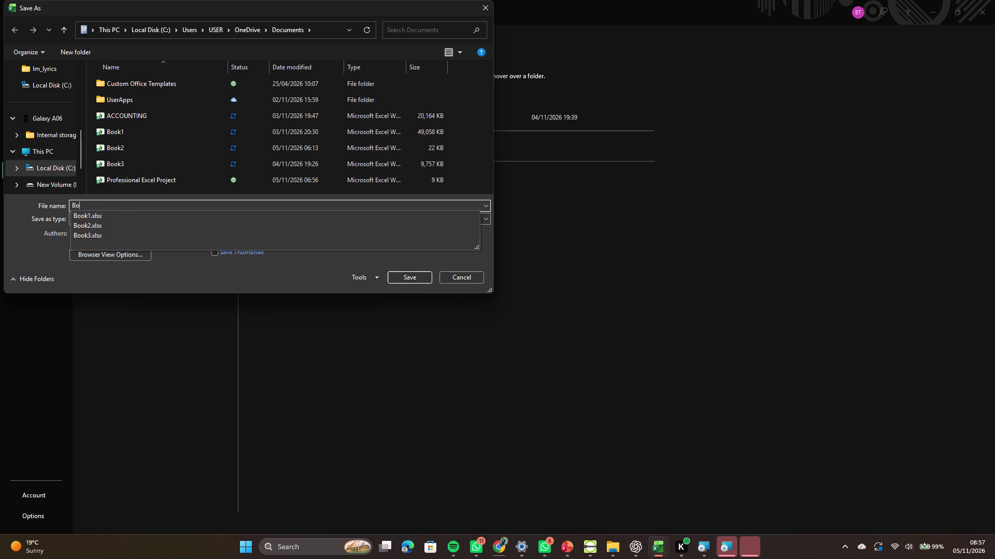
key(BackSpace)
key(BackSpace)
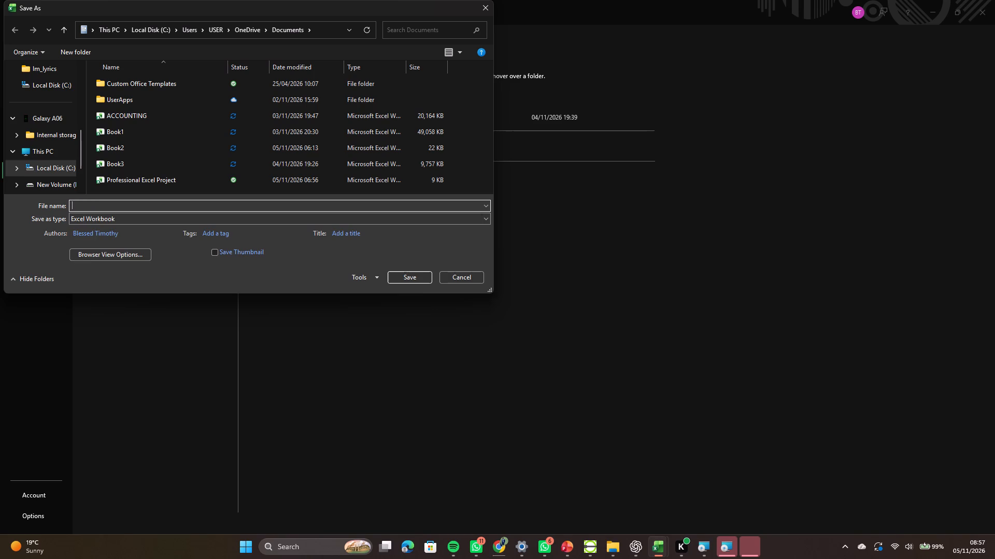
key(m)
text(rofessional)
key(space)
key(a)
text(les)
key(space)
text(ashbo)
text(ard)
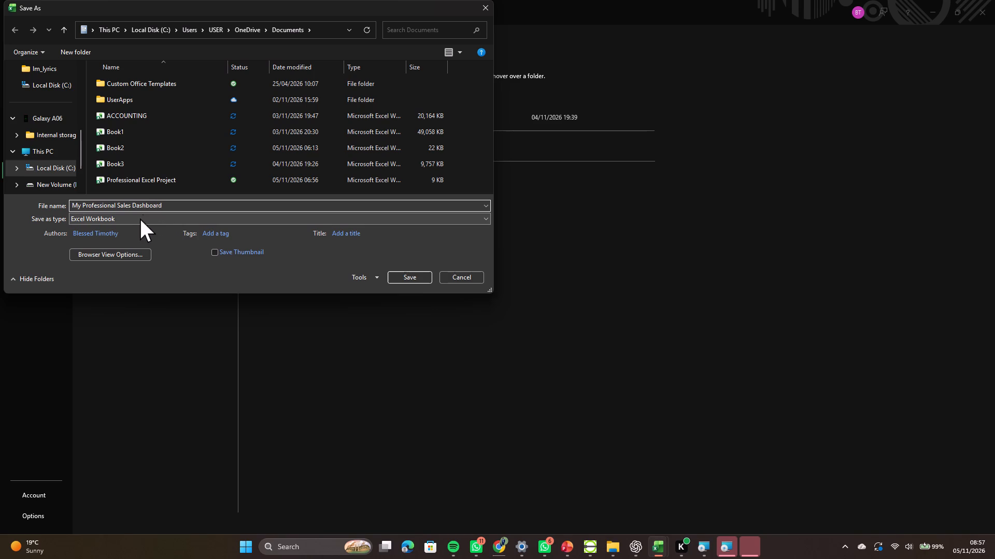
Replace the existing author in the file's Authors property with the new author's name in capitals, and save the workbook.
click(107, 236)
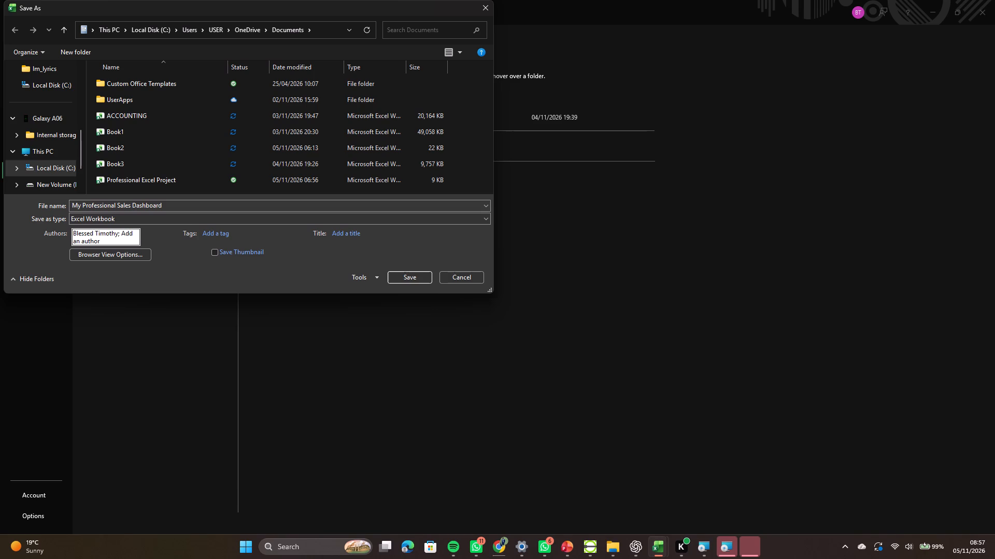
key(BackSpace)
key(BackSpace)
key(BackSpace)
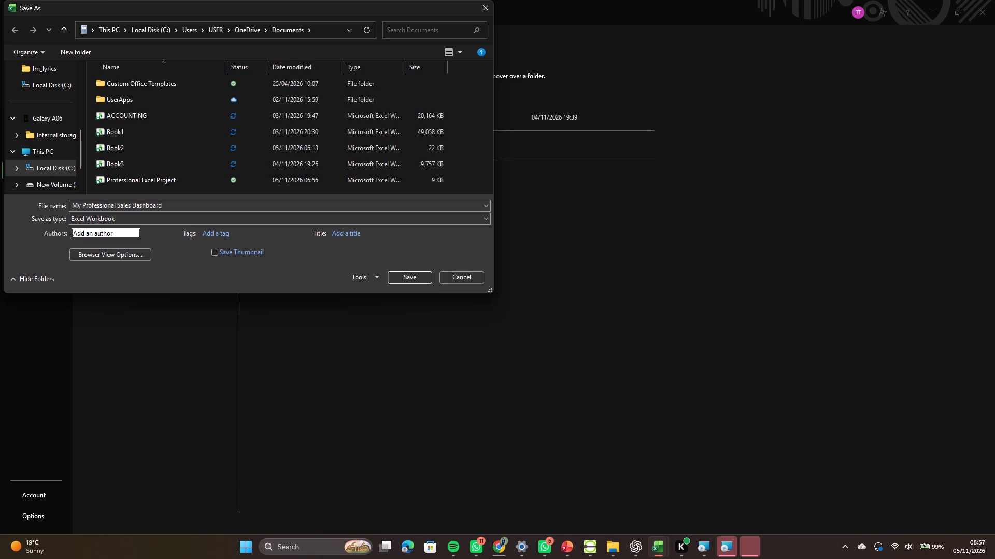
key(s)
key(BackSpace)
key(s)
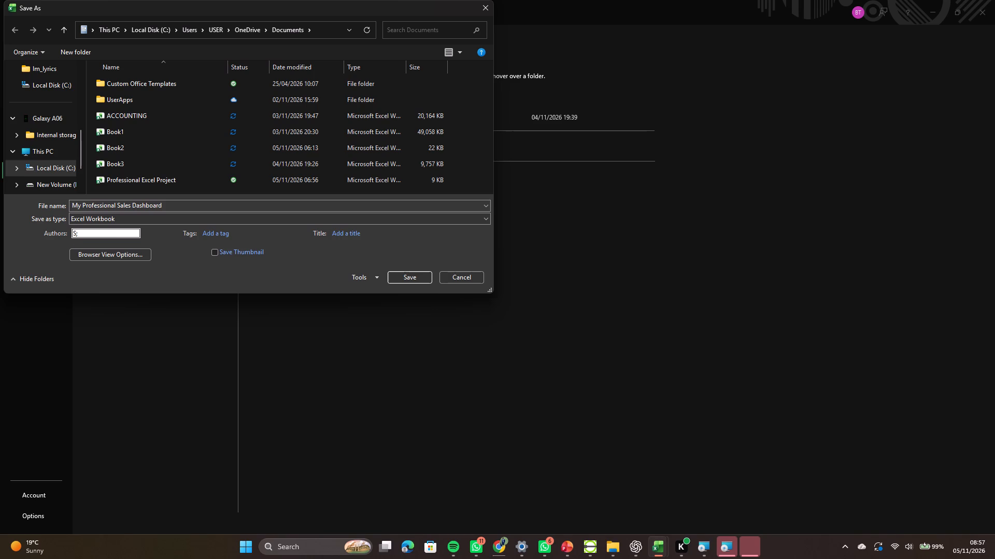
key(h)
text(ADRA)
key(c)
key(k)
click(407, 274)
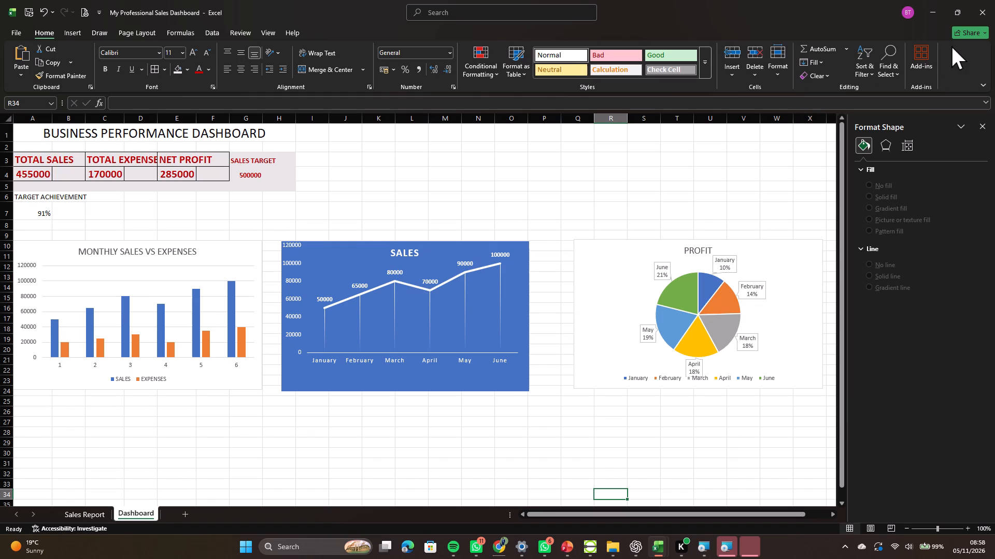
Open the sharing options for the saved workbook and choose to copy a link to it.
click(964, 29)
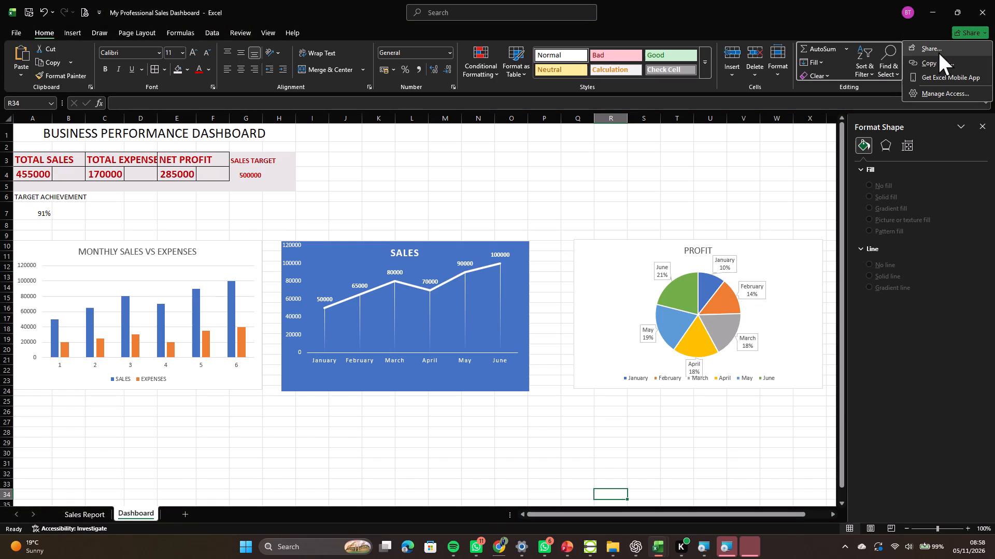
click(939, 52)
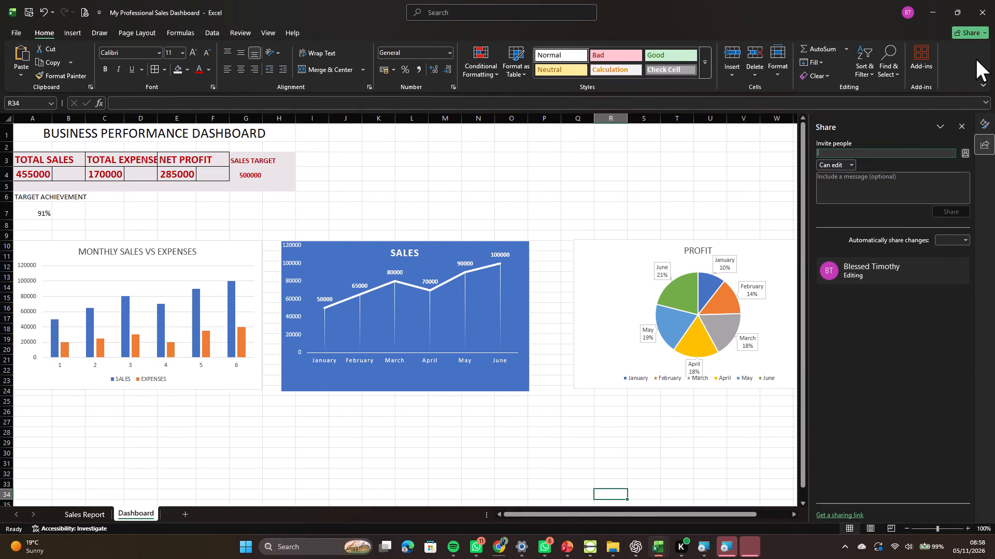
click(977, 35)
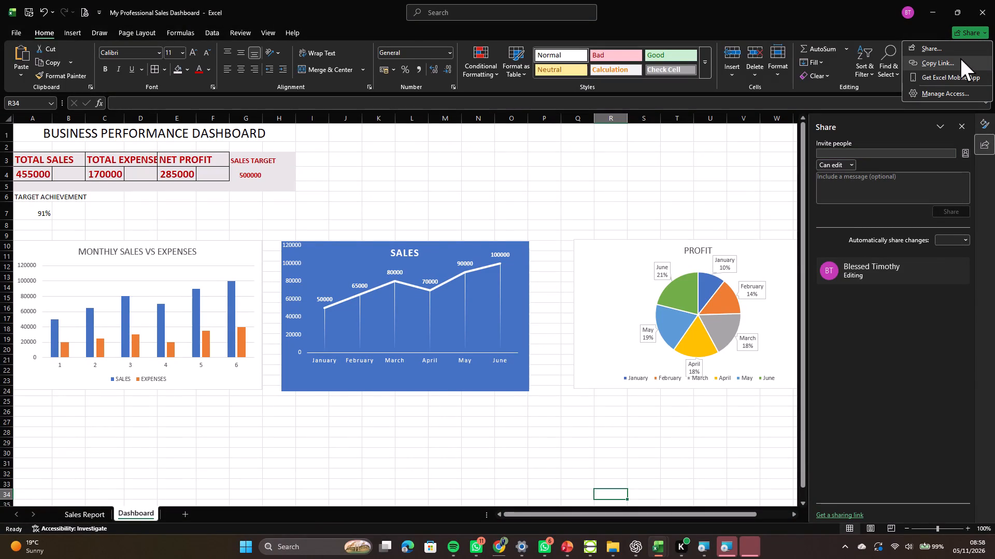
click(960, 60)
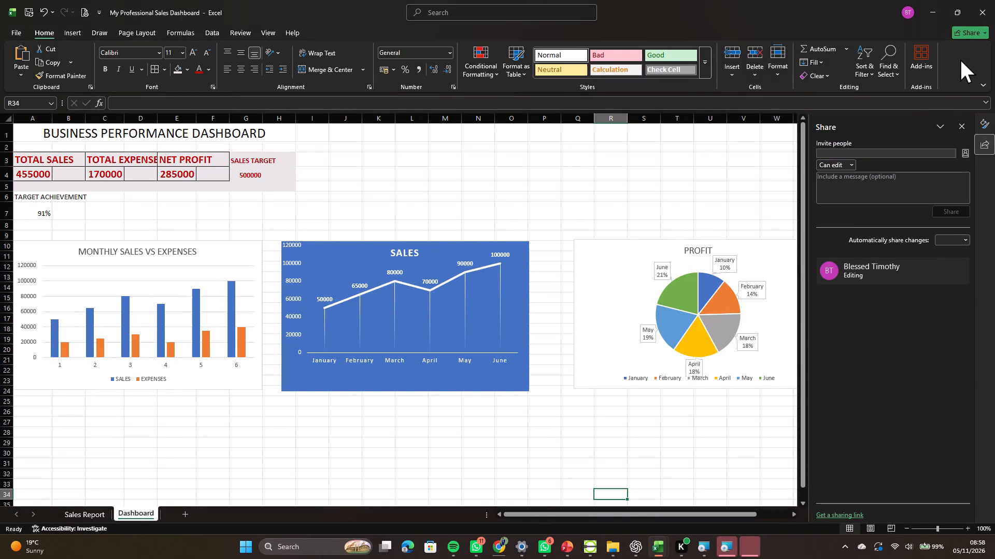